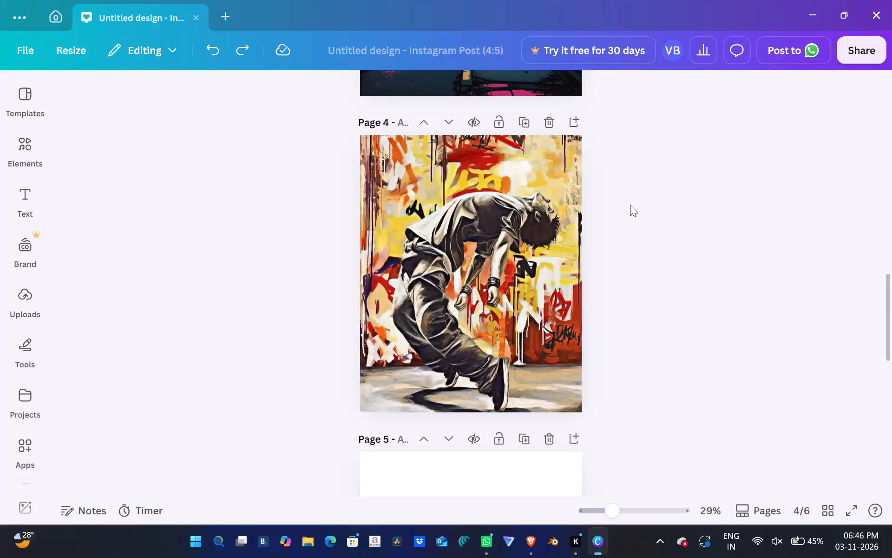
Add a heading reading "IIT(ISM) DHANBAD" over the dancer image on page 4.
click(490, 173)
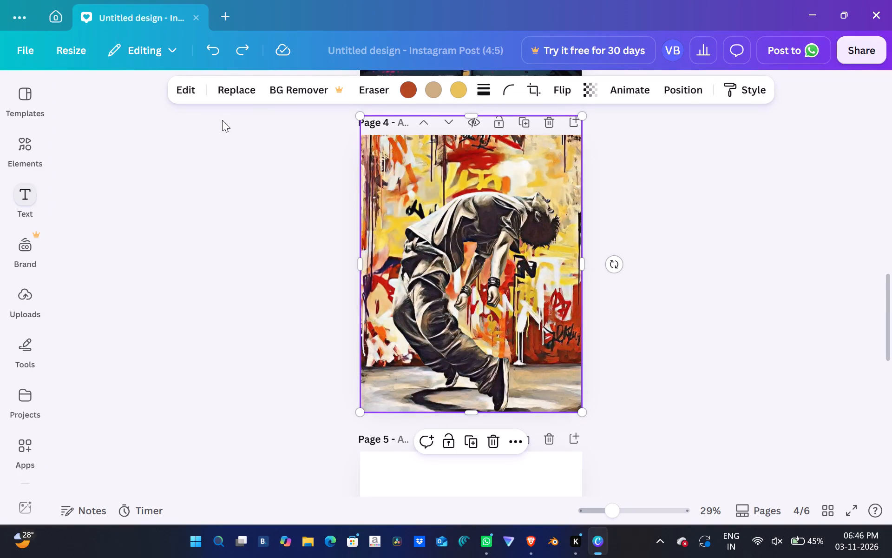
click(20, 202)
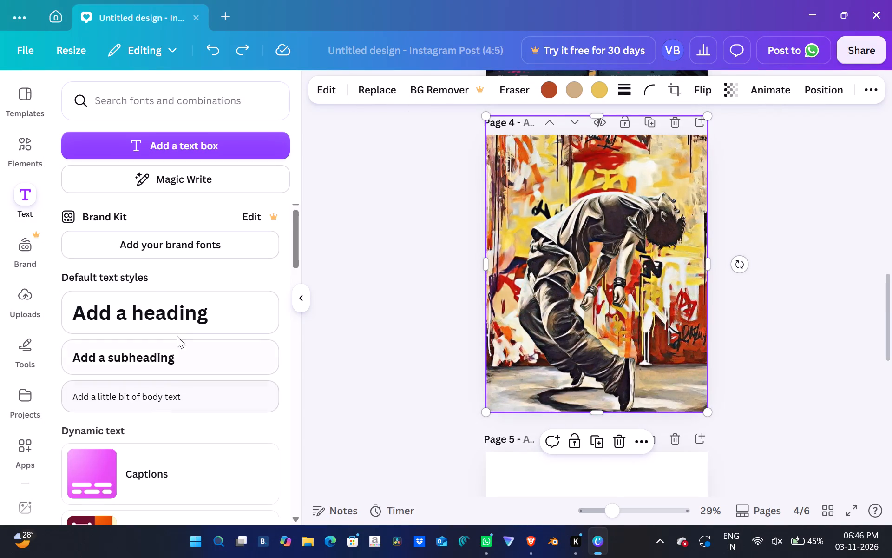
click(178, 315)
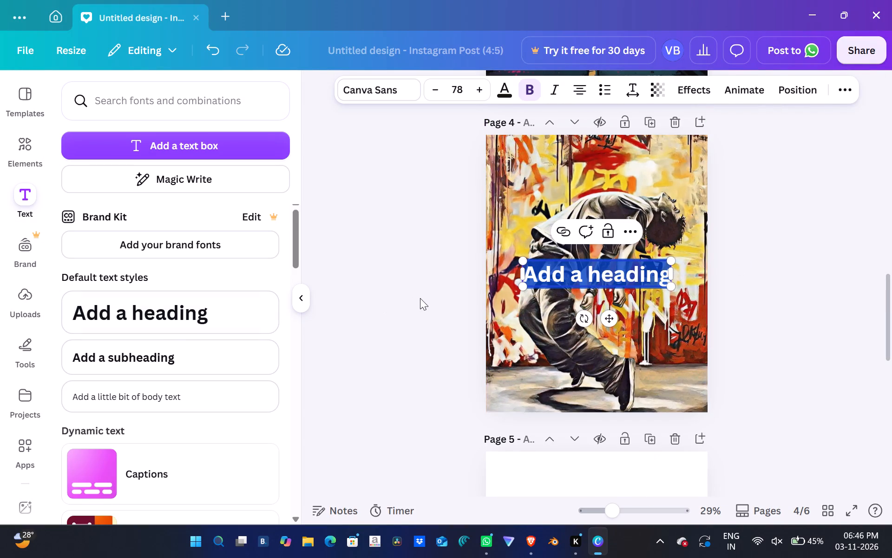
text(IIT)
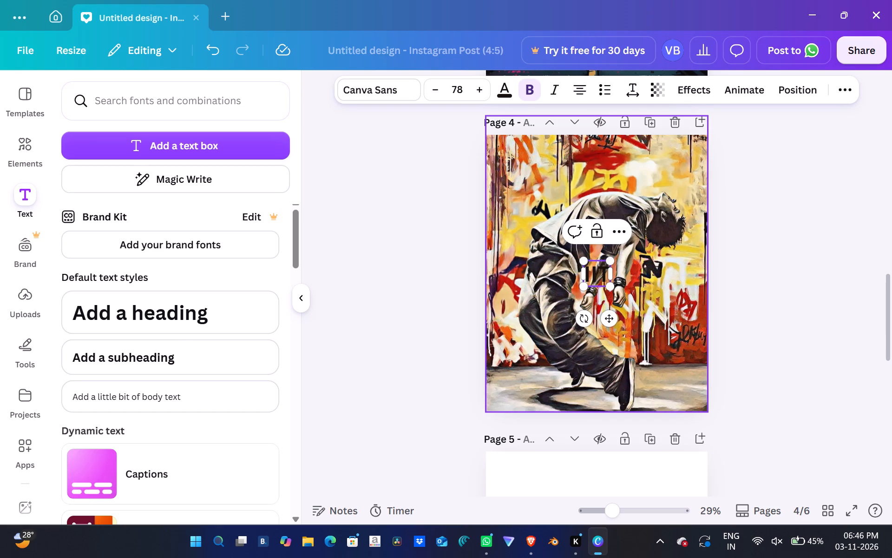
text((ISM)
text())
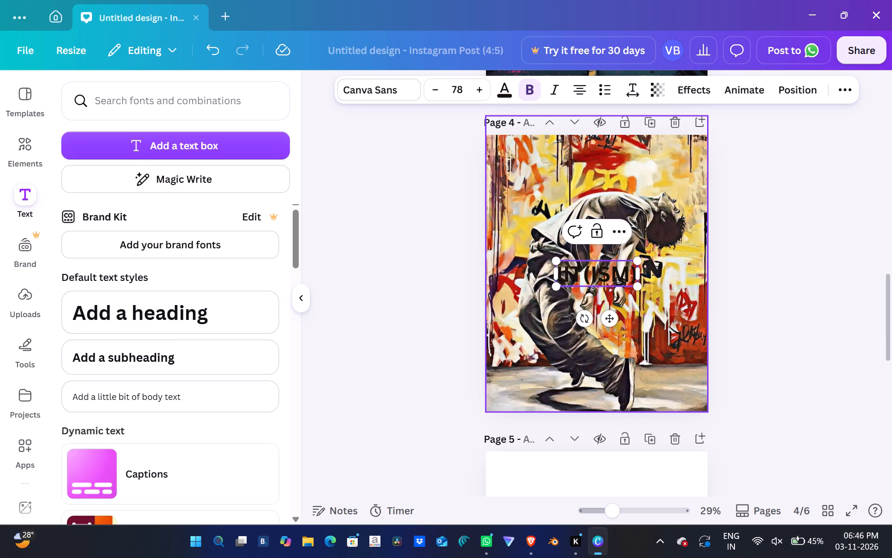
key(space)
text(DHANBAD)
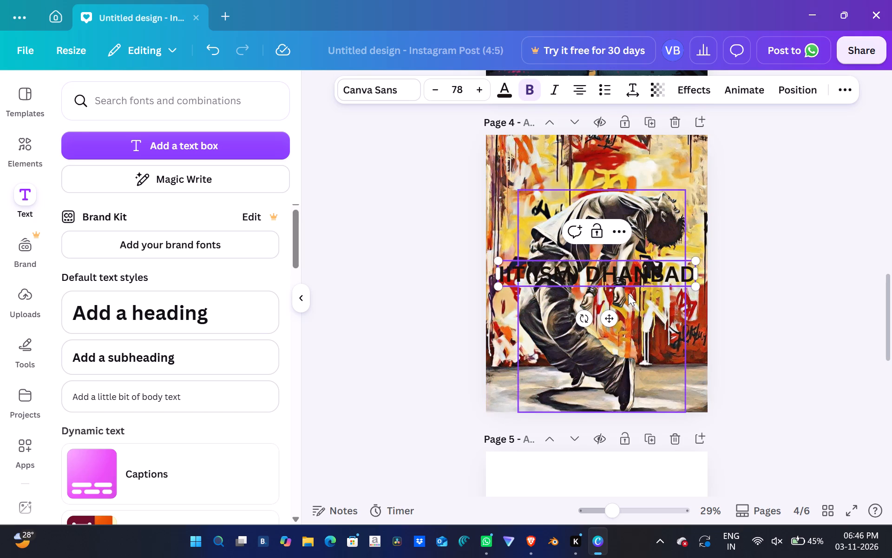
click(614, 233)
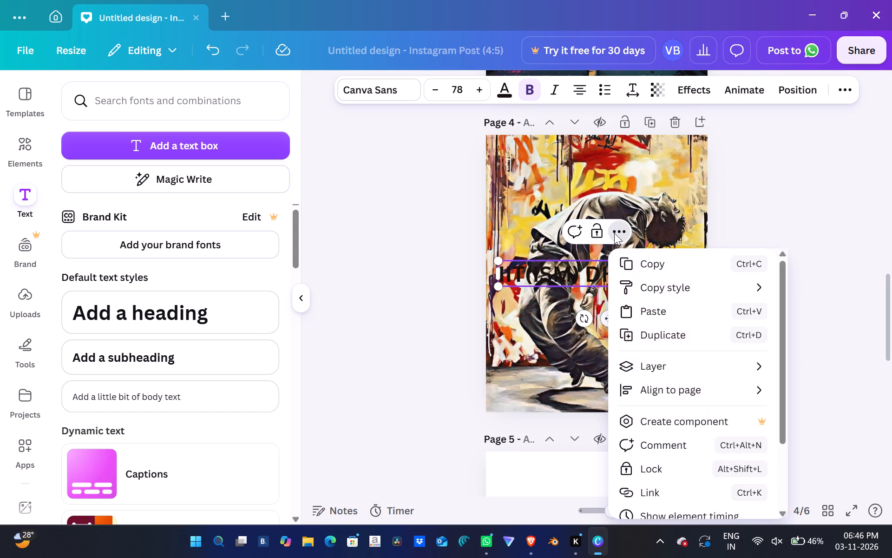
click(760, 223)
Change the heading's font, trying Bebas Neue and settling on ITC Benguiat.
click(642, 276)
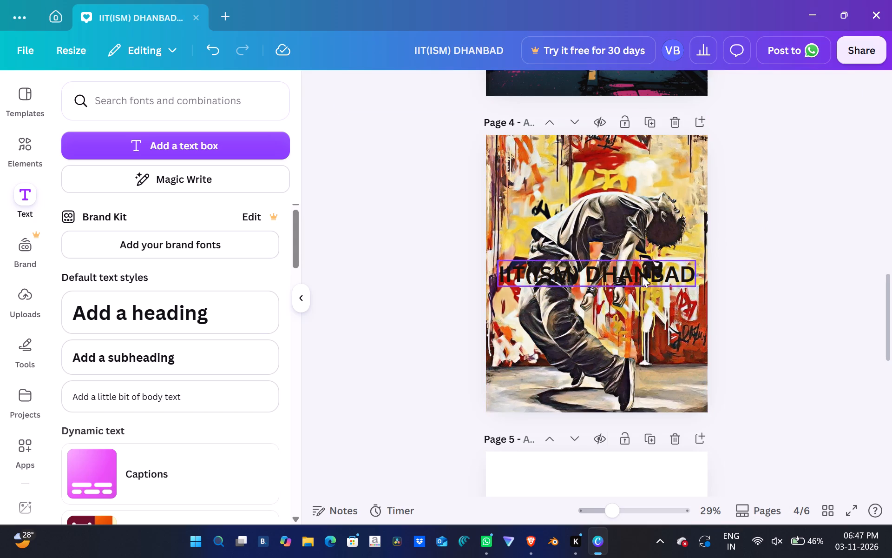
click(503, 97)
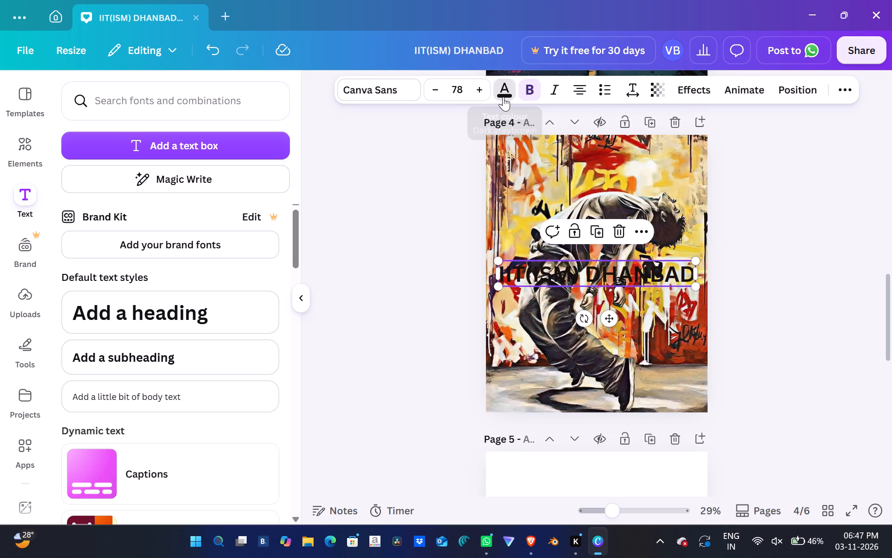
click(381, 93)
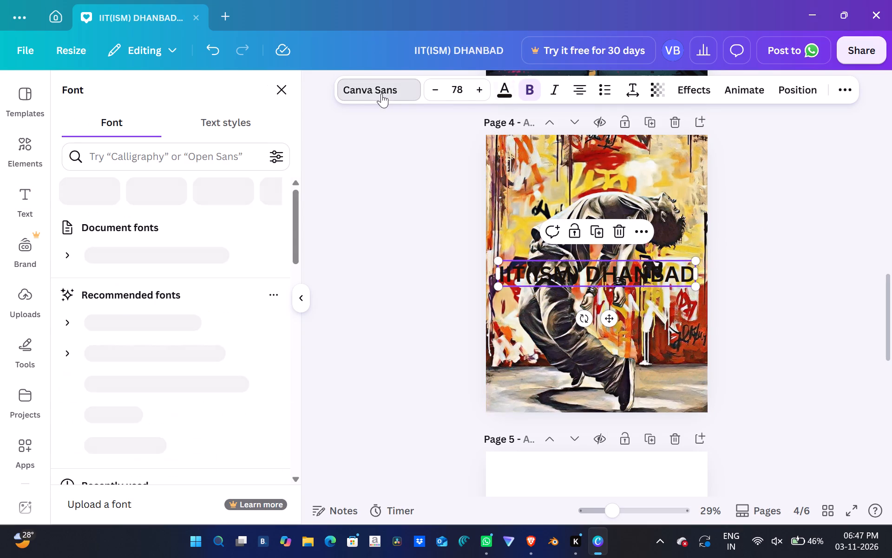
click(184, 279)
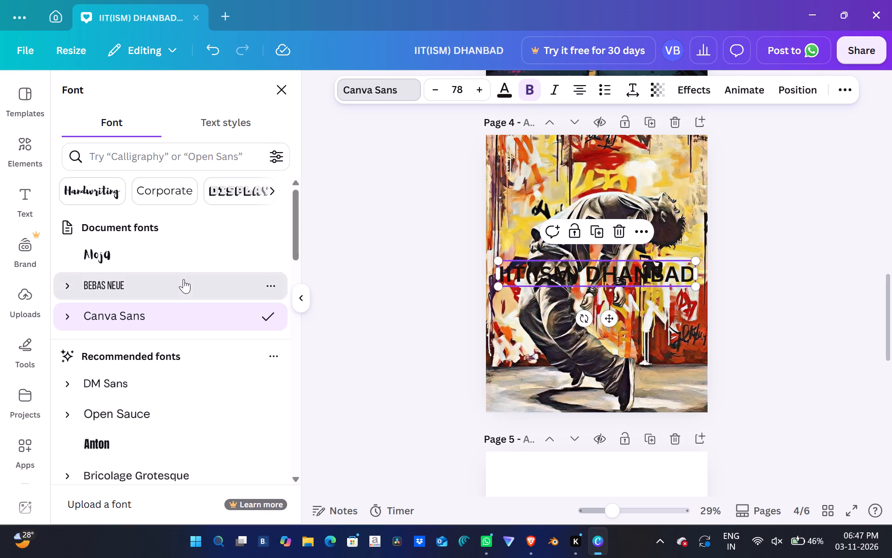
click(171, 252)
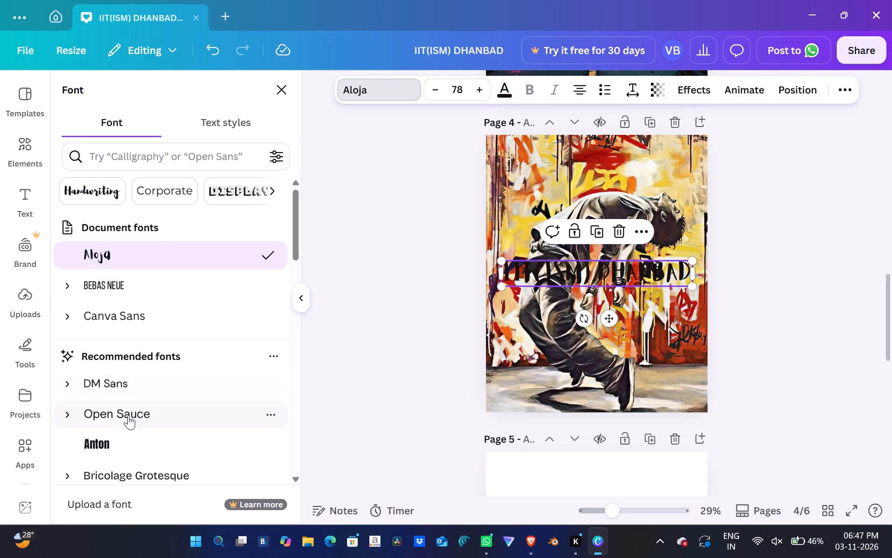
Try Anton, Bricolage Grotesque, Cooper Hewitt, ITC Bauhaus and ITC Portago on the page 4 heading, then set its font to ITC Benguiat Condensed.
scroll(130, 400, down, 1)
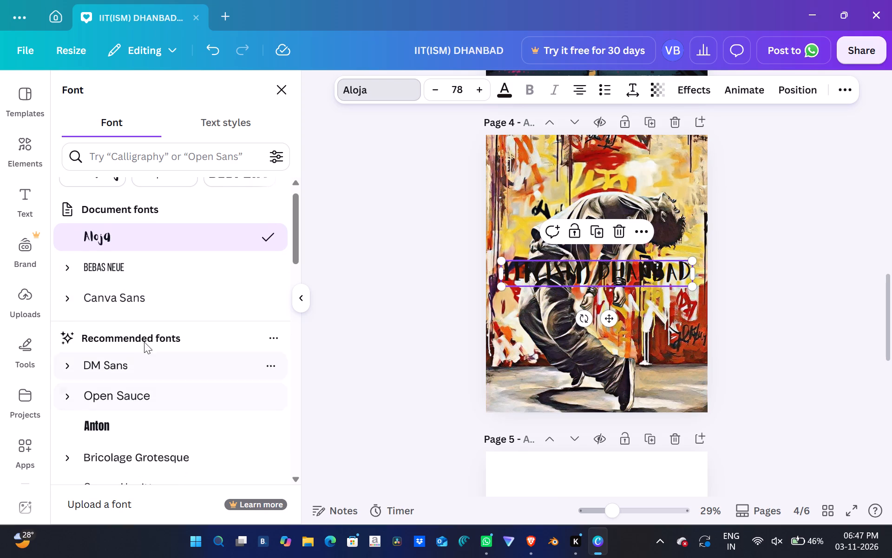
scroll(156, 305, up, 2)
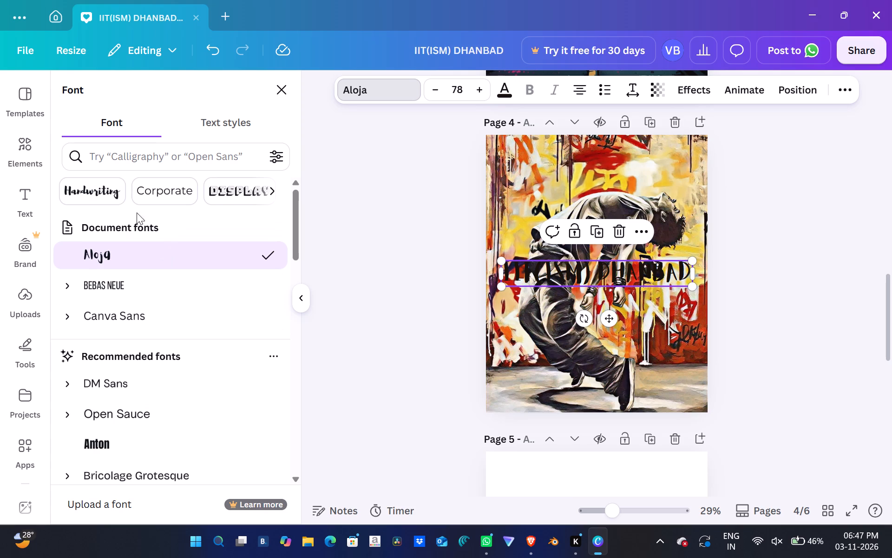
scroll(214, 191, down, 2)
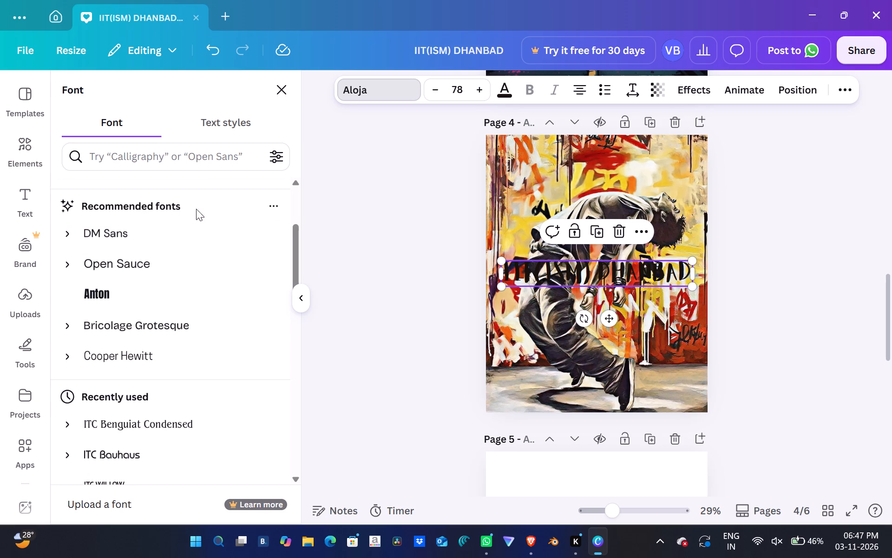
click(135, 283)
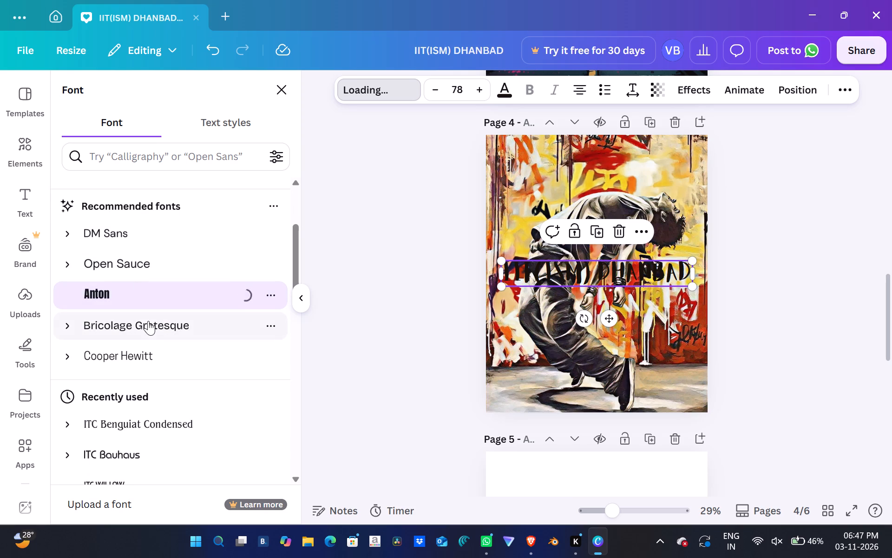
click(148, 321)
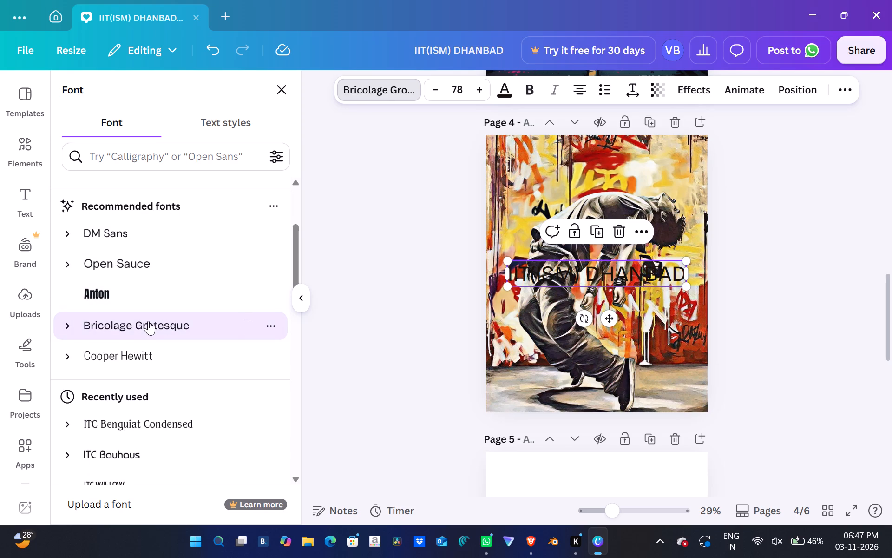
click(155, 358)
scroll(155, 358, down, 1)
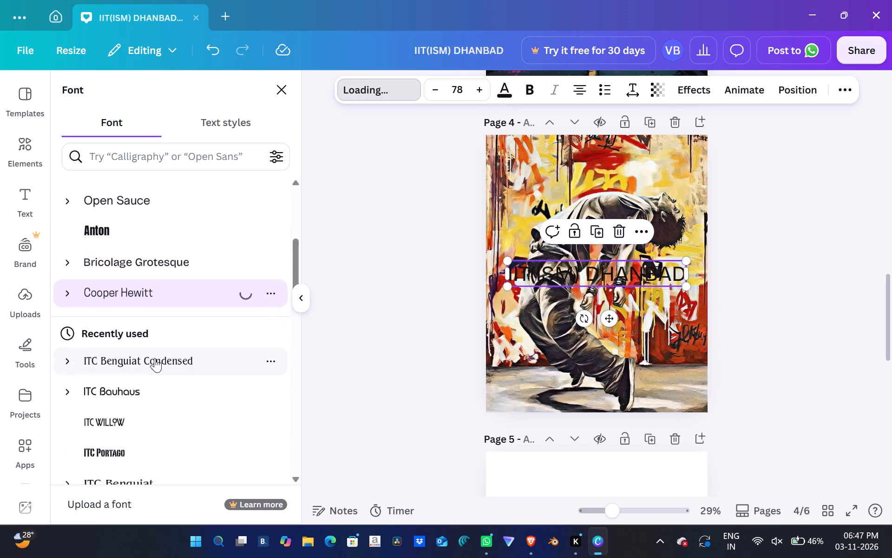
click(164, 350)
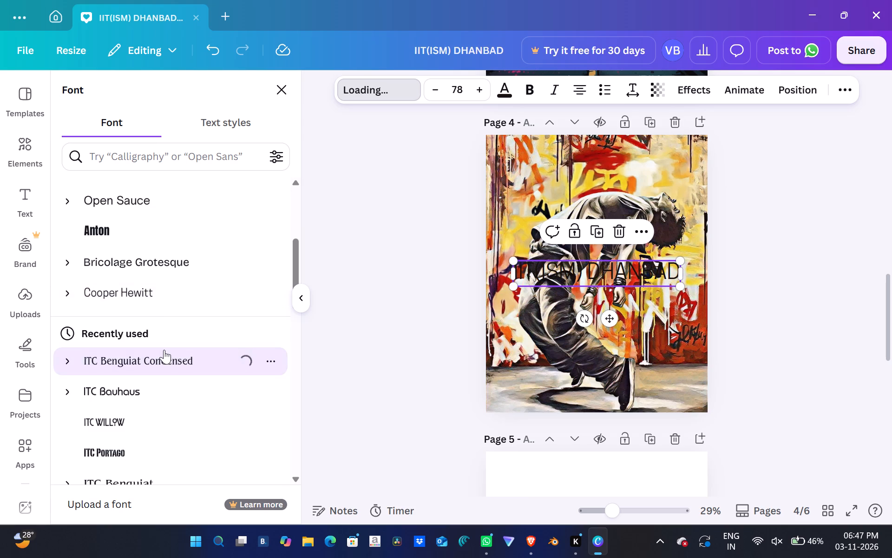
click(172, 391)
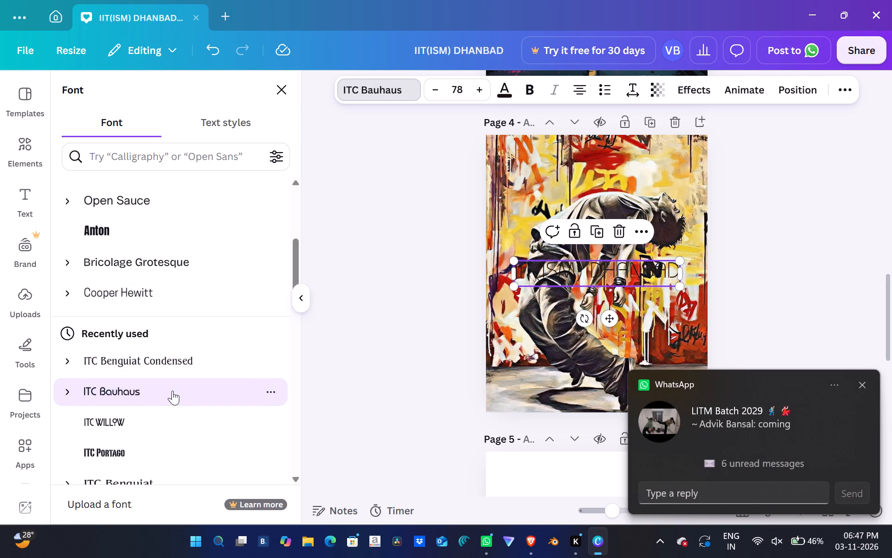
click(124, 450)
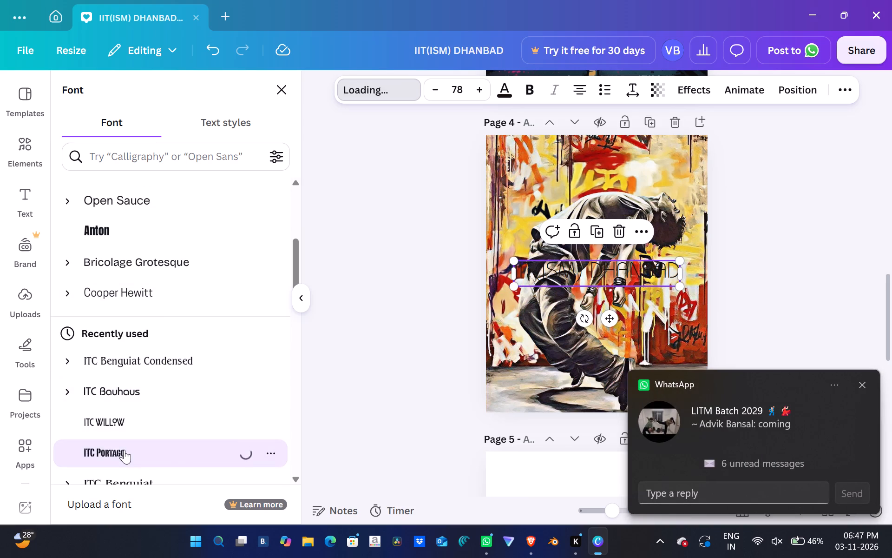
click(162, 358)
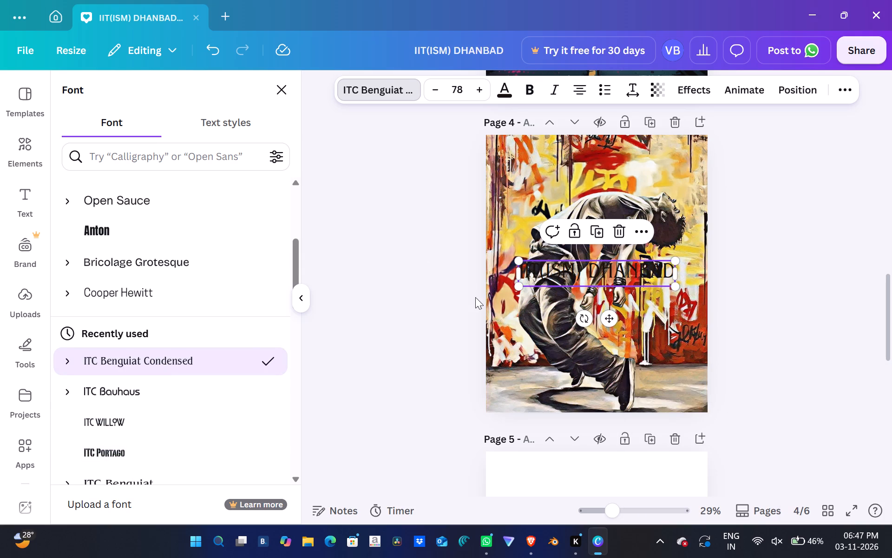
Make the "IIT(ISM) DHANBAD" heading on page 4 bold.
click(534, 86)
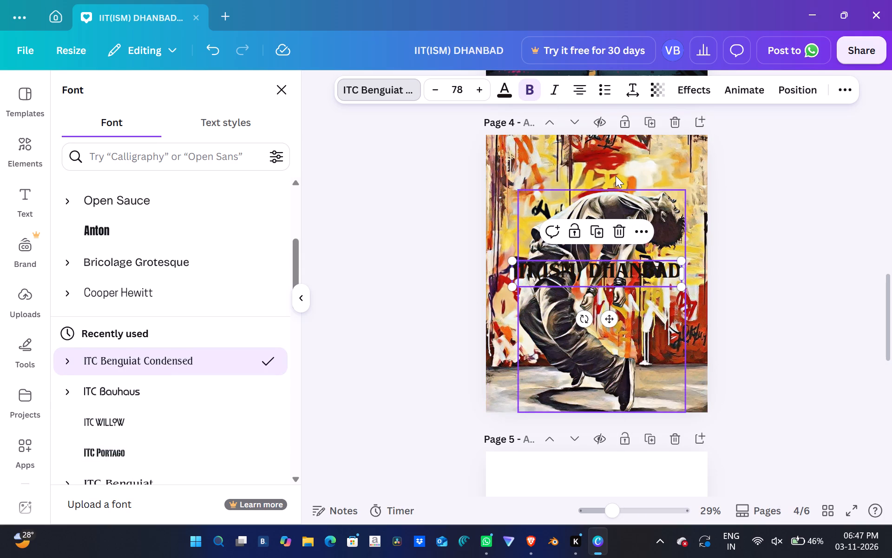
Open the text colour choices for the "IIT(ISM) DHANBAD" heading.
click(505, 89)
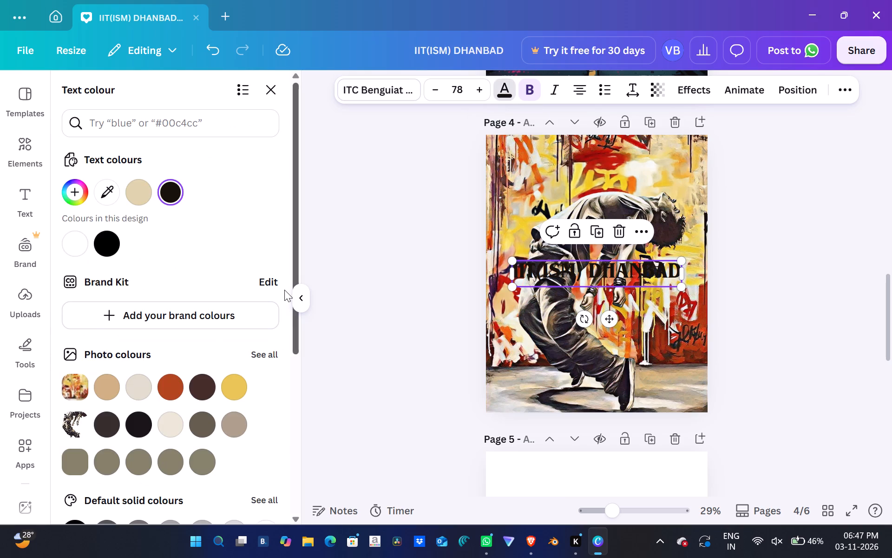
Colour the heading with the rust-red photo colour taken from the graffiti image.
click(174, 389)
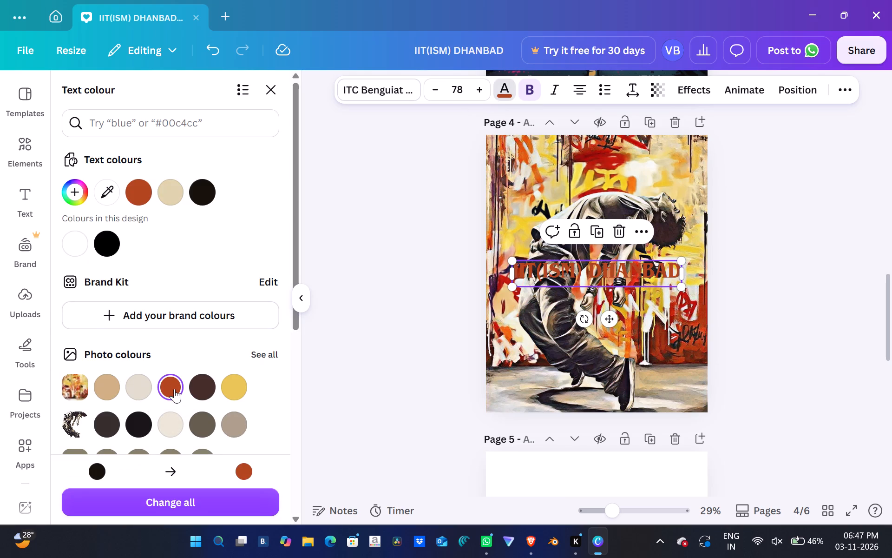
Move the heading to the top of page 4, centred horizontally above the dancer.
drag(612, 319, 609, 236)
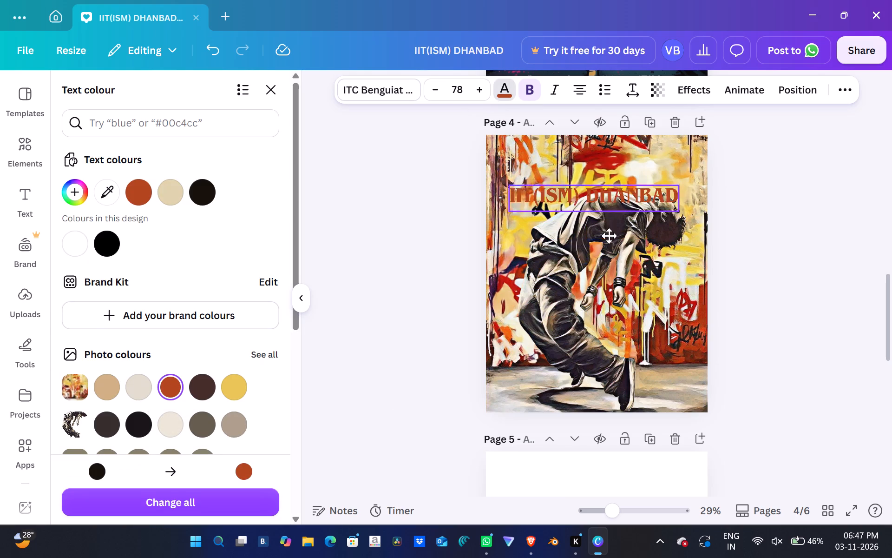
drag(609, 236, 614, 213)
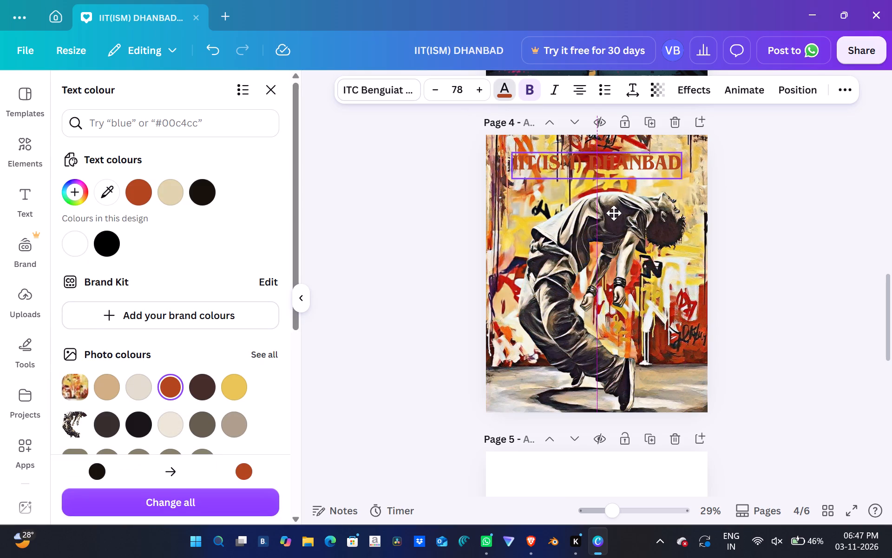
drag(614, 213, 613, 202)
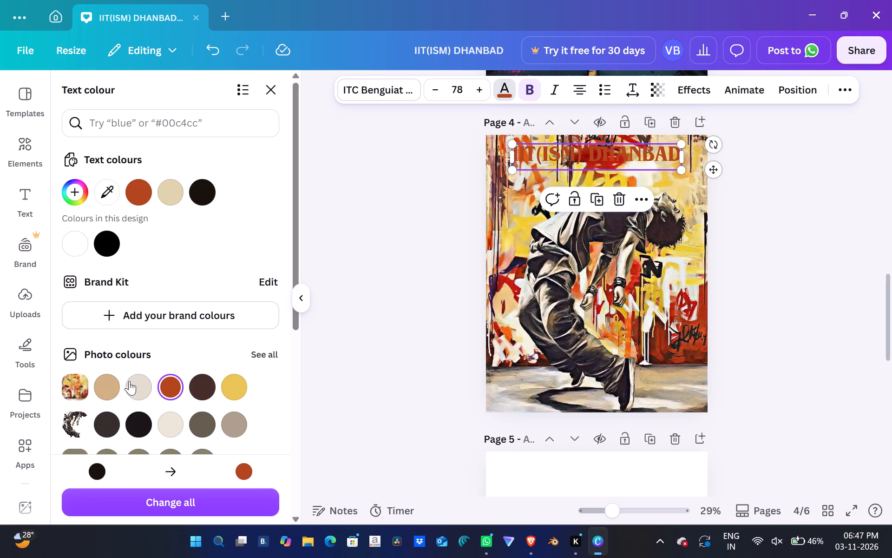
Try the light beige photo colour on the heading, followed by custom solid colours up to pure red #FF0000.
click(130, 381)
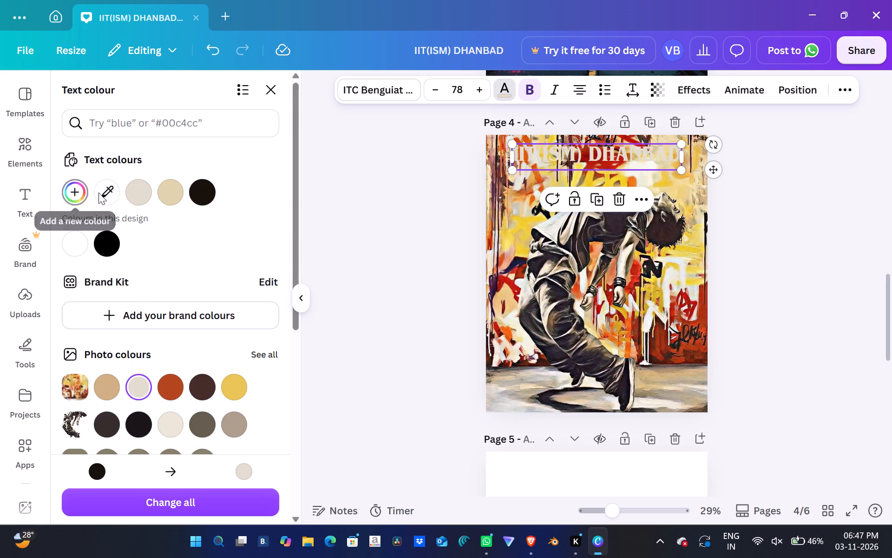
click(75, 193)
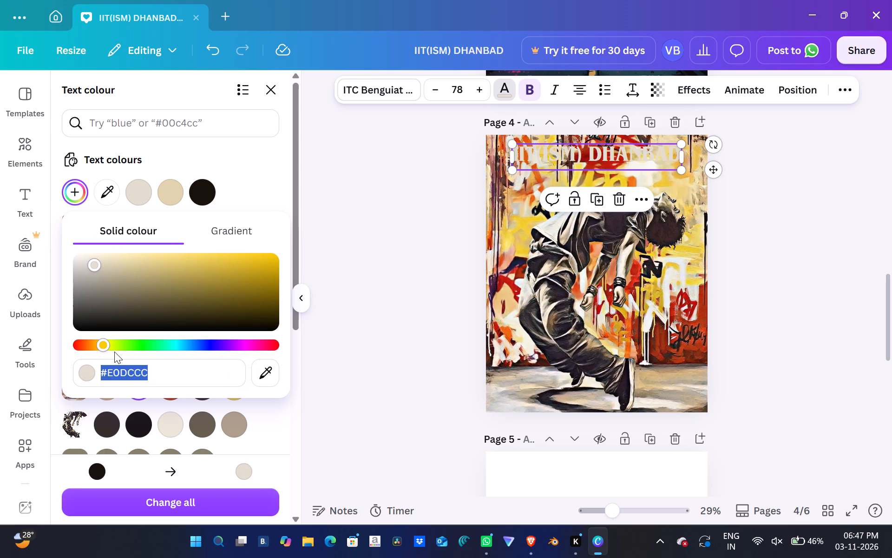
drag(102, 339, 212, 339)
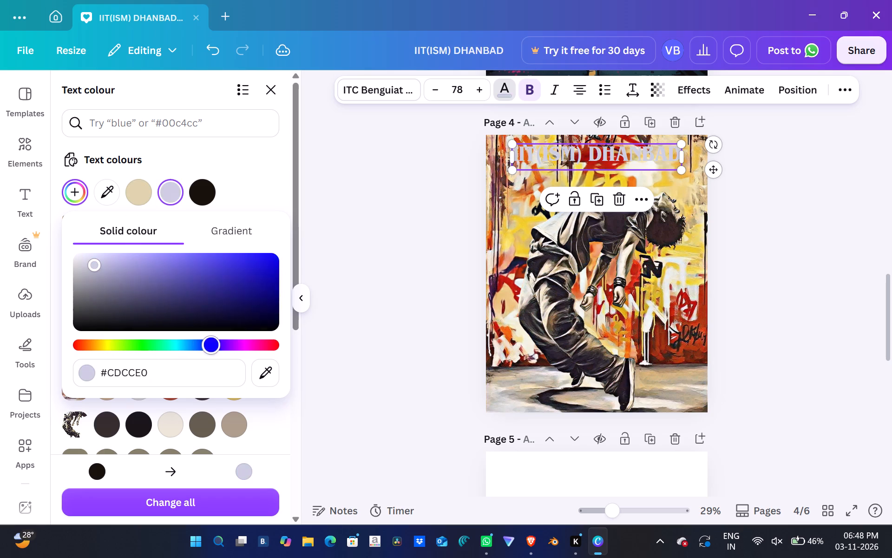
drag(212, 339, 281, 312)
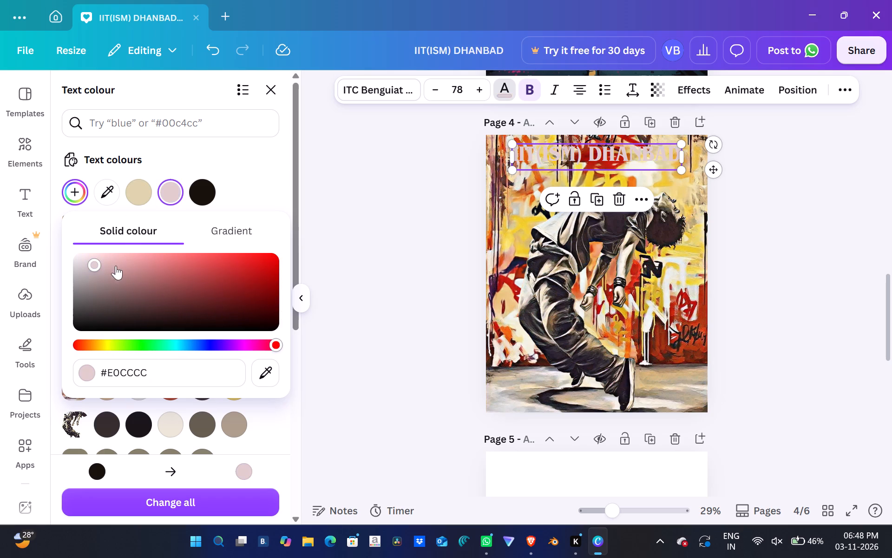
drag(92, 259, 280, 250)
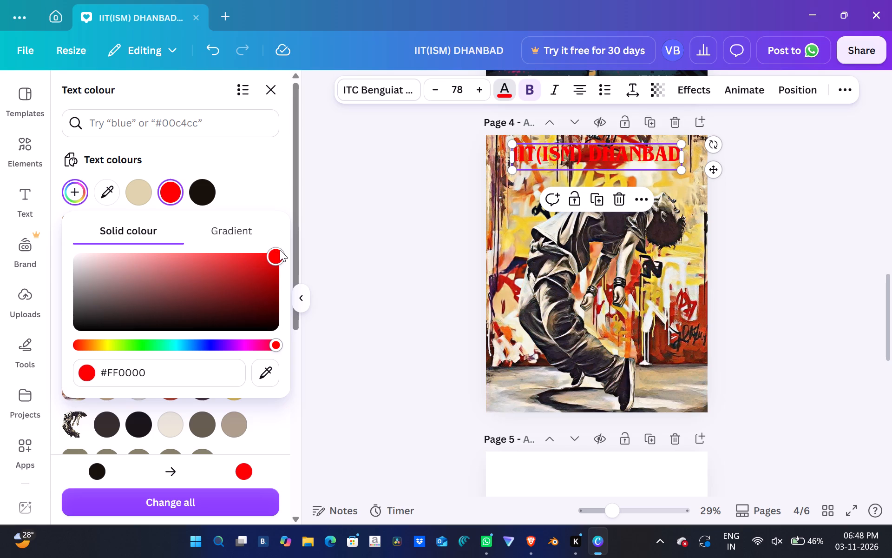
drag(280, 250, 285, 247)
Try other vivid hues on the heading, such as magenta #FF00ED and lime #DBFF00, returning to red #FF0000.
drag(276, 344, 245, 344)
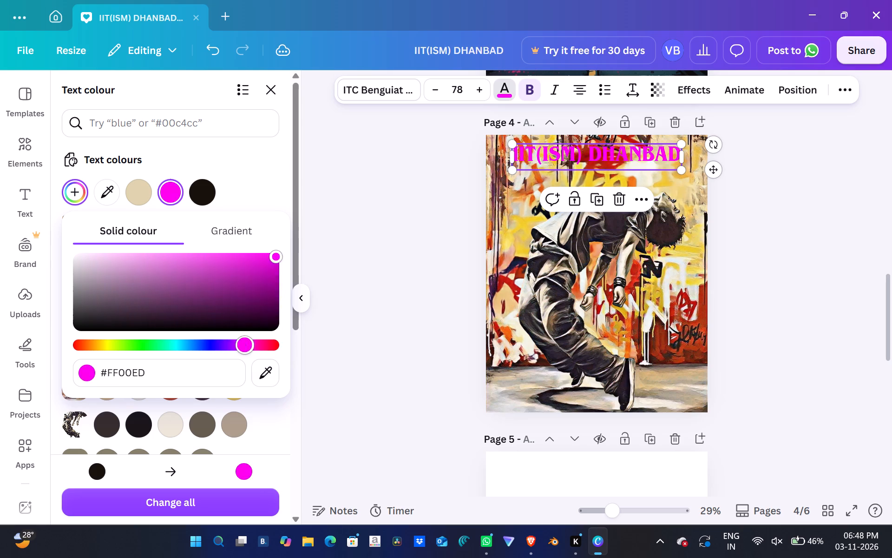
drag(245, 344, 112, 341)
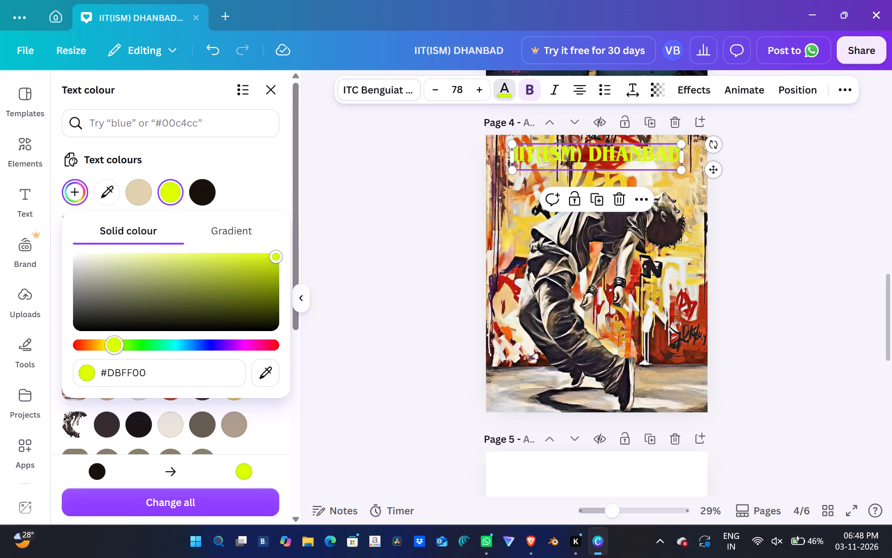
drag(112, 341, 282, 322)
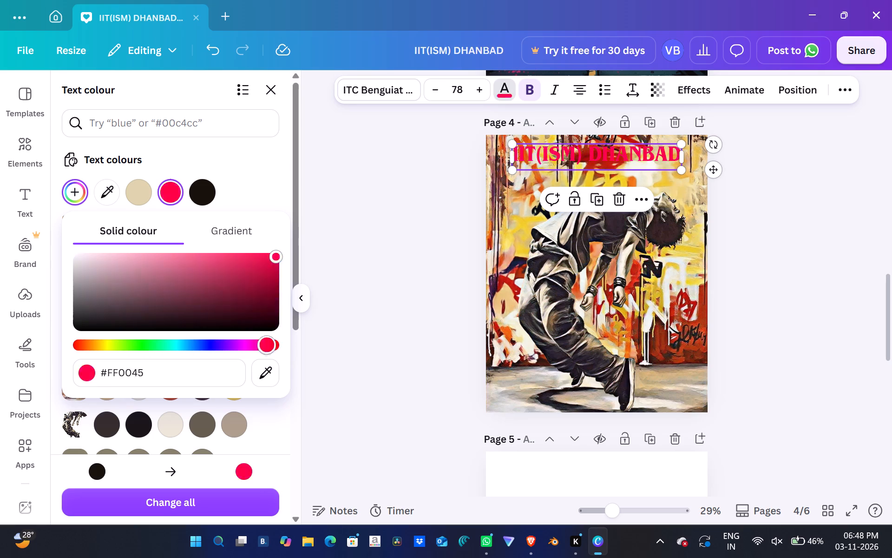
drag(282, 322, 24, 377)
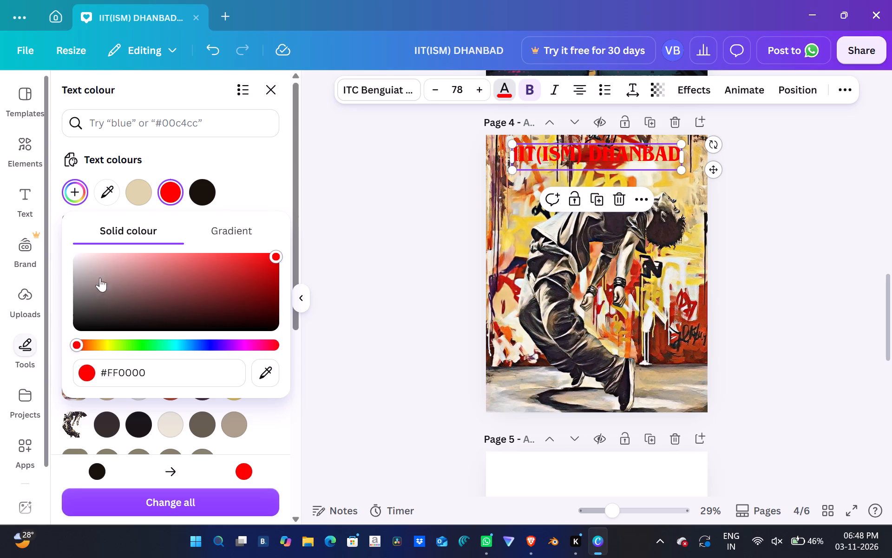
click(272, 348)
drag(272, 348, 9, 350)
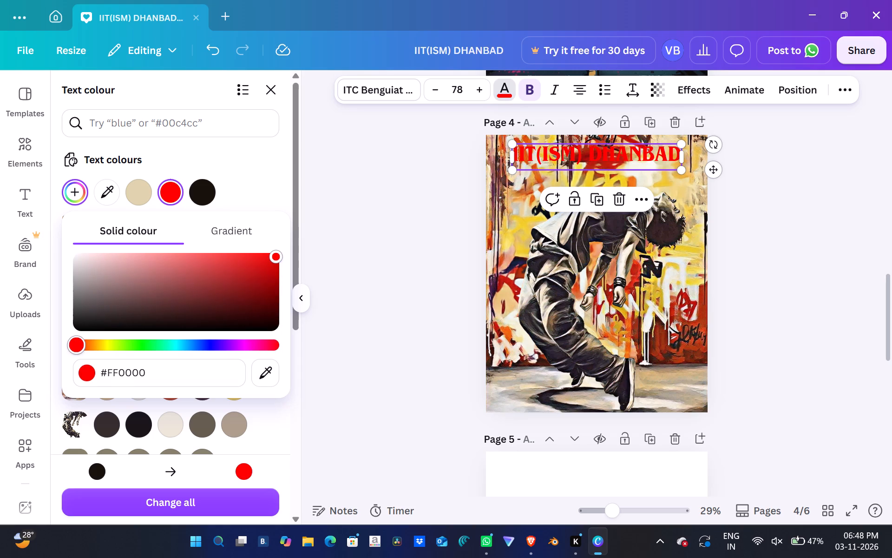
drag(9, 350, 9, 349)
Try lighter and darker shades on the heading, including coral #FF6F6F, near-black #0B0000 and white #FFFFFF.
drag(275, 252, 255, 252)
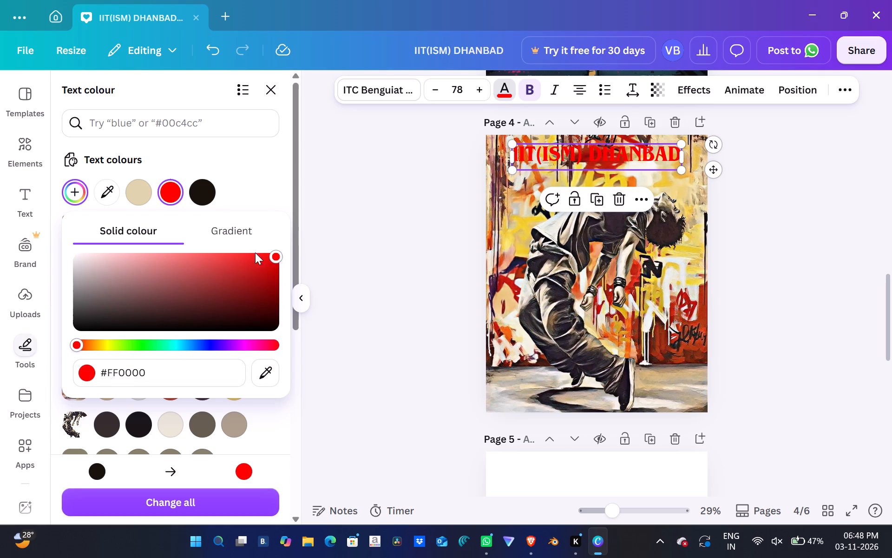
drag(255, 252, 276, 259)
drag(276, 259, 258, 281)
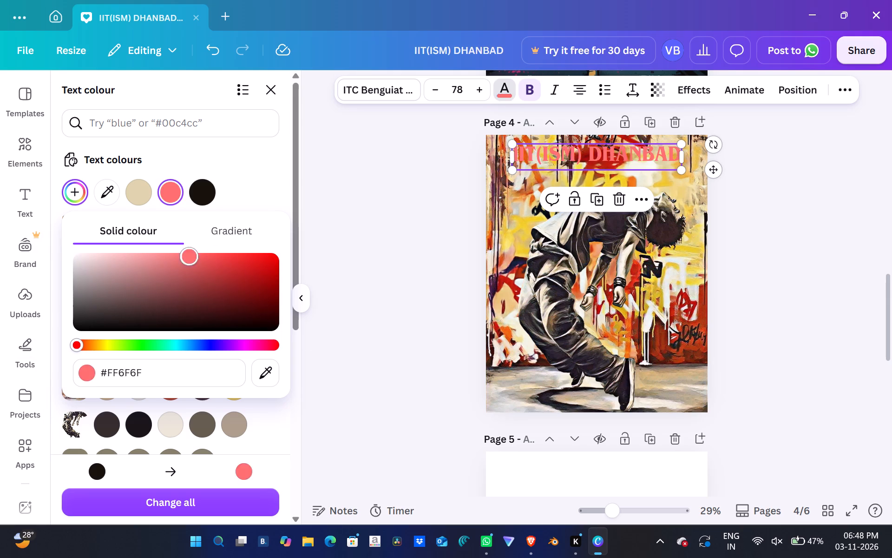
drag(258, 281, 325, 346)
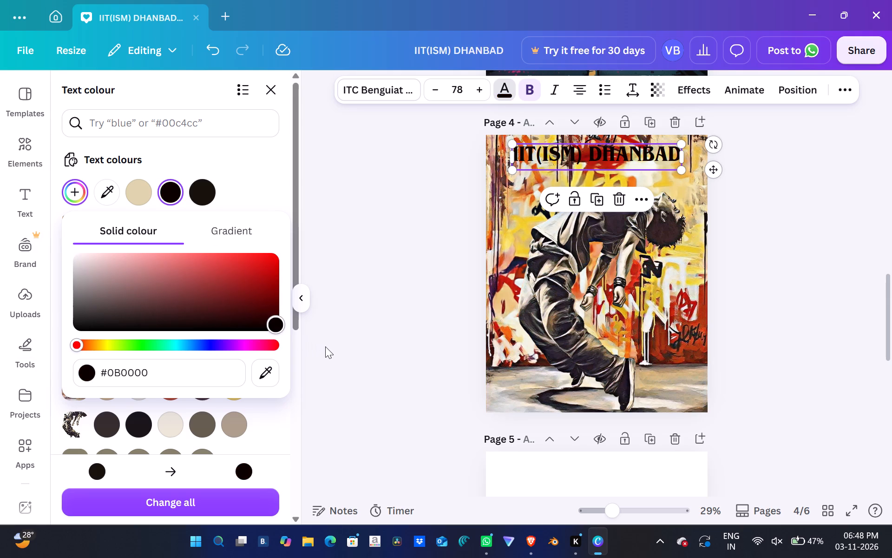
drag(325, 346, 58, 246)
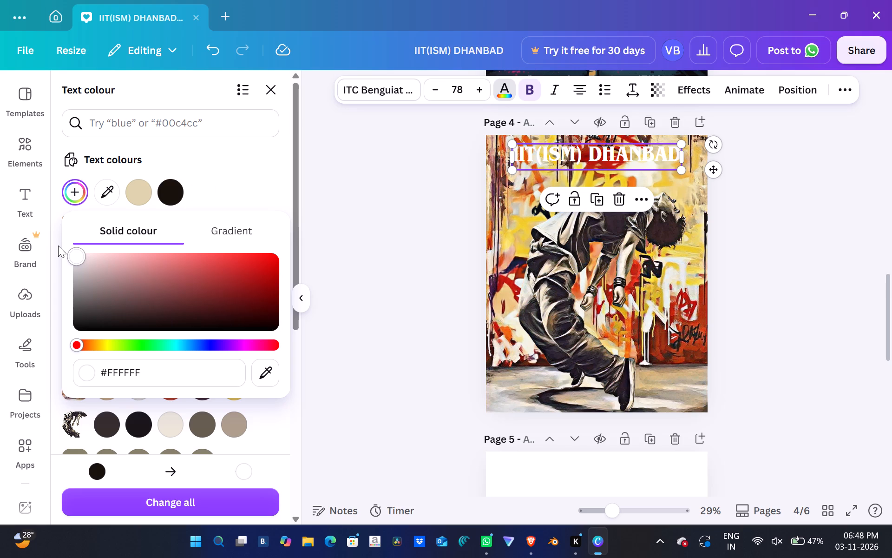
Set the heading's text colour to solid black #000000.
drag(58, 246, 372, 352)
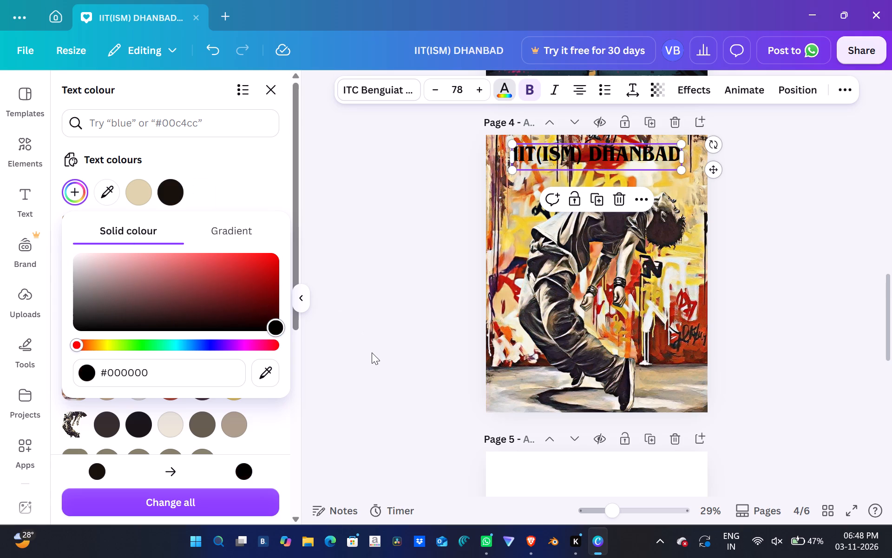
drag(372, 352, 378, 374)
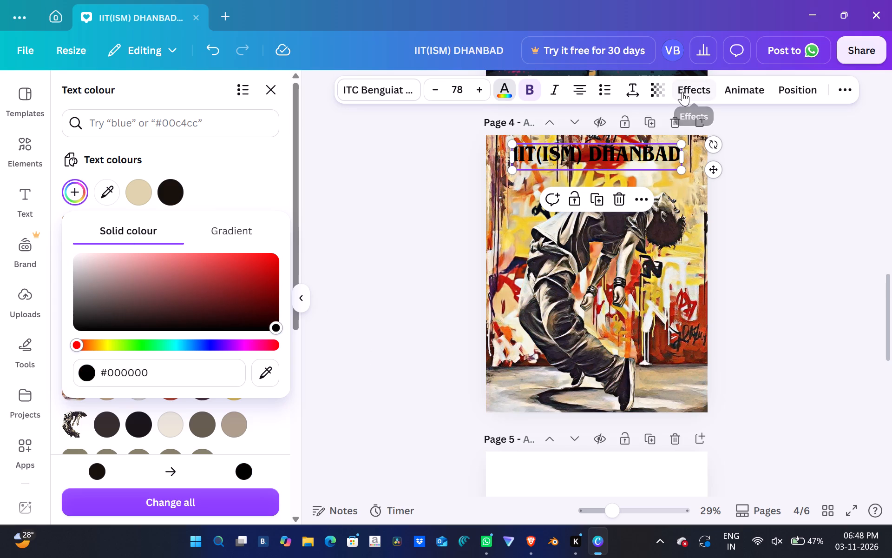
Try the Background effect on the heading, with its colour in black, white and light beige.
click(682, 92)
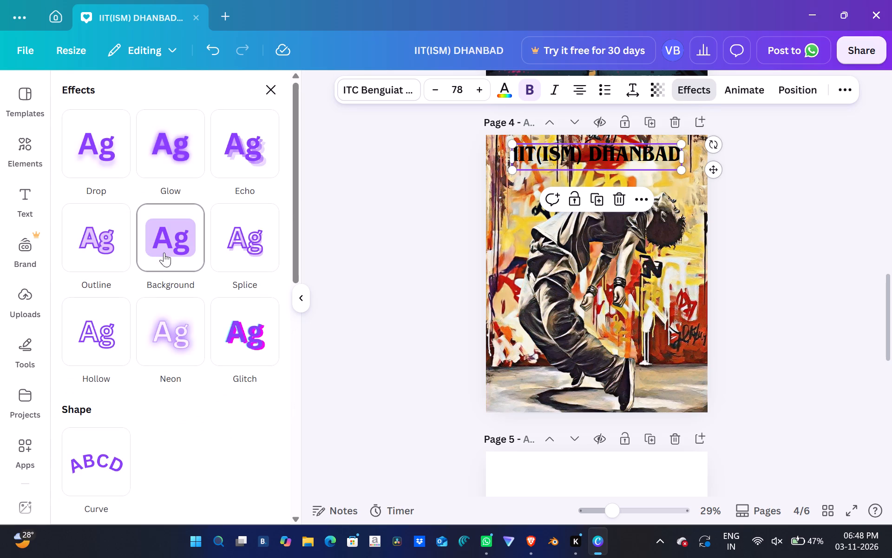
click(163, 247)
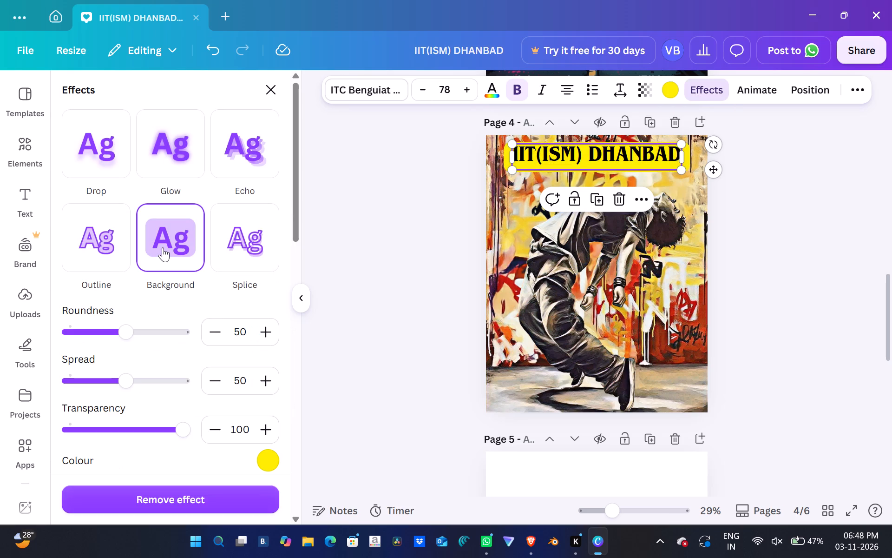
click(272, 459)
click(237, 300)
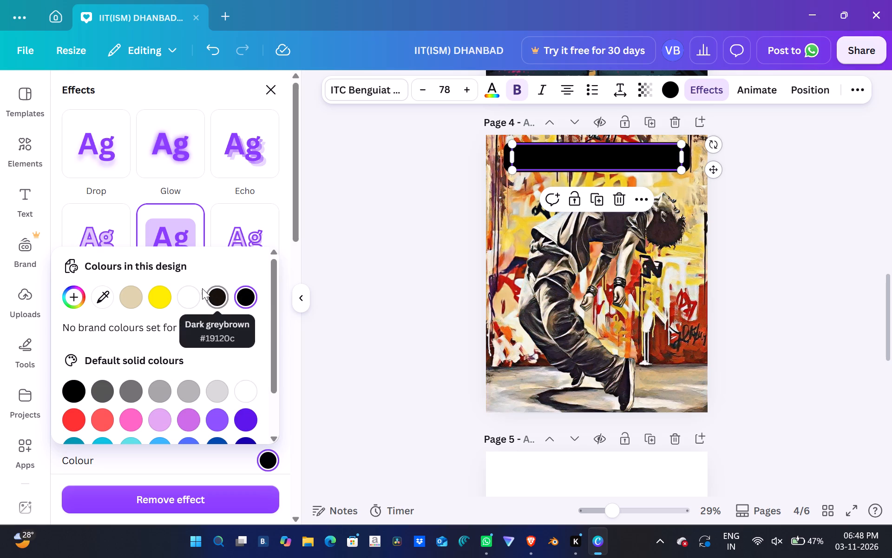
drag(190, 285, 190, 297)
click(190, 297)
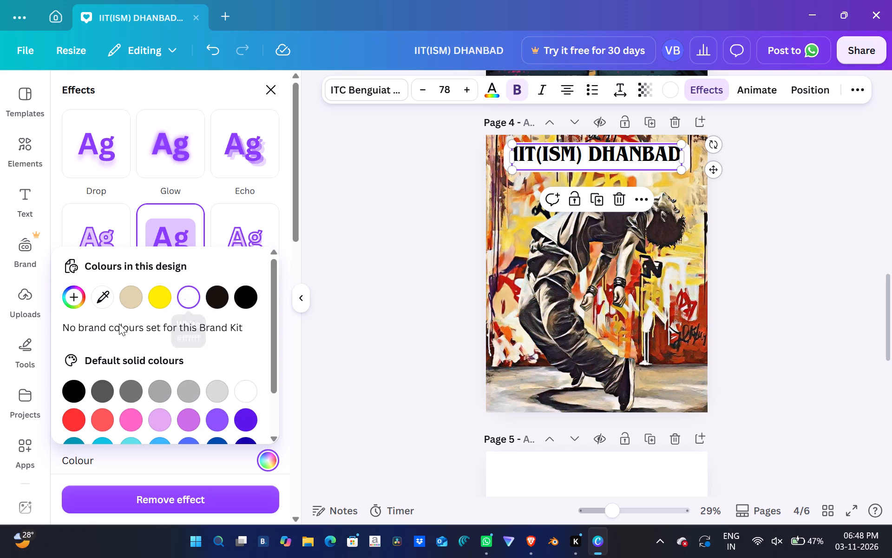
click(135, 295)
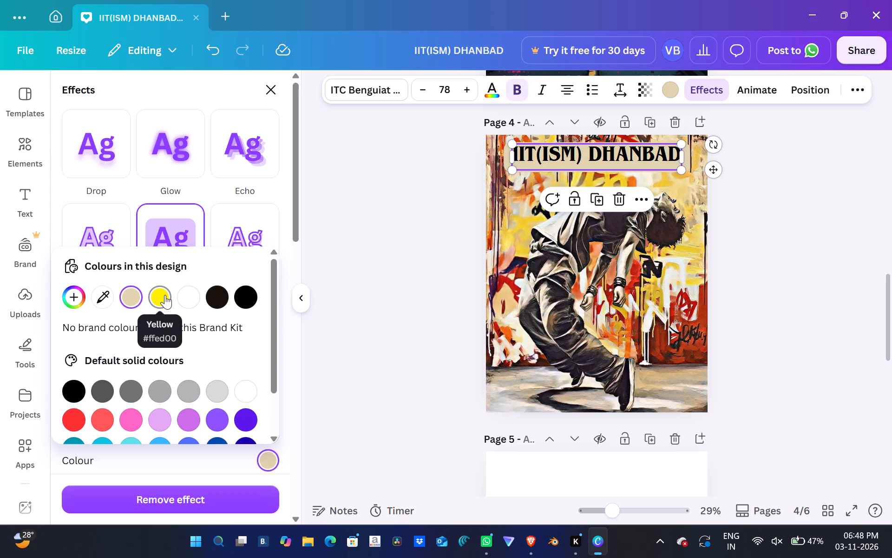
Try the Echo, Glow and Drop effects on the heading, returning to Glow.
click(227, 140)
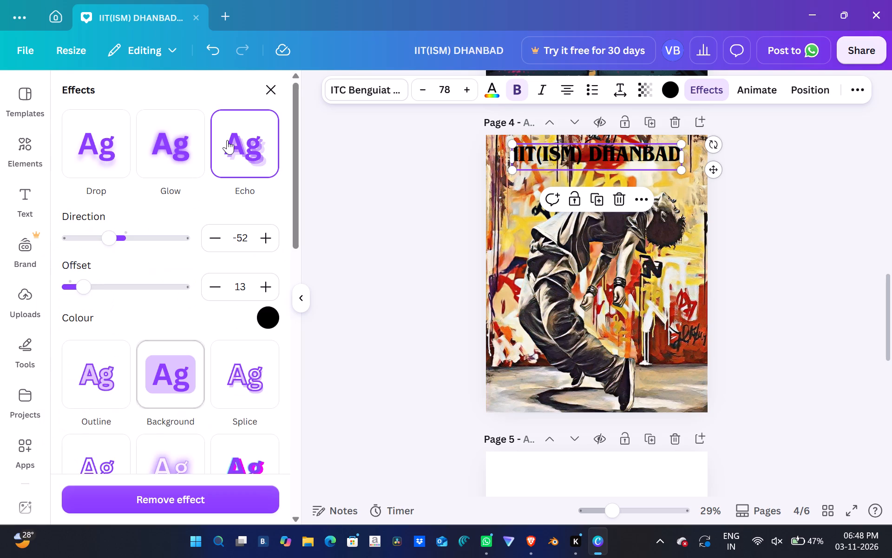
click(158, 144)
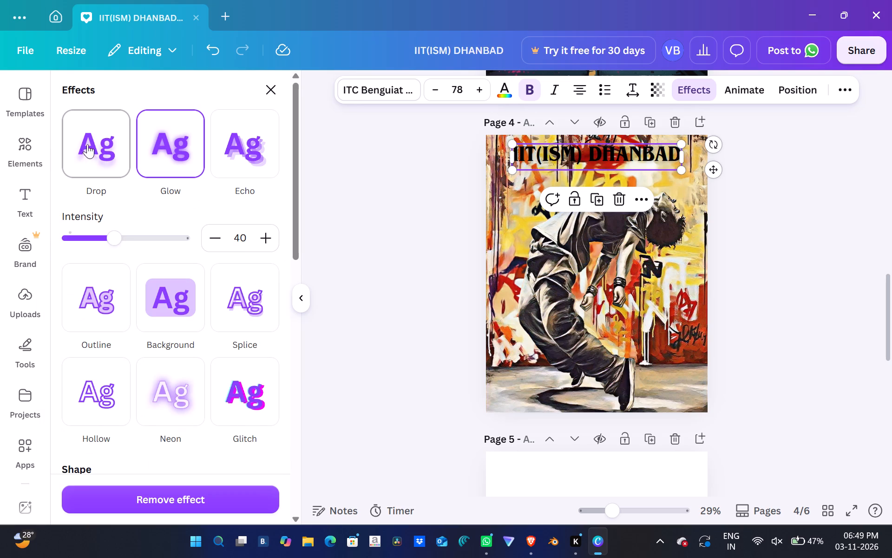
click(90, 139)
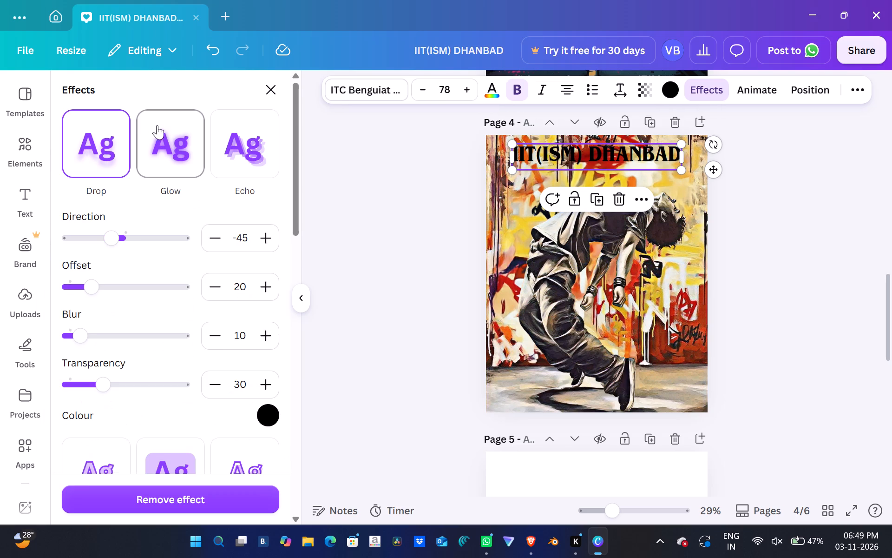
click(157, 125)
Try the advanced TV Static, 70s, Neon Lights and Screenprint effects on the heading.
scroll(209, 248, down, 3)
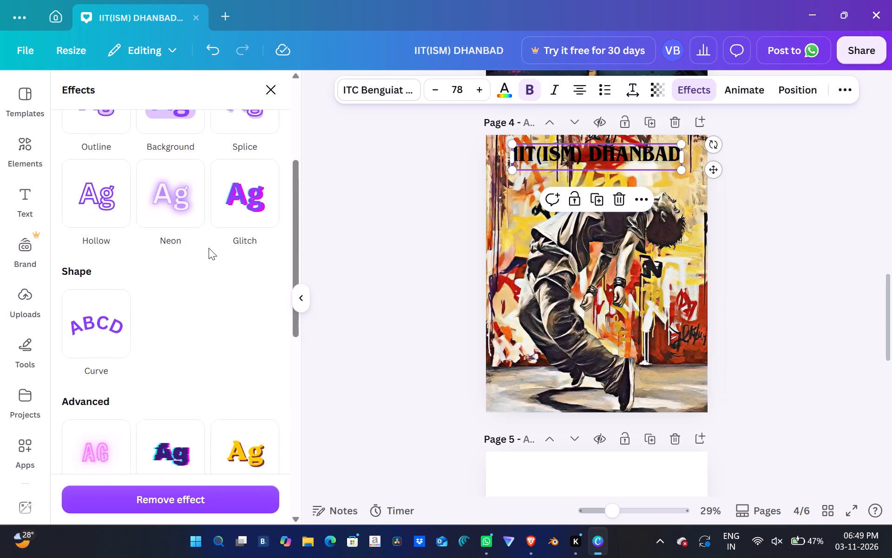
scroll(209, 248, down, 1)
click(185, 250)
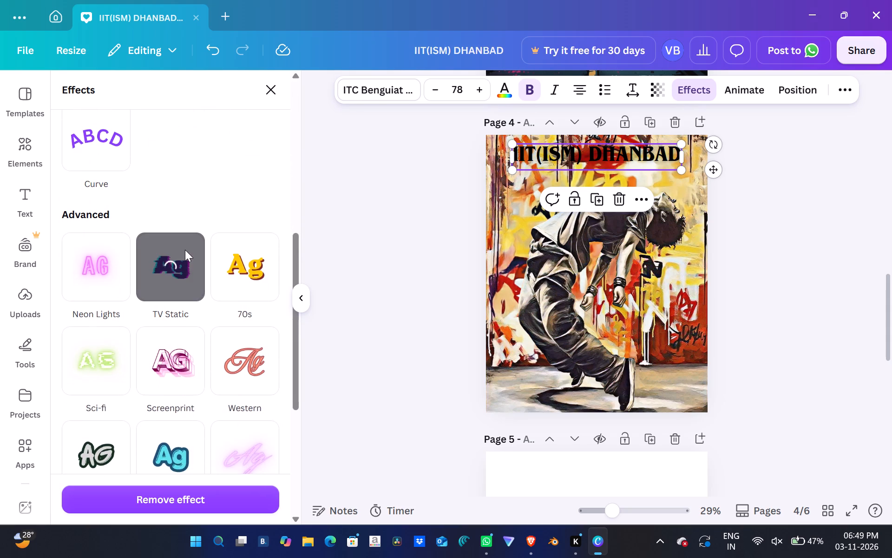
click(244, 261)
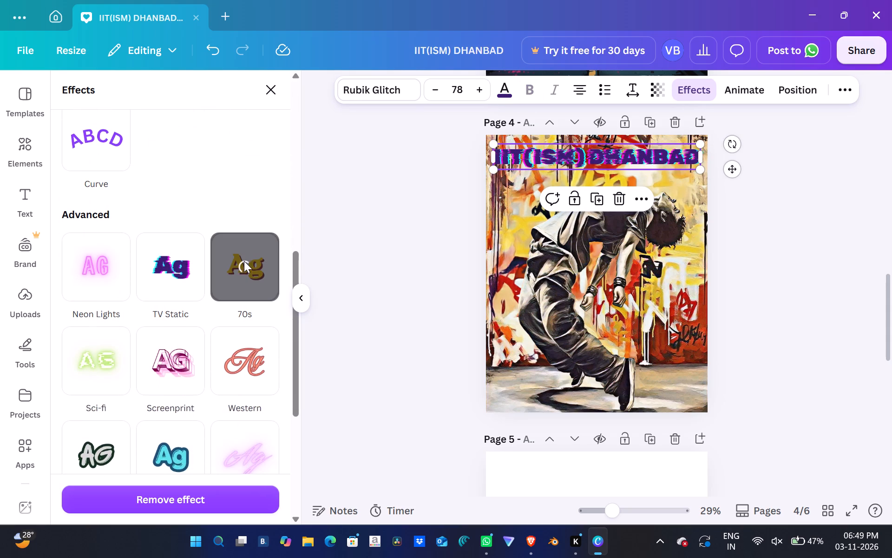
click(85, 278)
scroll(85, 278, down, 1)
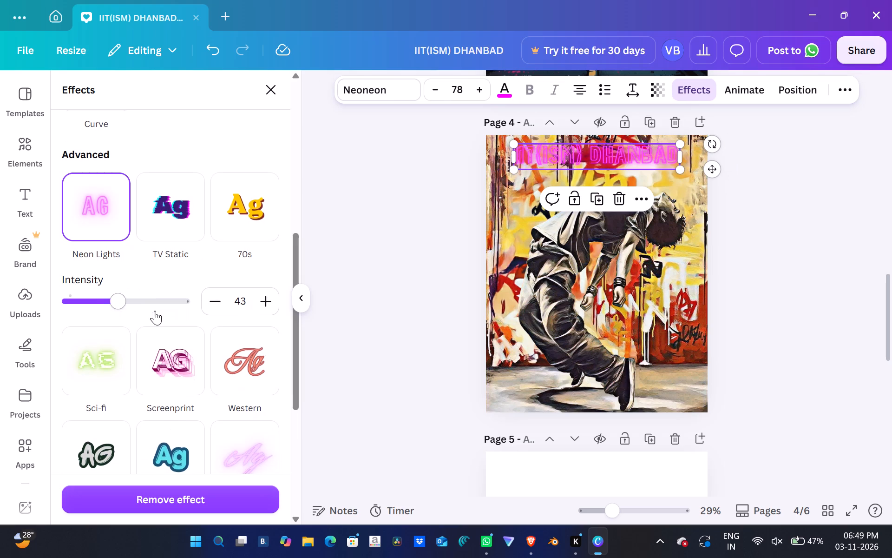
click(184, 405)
Apply the advanced Bubble effect to the heading and look over the remaining effects.
scroll(184, 405, down, 1)
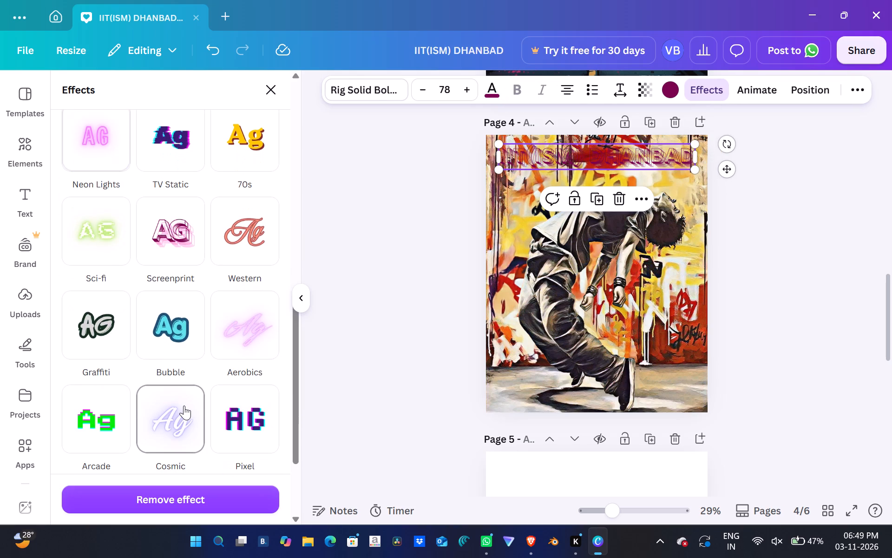
click(189, 330)
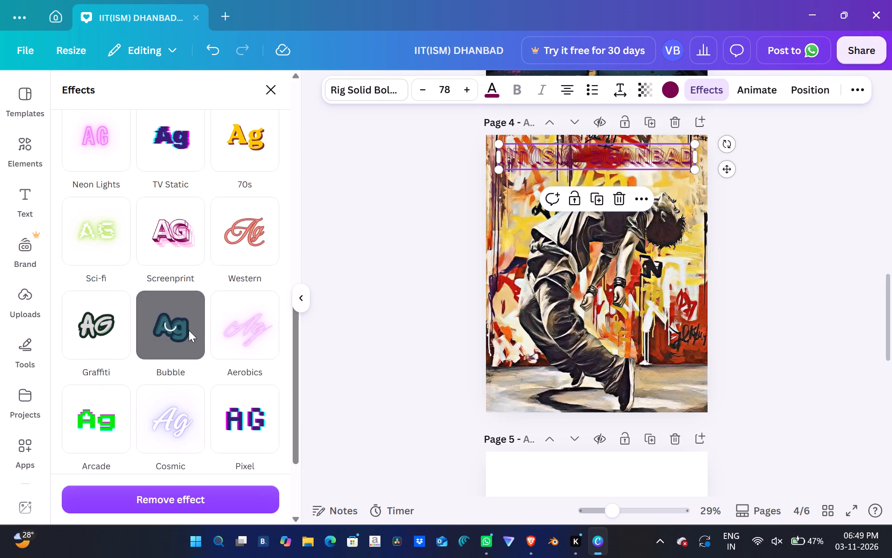
scroll(189, 330, down, 1)
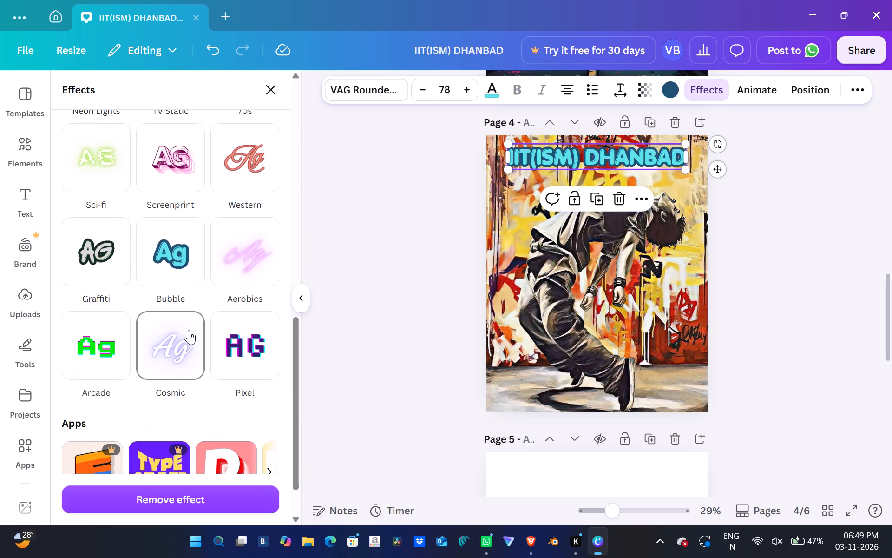
scroll(189, 330, down, 1)
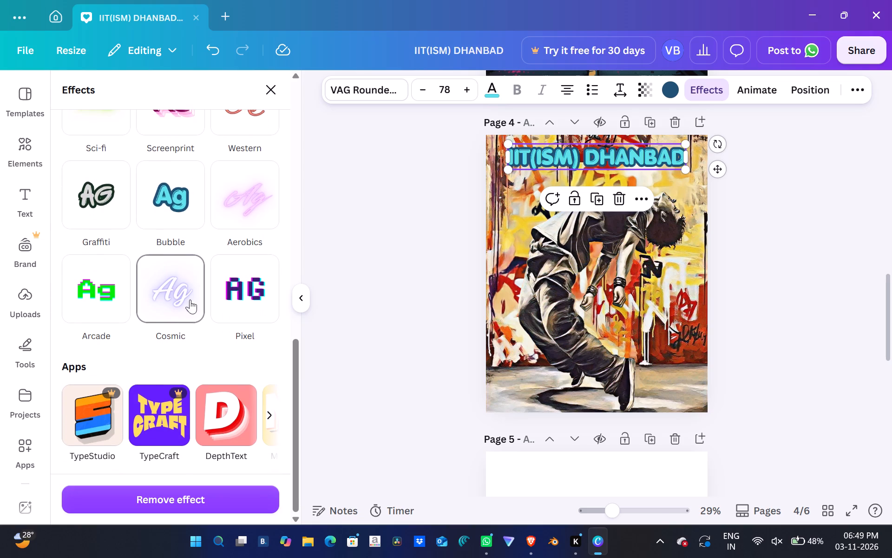
scroll(218, 261, up, 7)
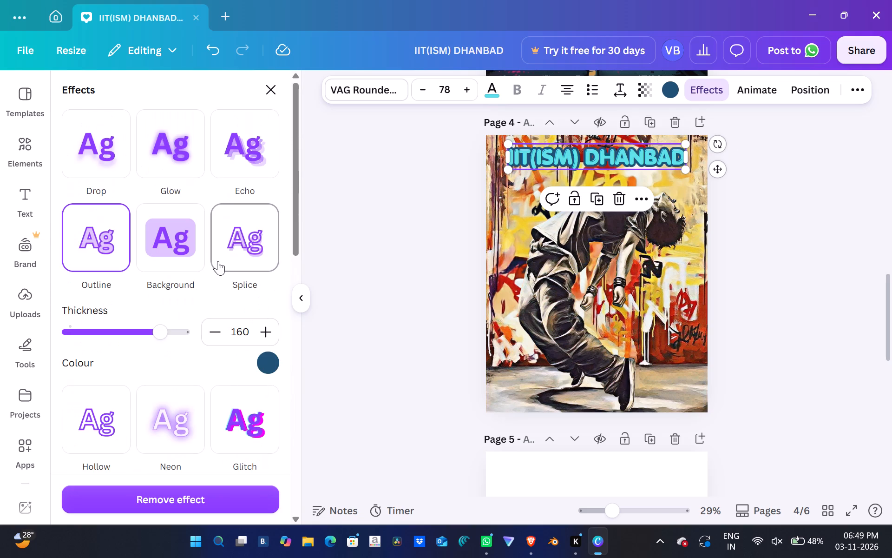
Try the ITC Portago and ITC Bauhaus fonts on the heading, settling on ITC Benguiat Condensed.
click(482, 87)
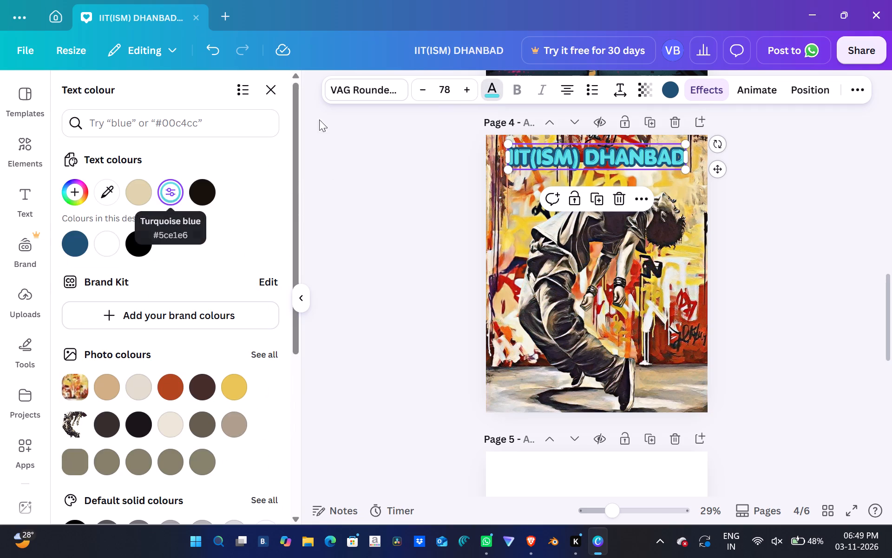
click(373, 83)
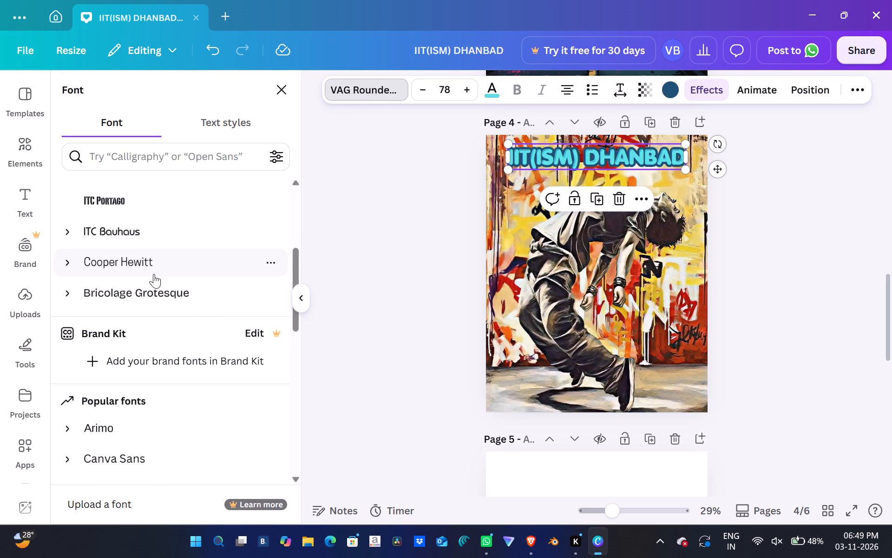
click(154, 202)
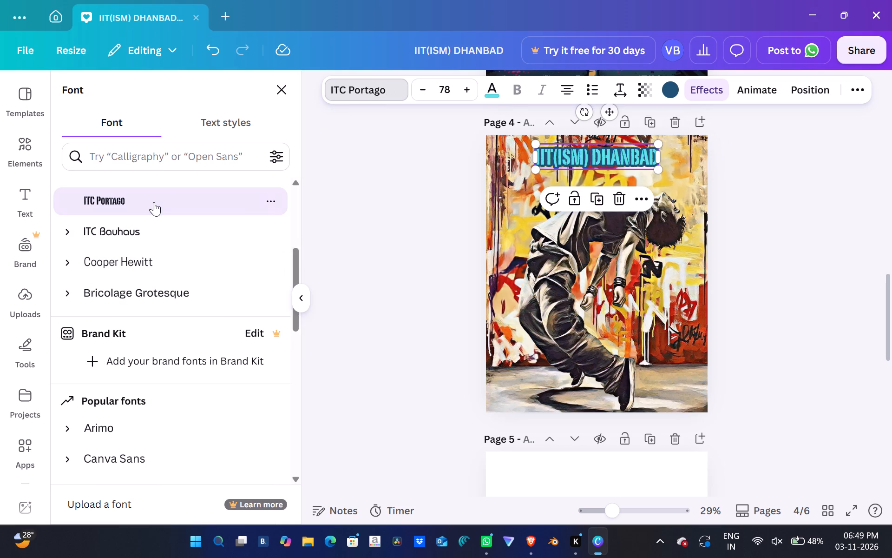
click(154, 237)
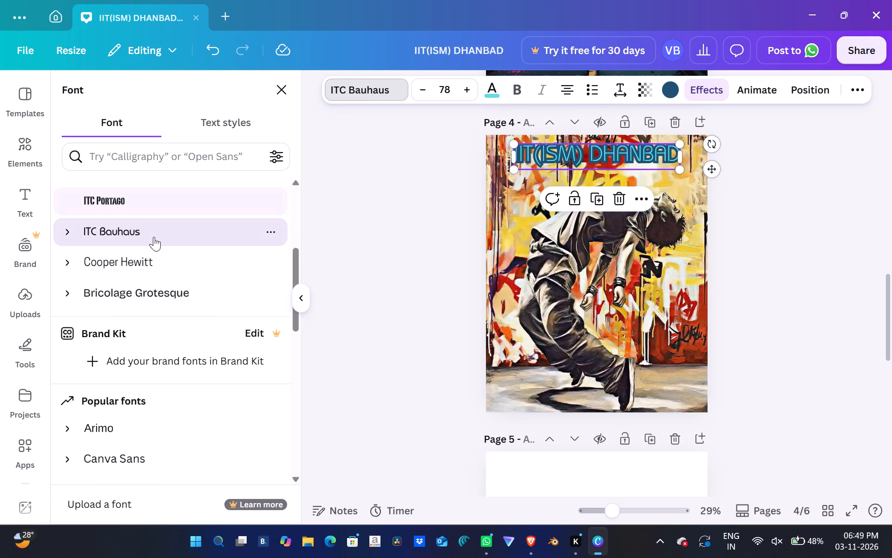
scroll(154, 237, up, 1)
click(154, 237)
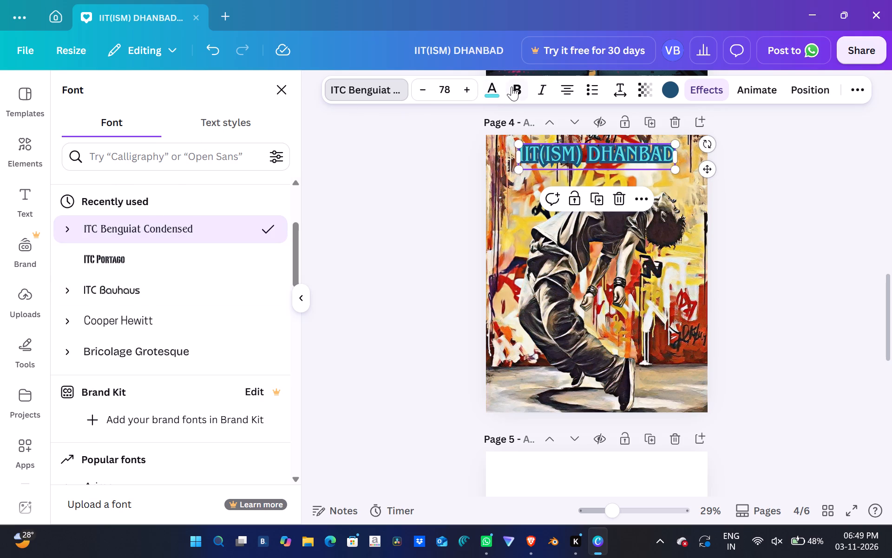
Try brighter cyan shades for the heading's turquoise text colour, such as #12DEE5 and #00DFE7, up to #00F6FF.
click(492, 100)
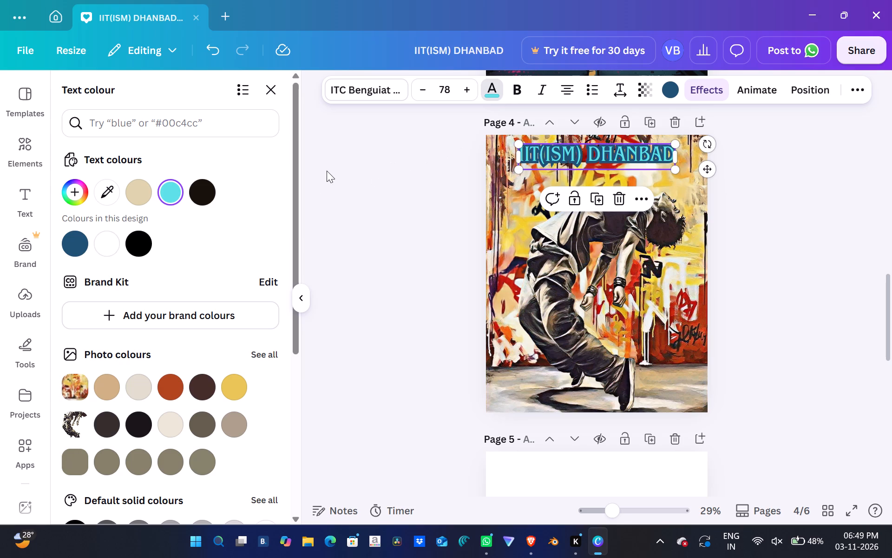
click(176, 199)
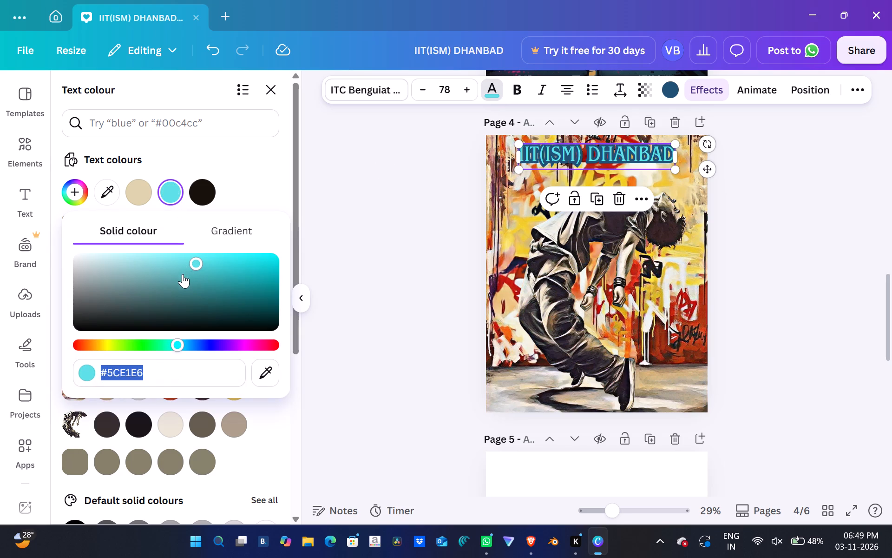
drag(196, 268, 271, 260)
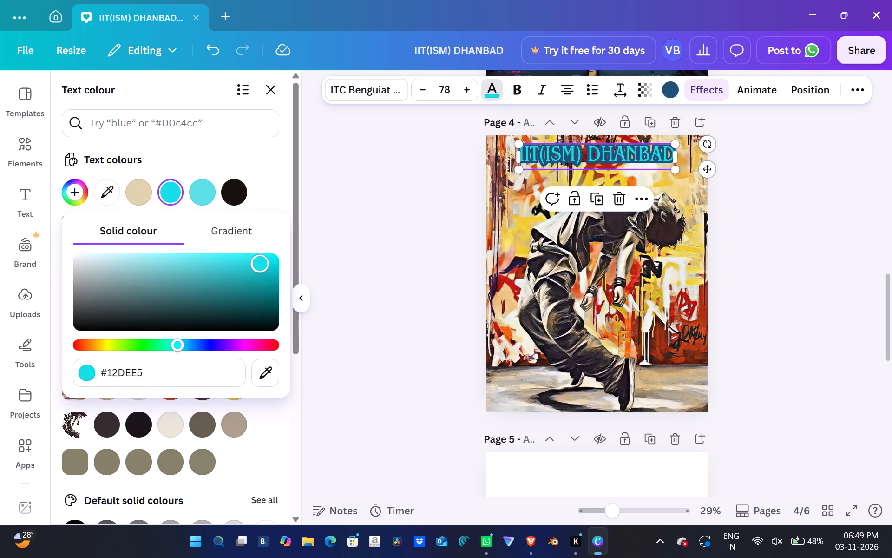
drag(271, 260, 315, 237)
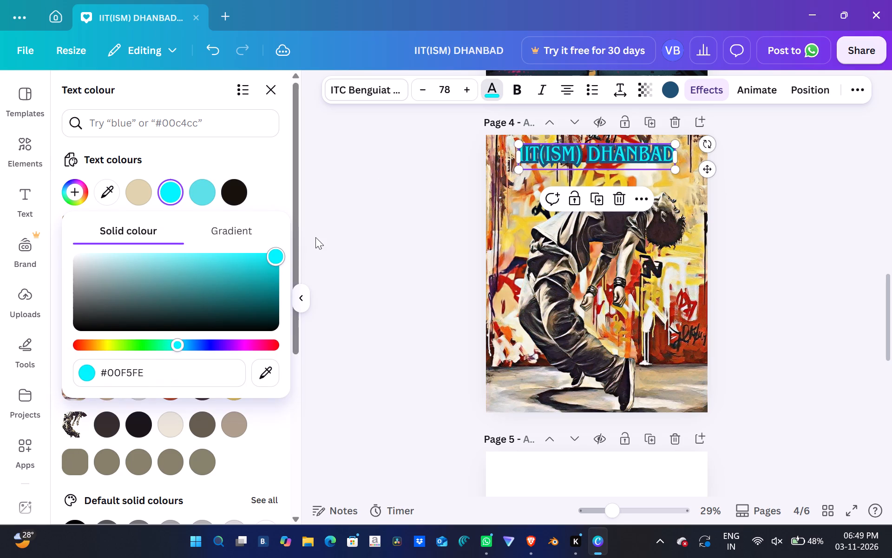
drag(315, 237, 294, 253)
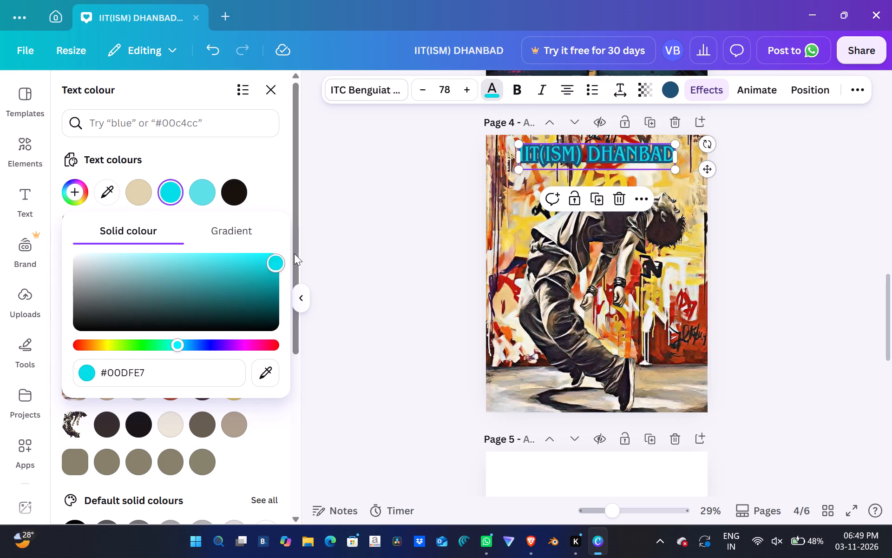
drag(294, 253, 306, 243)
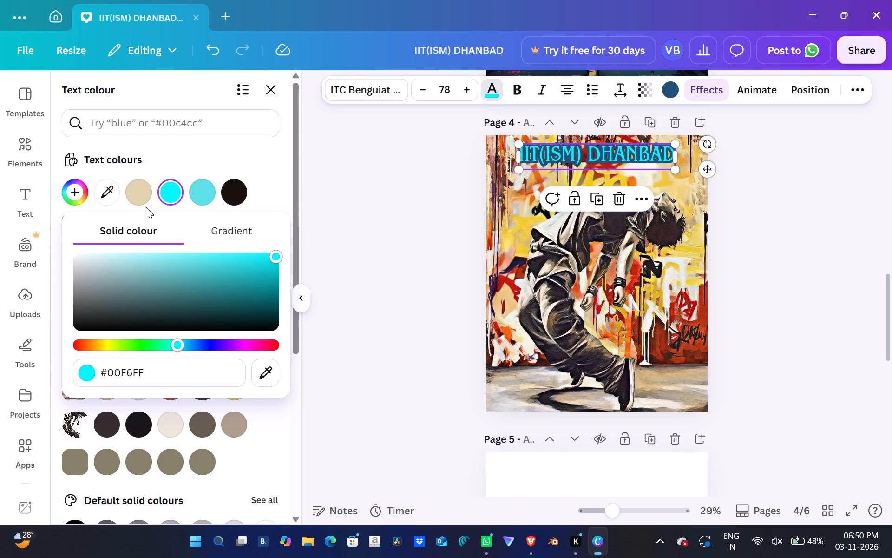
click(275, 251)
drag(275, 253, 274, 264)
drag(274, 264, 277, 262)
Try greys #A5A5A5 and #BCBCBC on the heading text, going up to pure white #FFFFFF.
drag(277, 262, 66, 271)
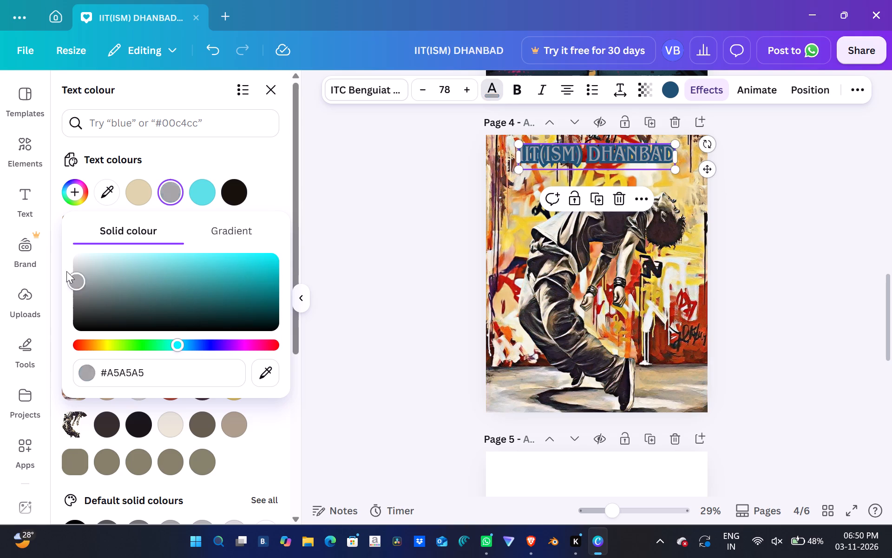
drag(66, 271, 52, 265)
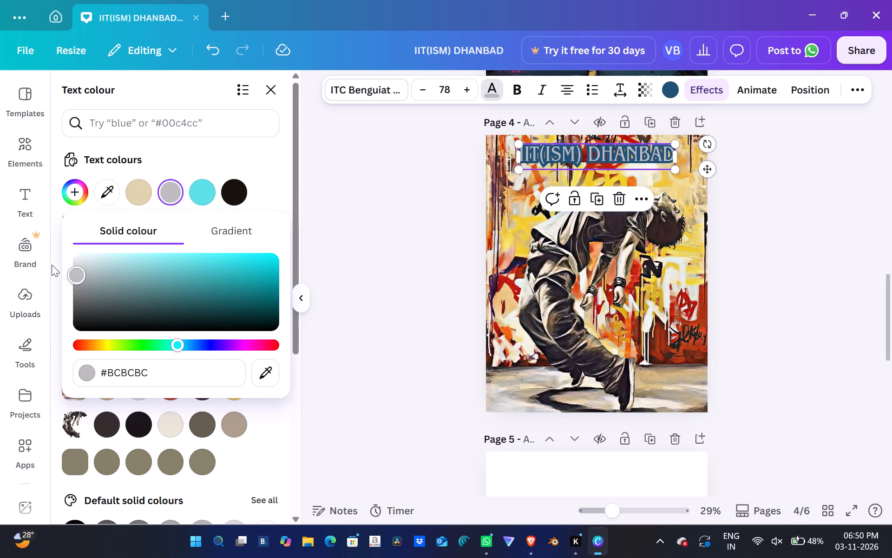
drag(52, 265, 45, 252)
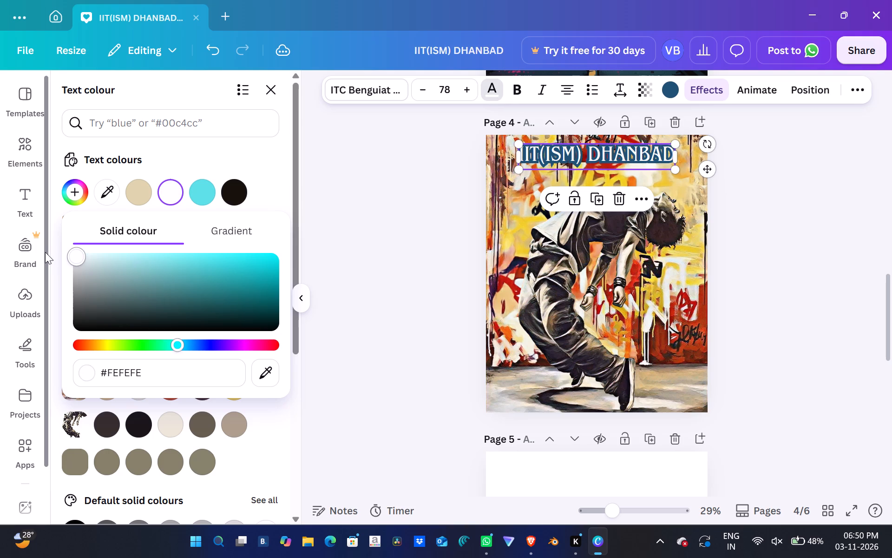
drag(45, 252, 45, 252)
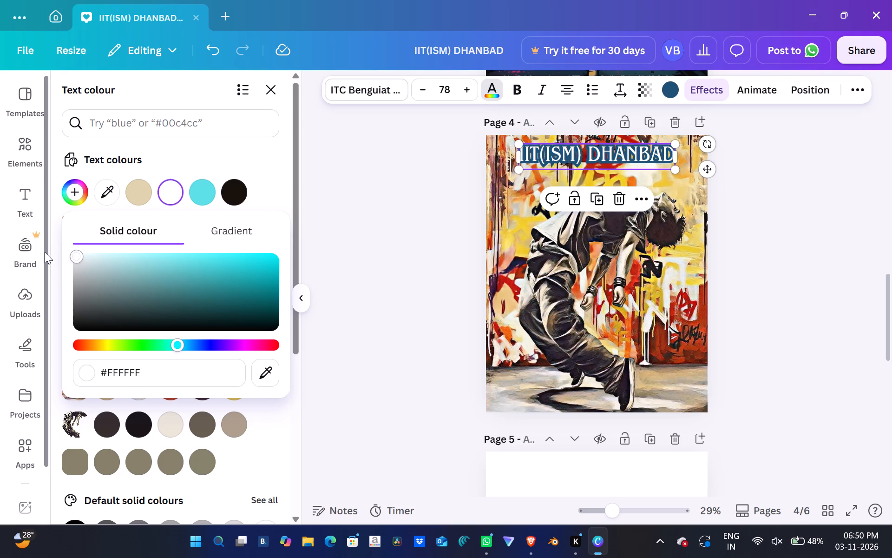
Set the heading's text colour to the dark greybrown already used in the design.
click(234, 195)
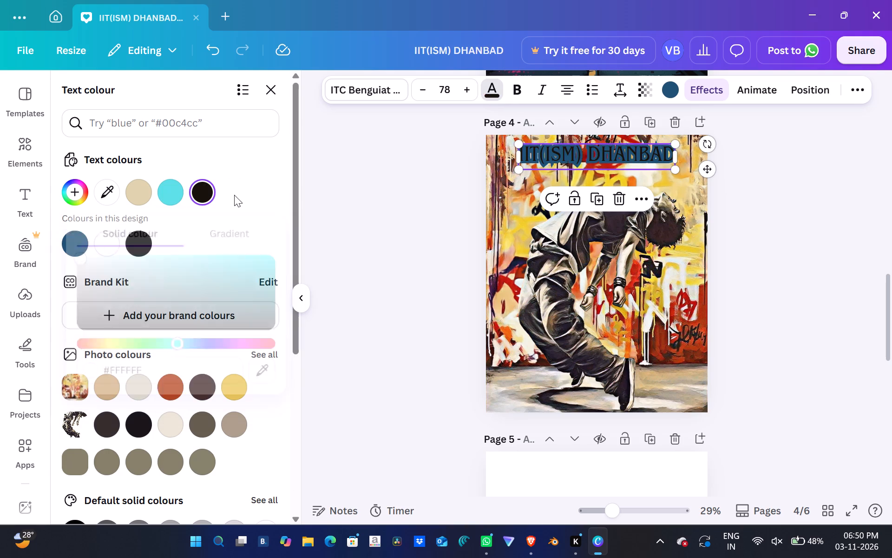
Recolour the heading text with the design's turquoise and shift that shade to pure white #FFFFFF.
click(168, 193)
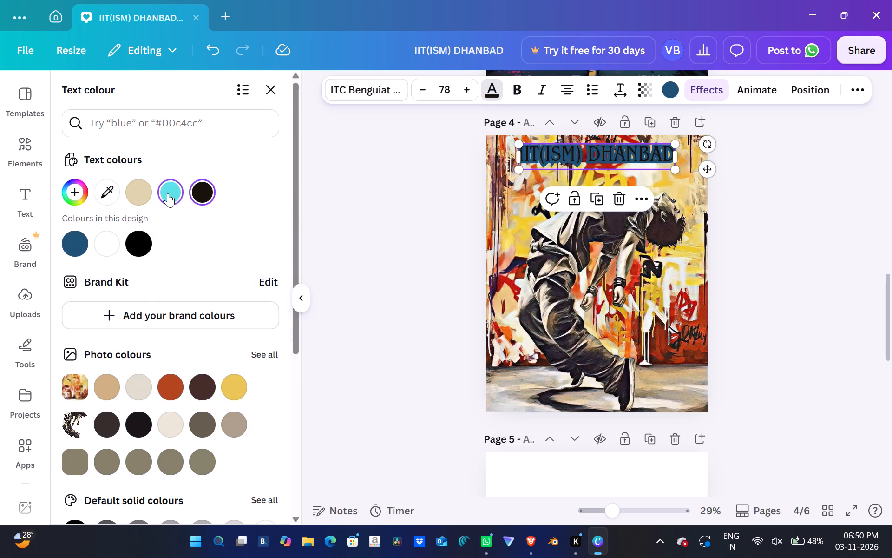
click(176, 199)
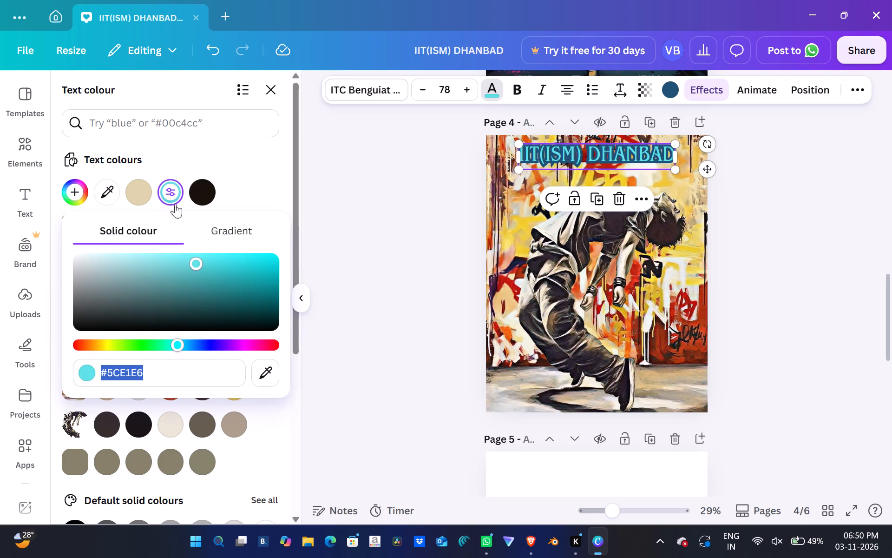
drag(196, 266, 62, 242)
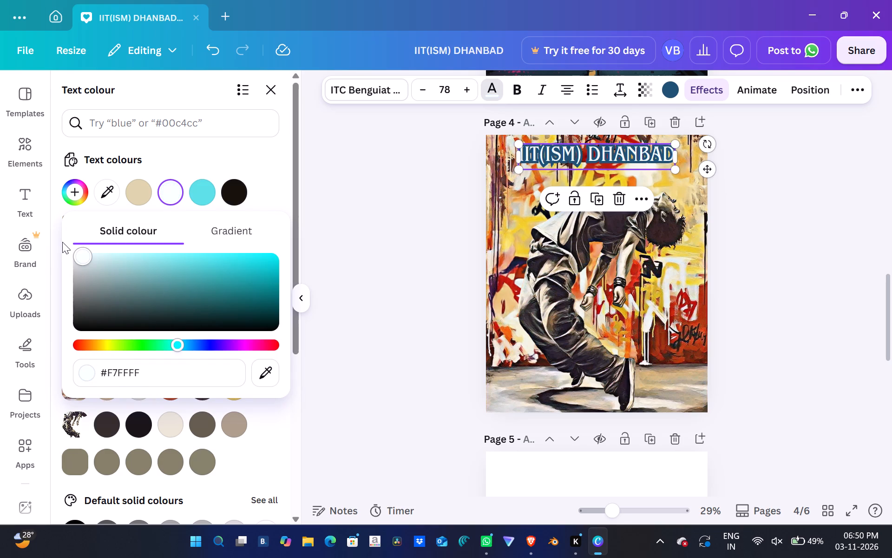
drag(62, 242, 55, 231)
drag(55, 231, 55, 225)
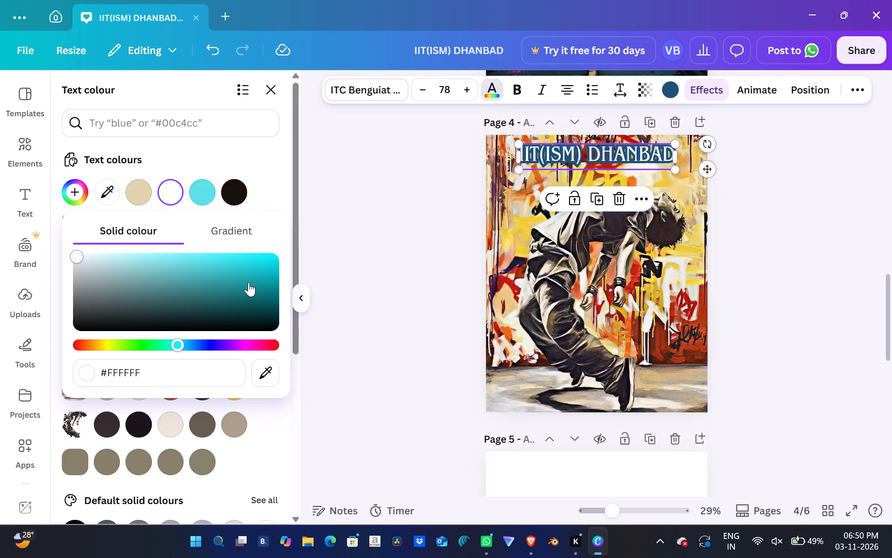
click(407, 274)
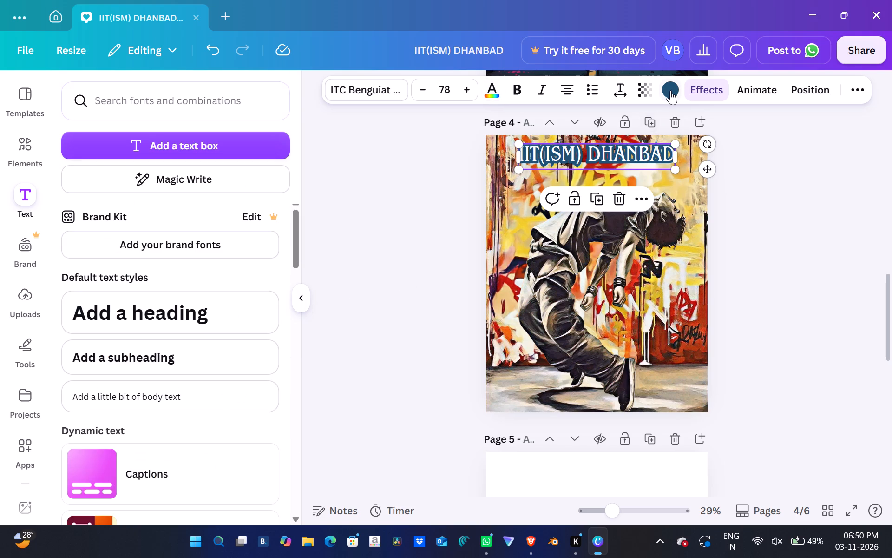
Set the heading's effect colour to black.
click(670, 90)
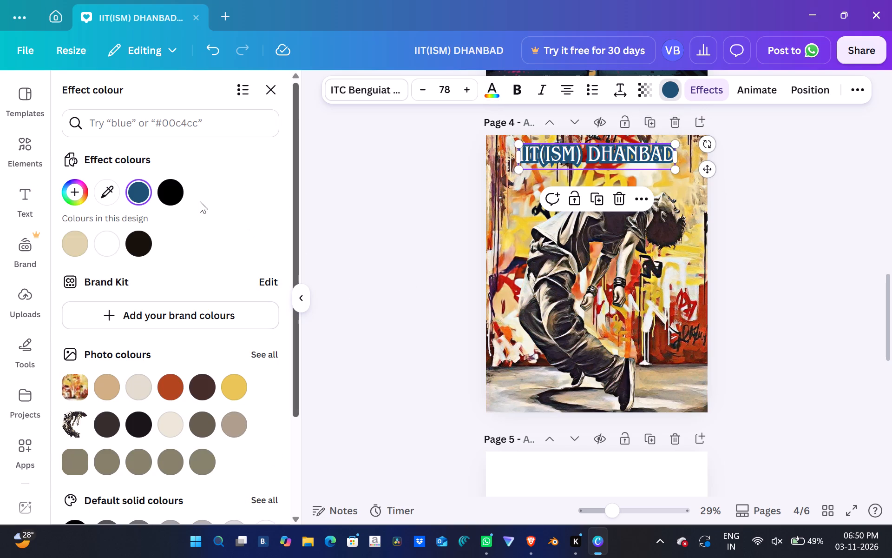
click(170, 196)
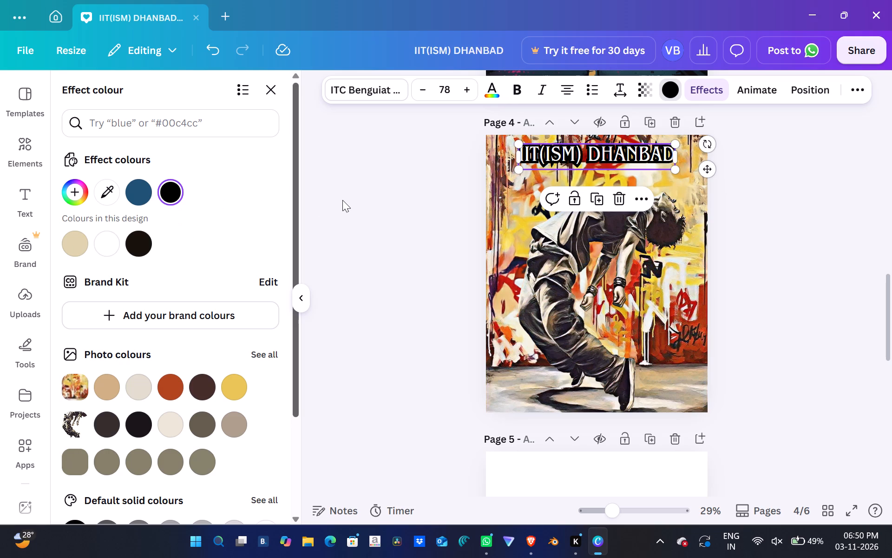
click(759, 162)
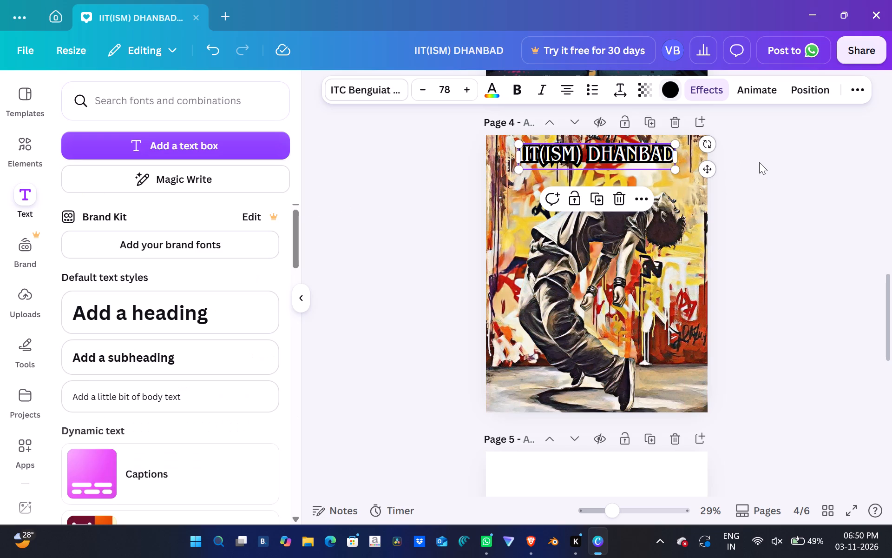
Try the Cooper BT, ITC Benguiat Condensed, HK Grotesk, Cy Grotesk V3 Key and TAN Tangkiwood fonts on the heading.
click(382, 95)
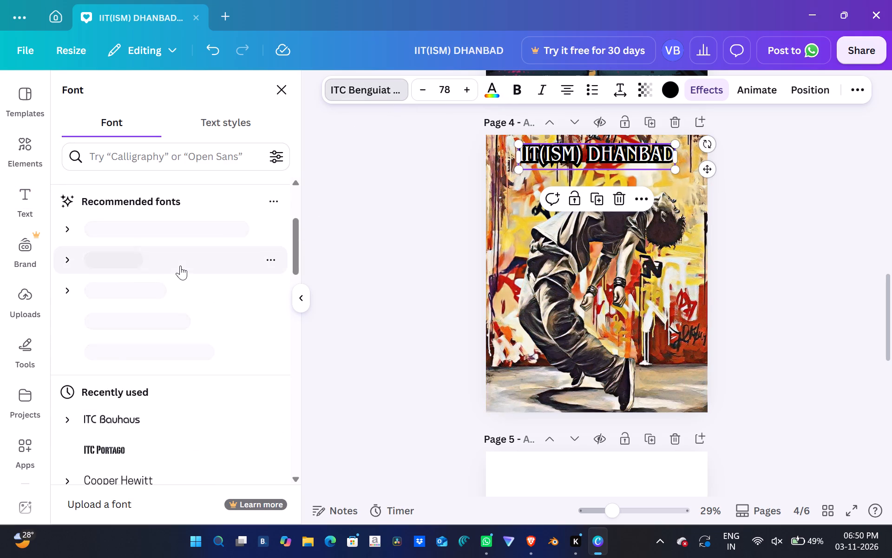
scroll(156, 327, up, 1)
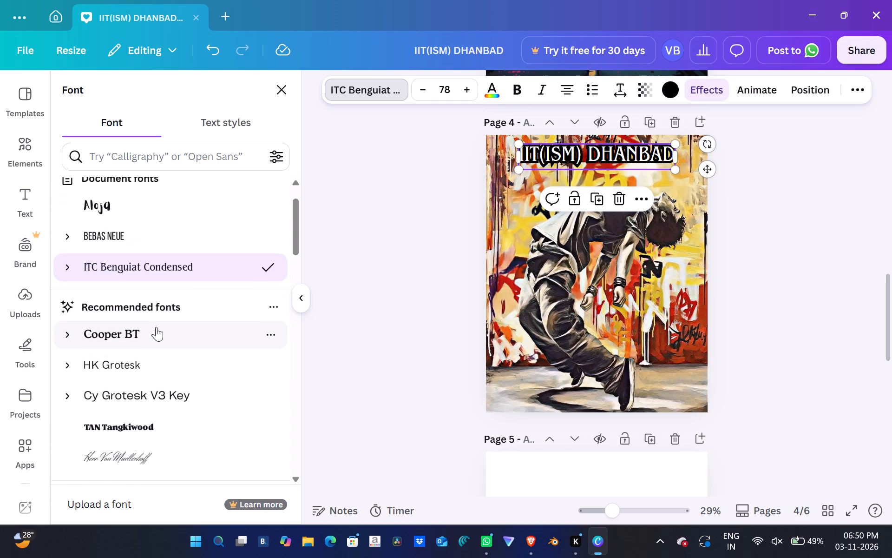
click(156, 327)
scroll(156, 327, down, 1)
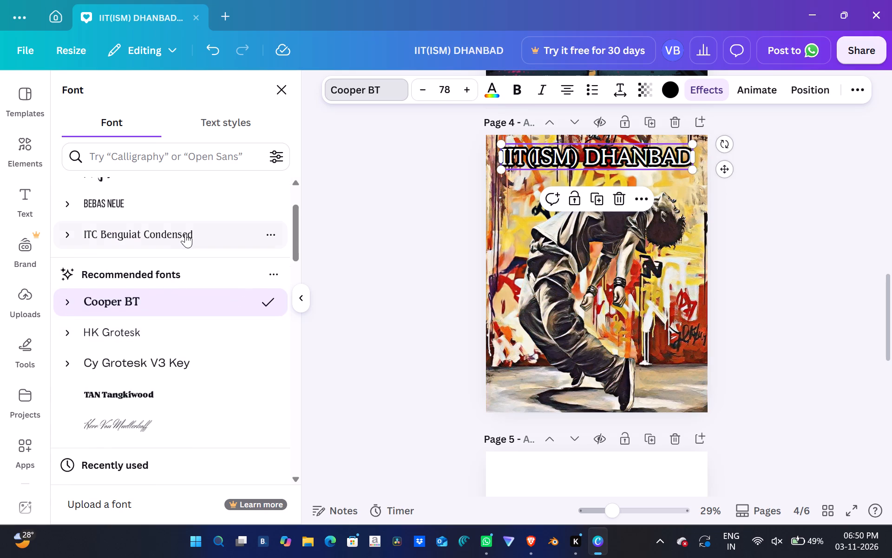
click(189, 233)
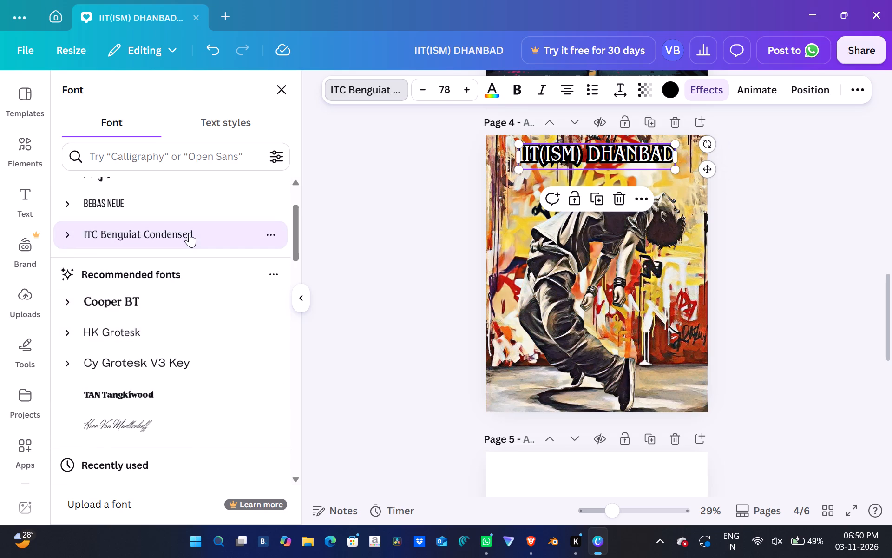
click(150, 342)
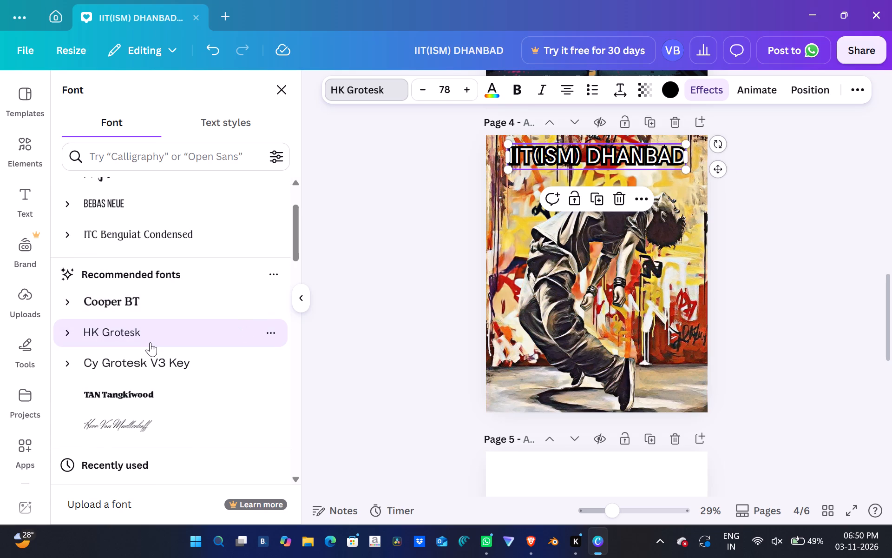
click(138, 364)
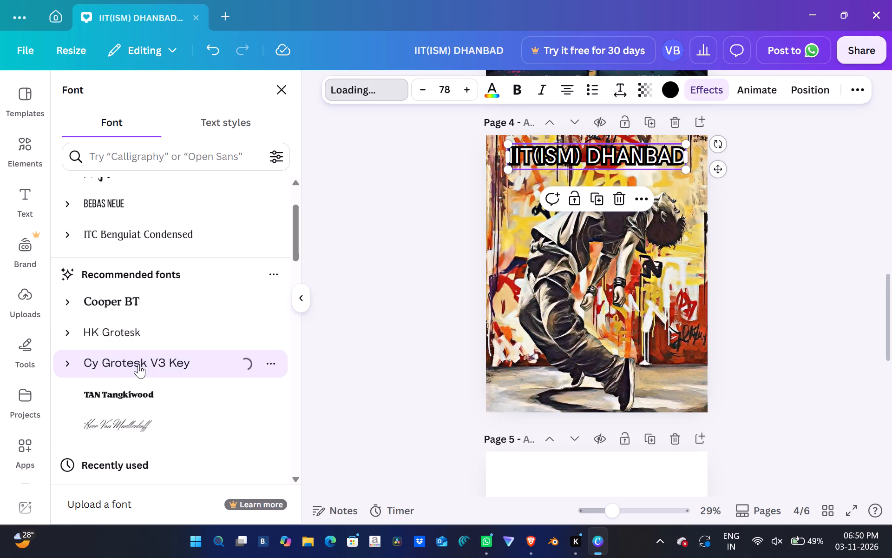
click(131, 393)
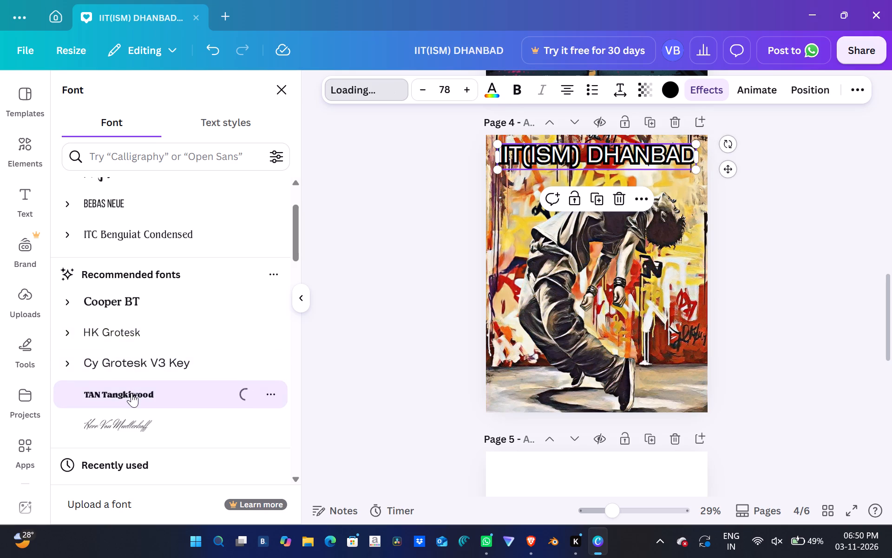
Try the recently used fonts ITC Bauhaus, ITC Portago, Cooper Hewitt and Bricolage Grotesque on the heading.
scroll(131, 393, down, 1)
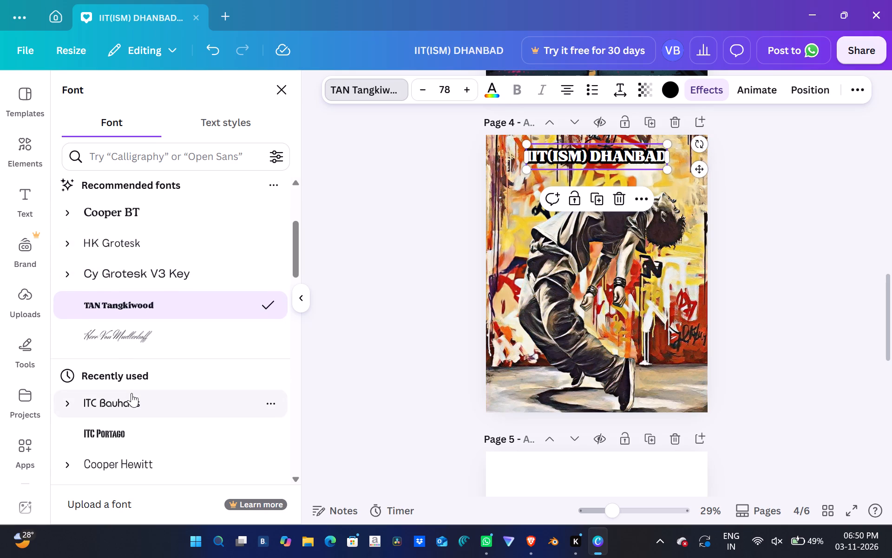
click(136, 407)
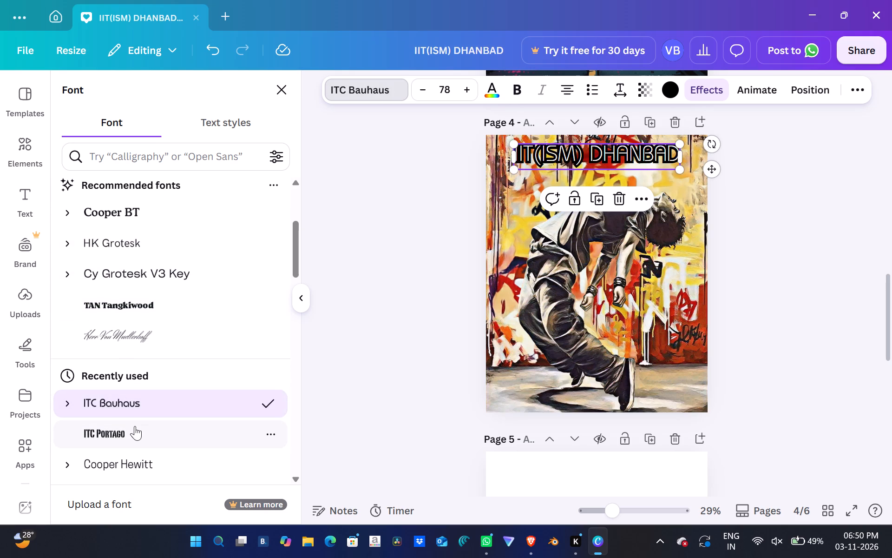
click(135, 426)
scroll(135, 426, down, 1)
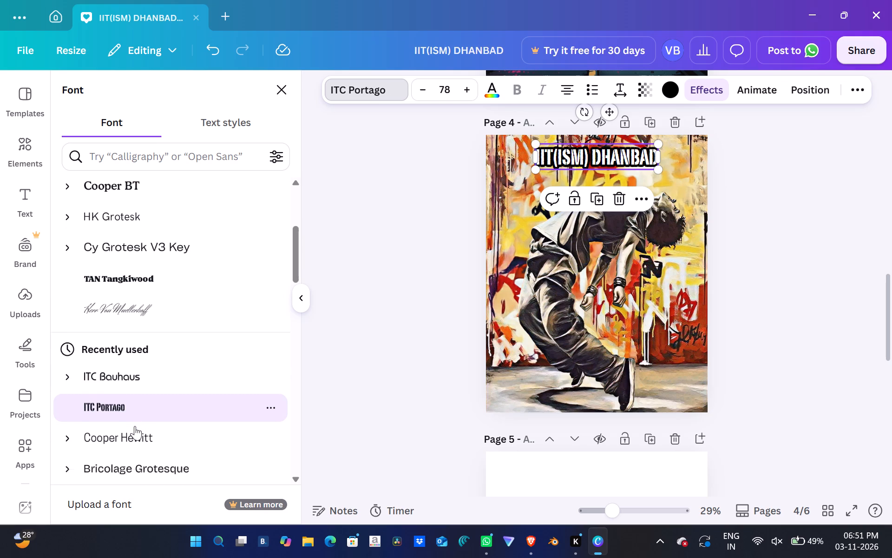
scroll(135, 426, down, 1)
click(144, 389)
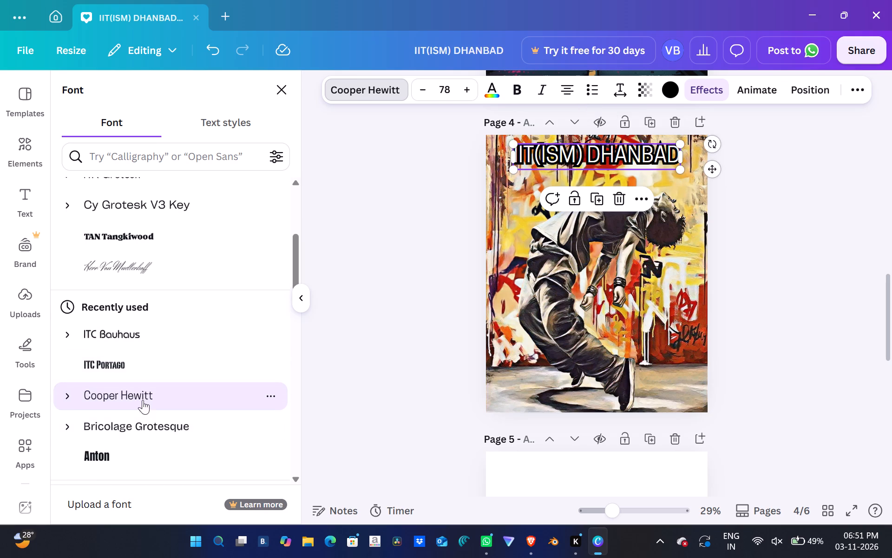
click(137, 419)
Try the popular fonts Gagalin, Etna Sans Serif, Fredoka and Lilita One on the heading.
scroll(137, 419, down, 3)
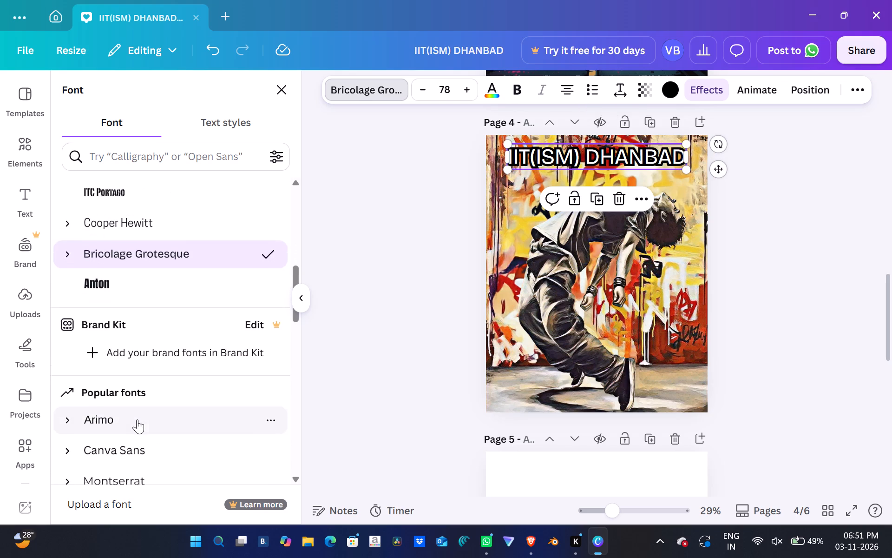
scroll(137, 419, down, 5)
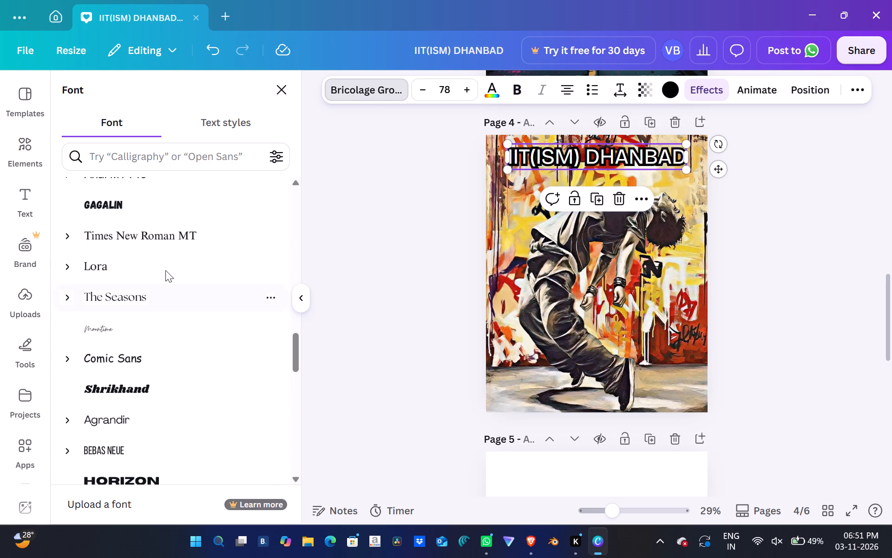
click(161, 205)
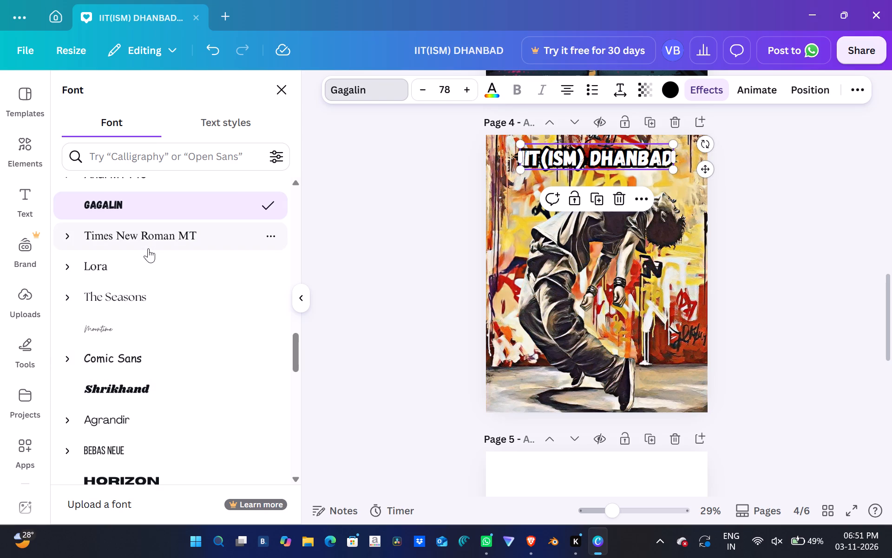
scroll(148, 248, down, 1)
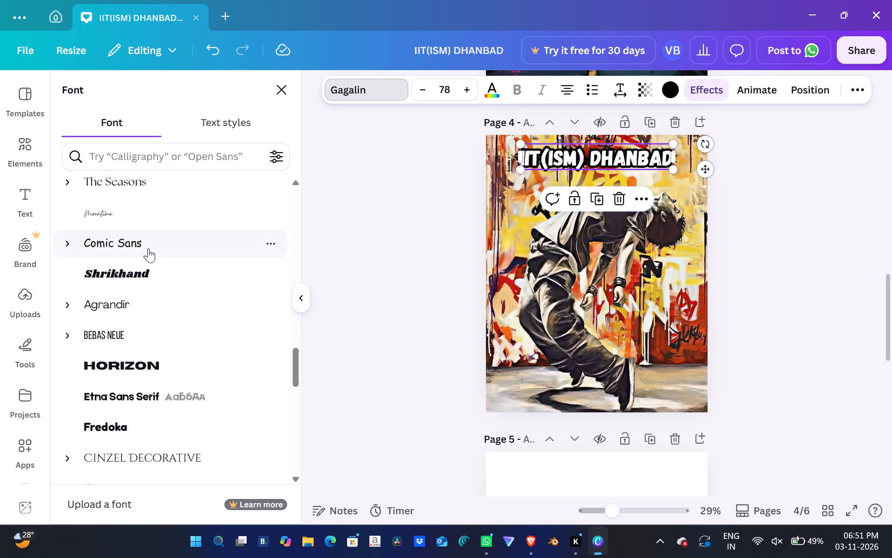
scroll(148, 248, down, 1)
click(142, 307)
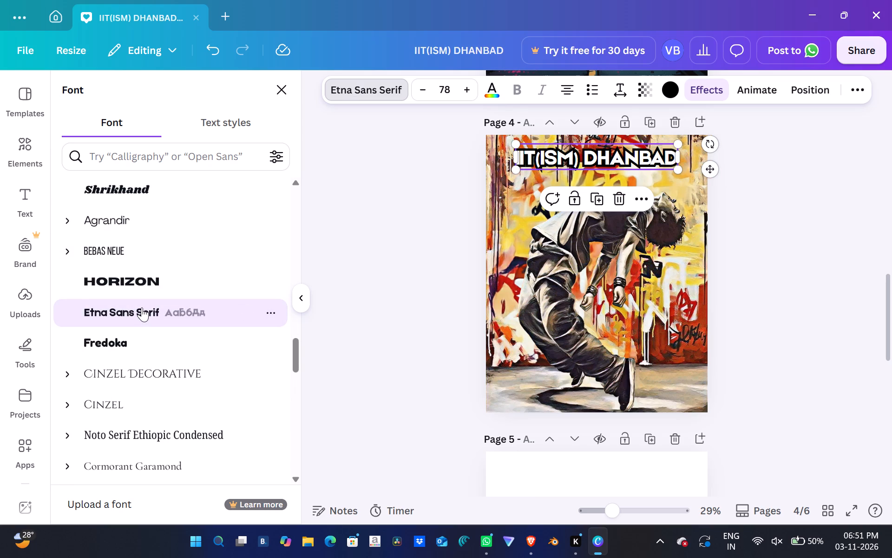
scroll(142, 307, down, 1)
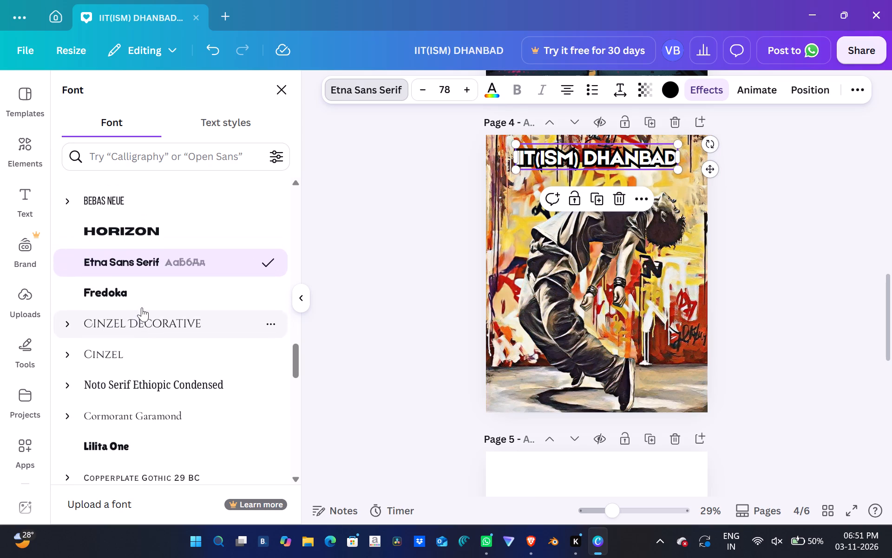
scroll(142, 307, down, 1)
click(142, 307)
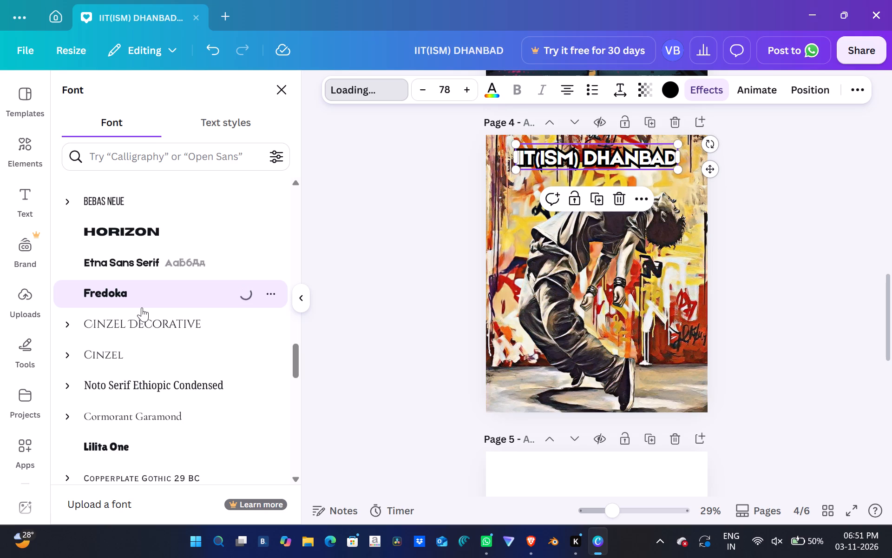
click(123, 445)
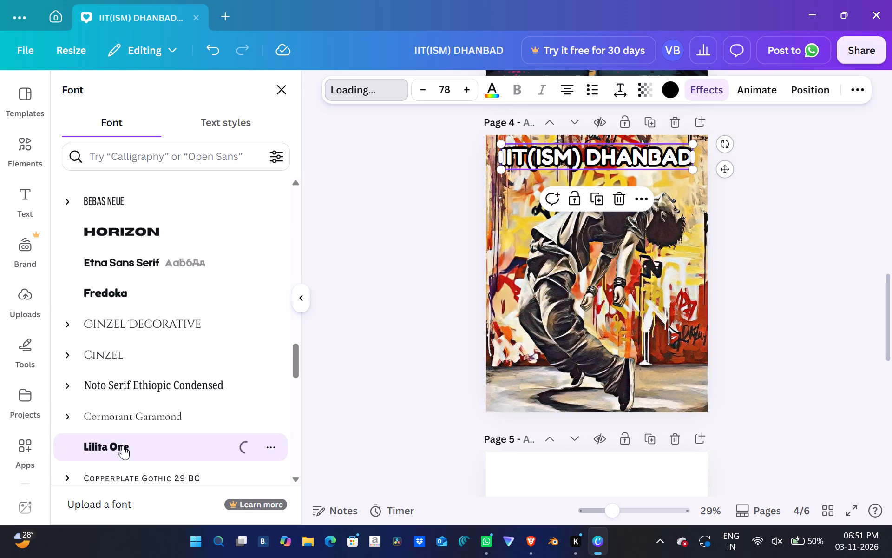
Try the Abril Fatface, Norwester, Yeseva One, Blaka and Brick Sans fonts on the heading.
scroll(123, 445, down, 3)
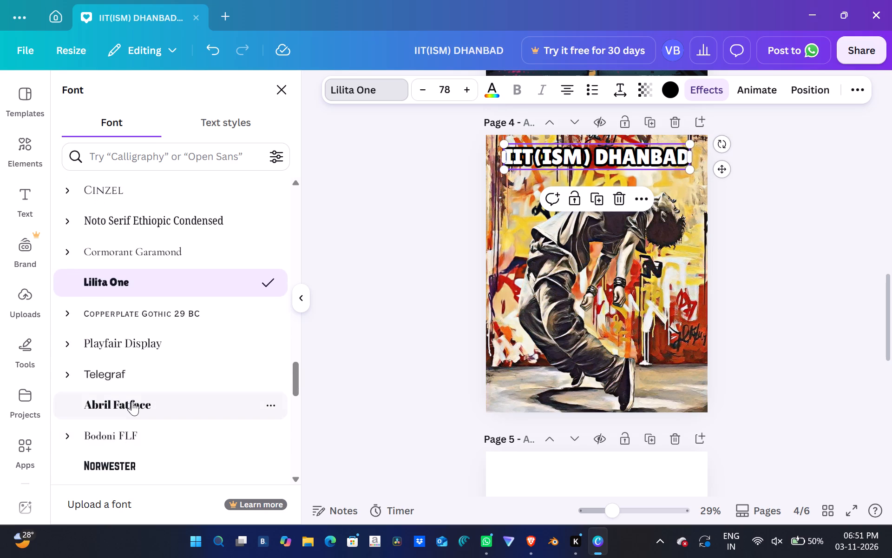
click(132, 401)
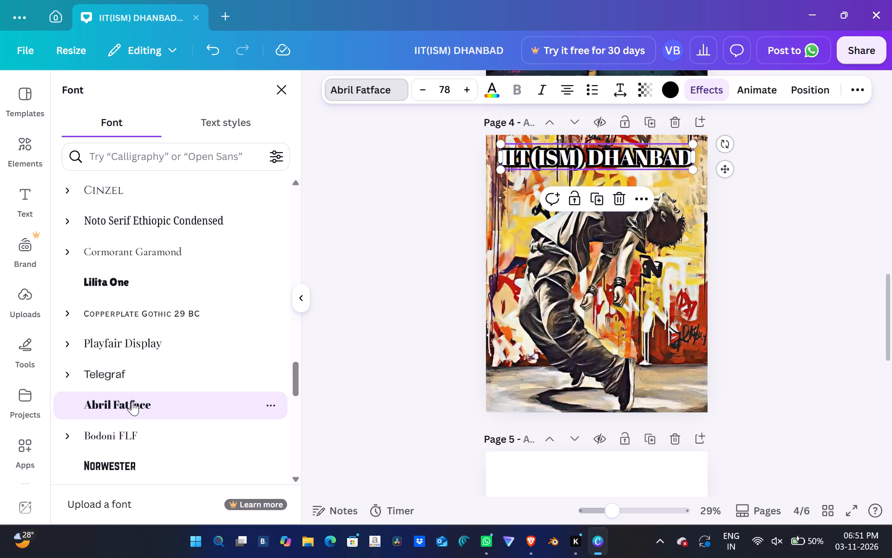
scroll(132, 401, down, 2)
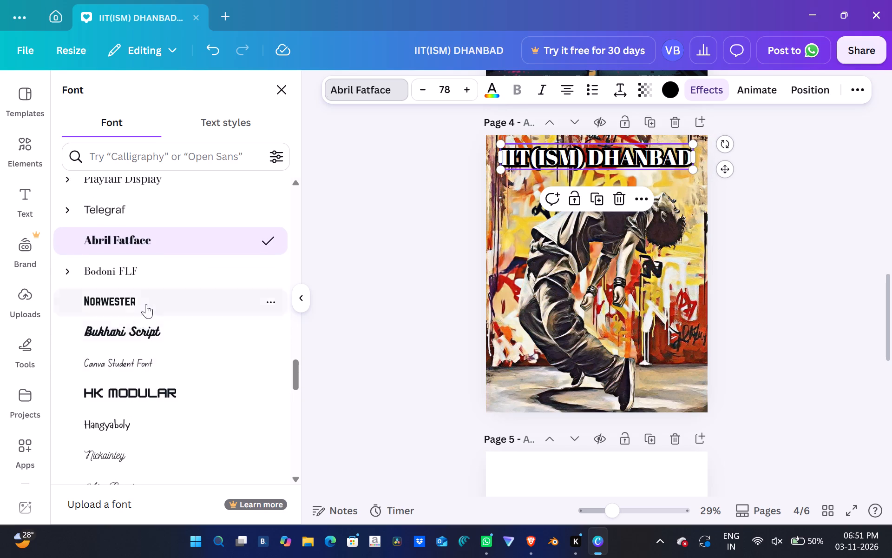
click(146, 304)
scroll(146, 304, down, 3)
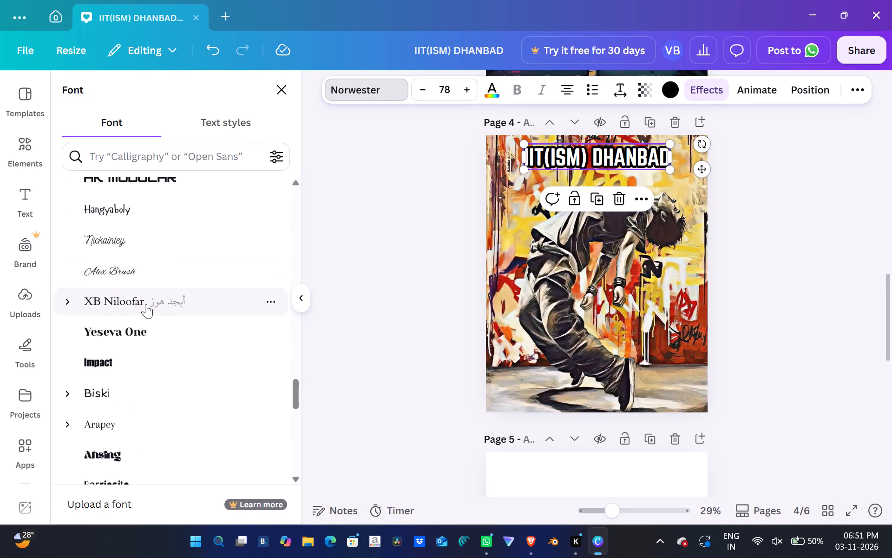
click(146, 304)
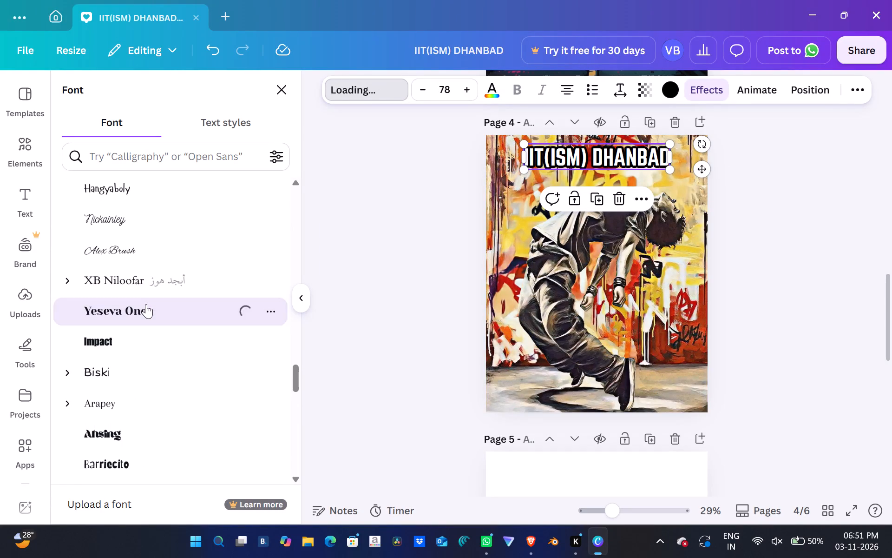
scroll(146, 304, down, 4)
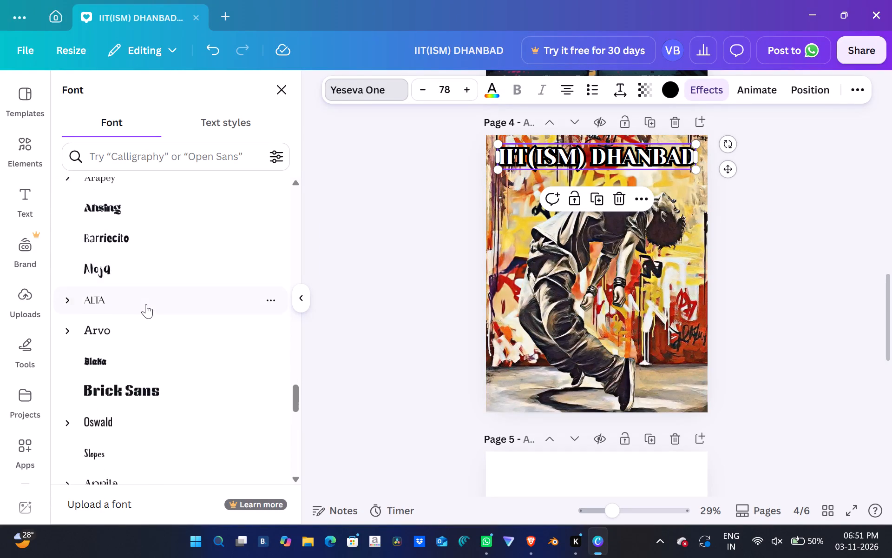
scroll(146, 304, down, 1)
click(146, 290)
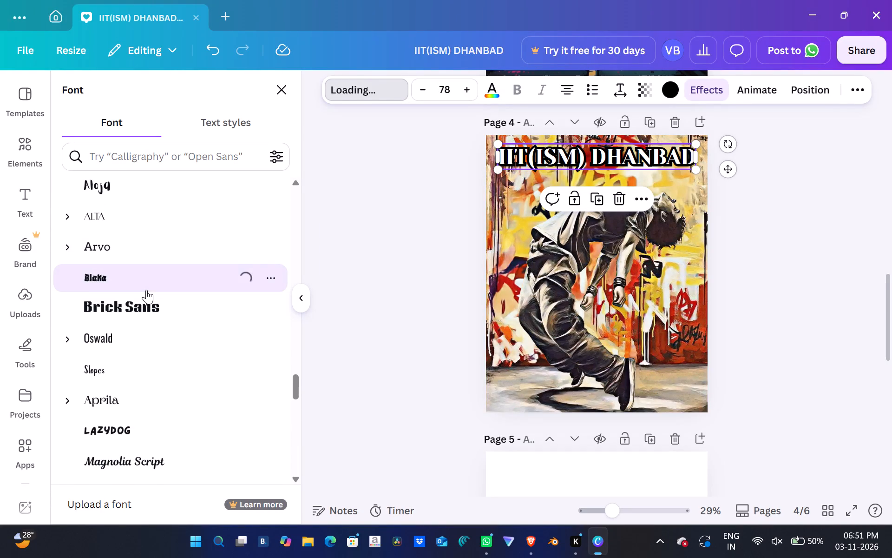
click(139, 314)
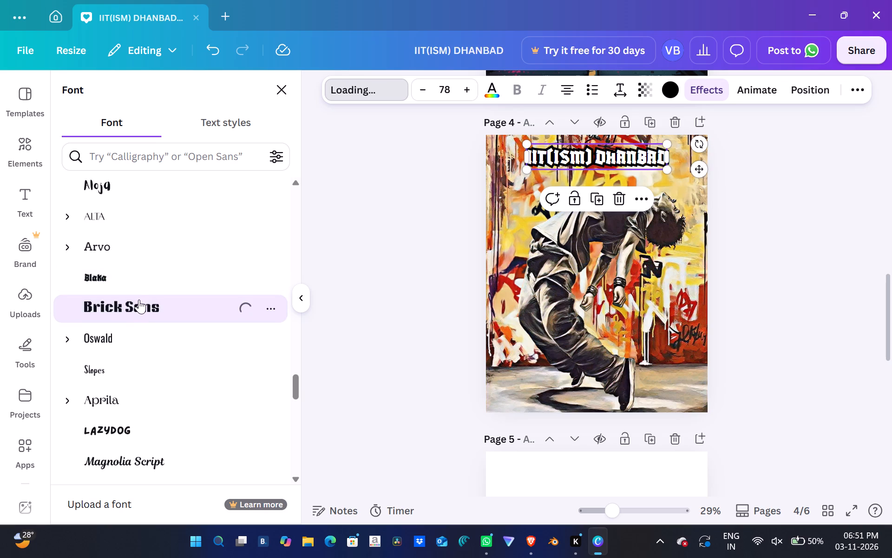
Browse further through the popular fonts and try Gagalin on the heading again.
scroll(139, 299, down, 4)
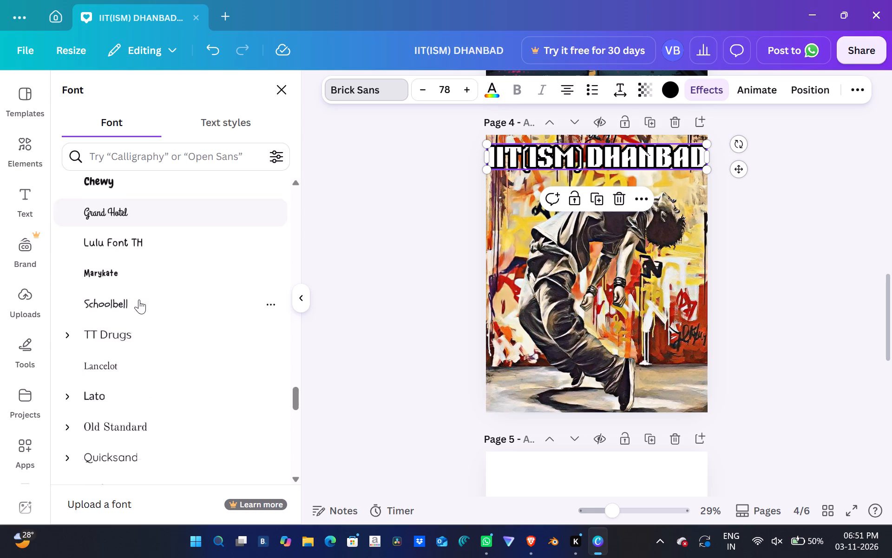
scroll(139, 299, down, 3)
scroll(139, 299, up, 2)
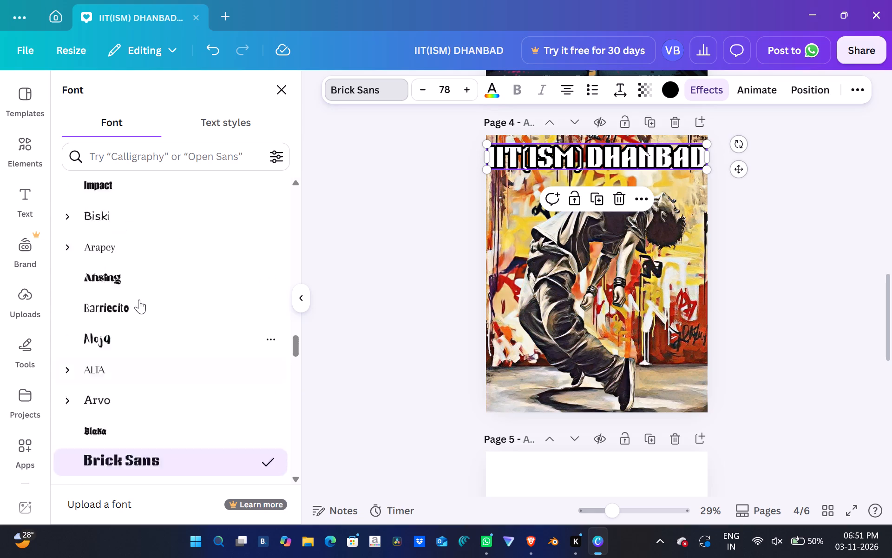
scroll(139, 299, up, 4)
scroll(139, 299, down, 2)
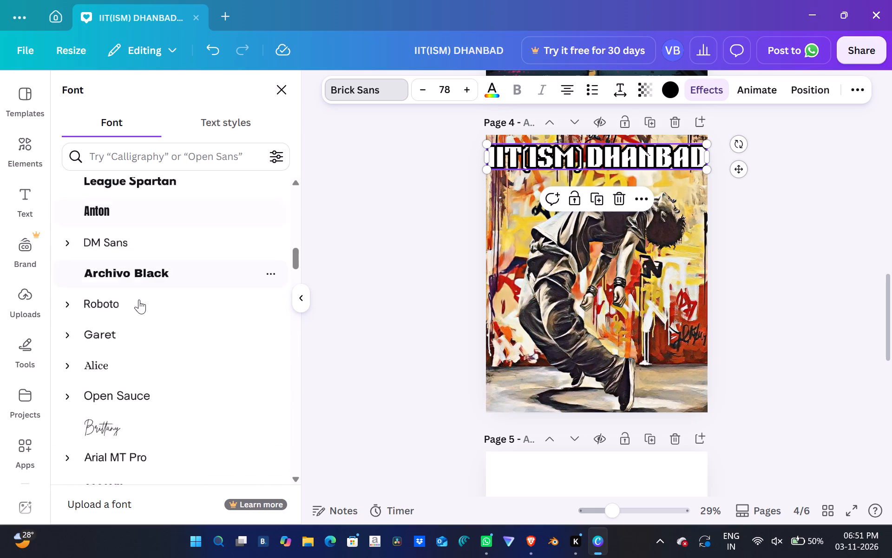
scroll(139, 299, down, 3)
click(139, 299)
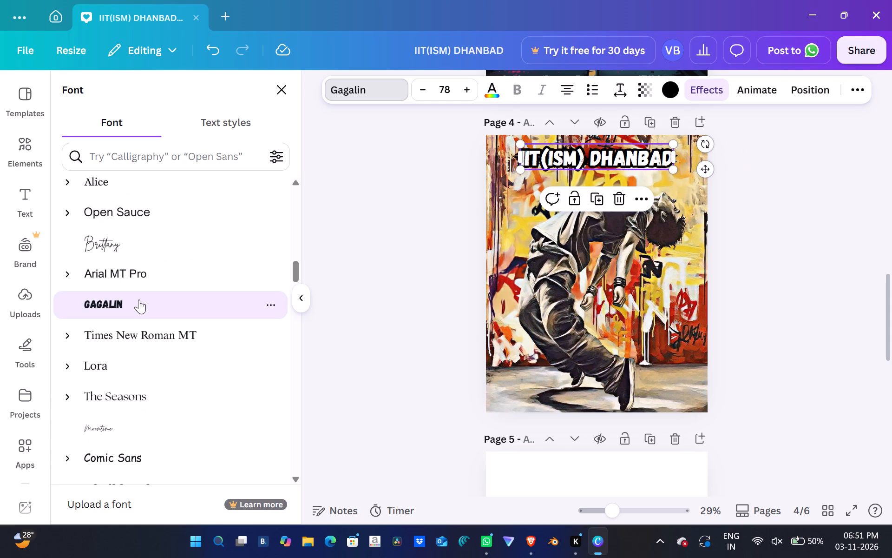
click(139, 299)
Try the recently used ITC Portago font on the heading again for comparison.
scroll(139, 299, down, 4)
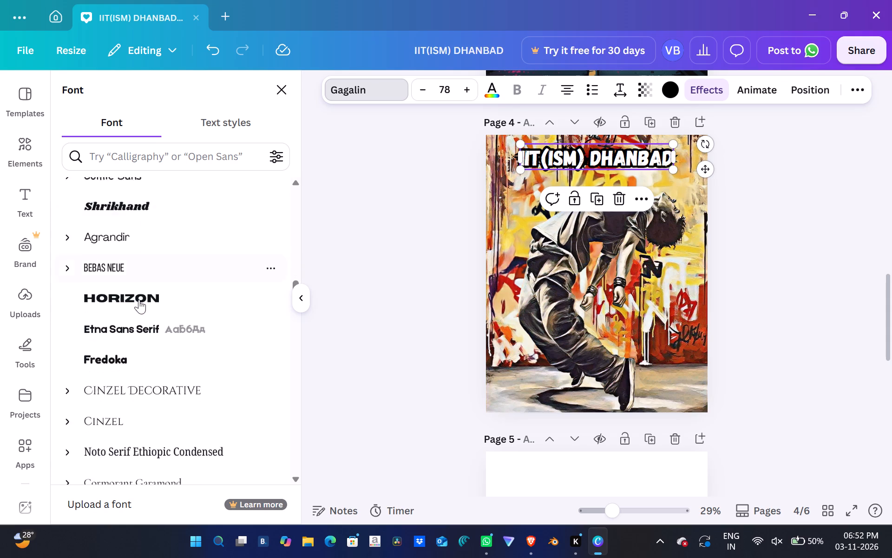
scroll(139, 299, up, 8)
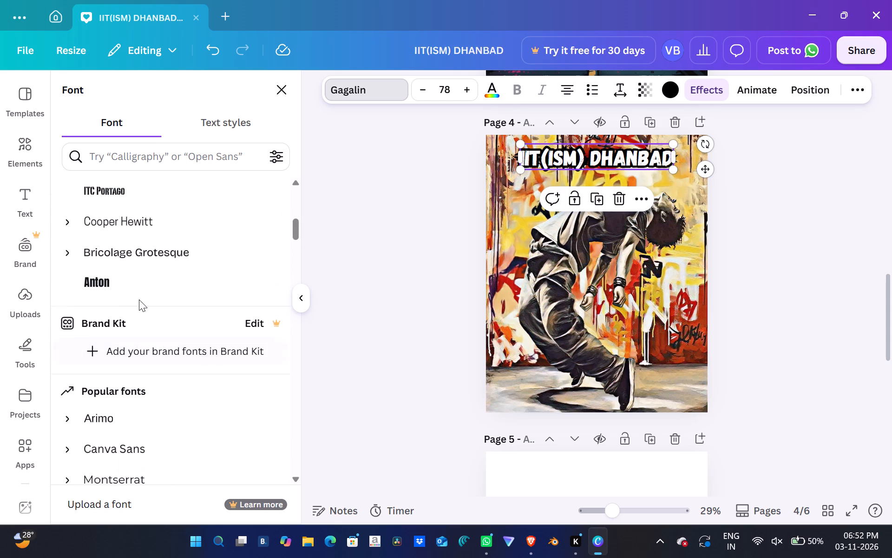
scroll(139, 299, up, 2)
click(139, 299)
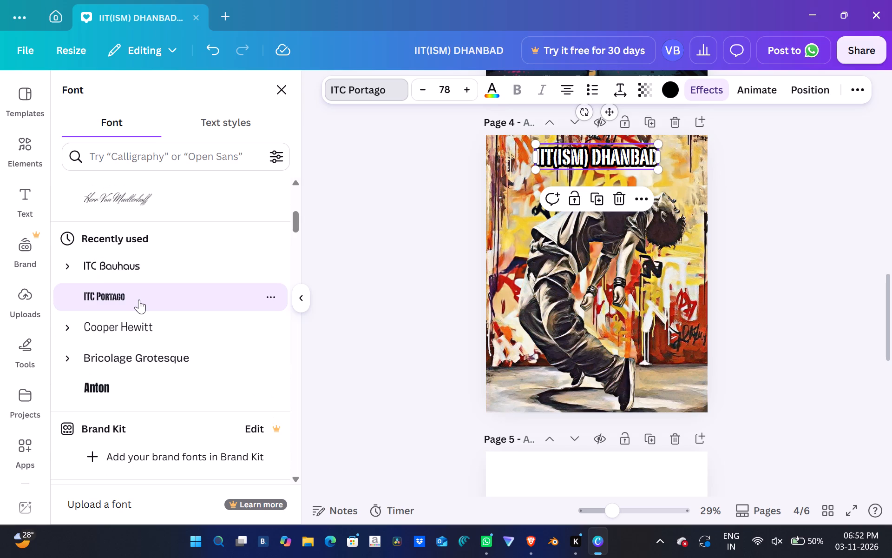
Set the heading's font to Gagalin from the popular fonts and deselect the heading.
scroll(139, 299, down, 1)
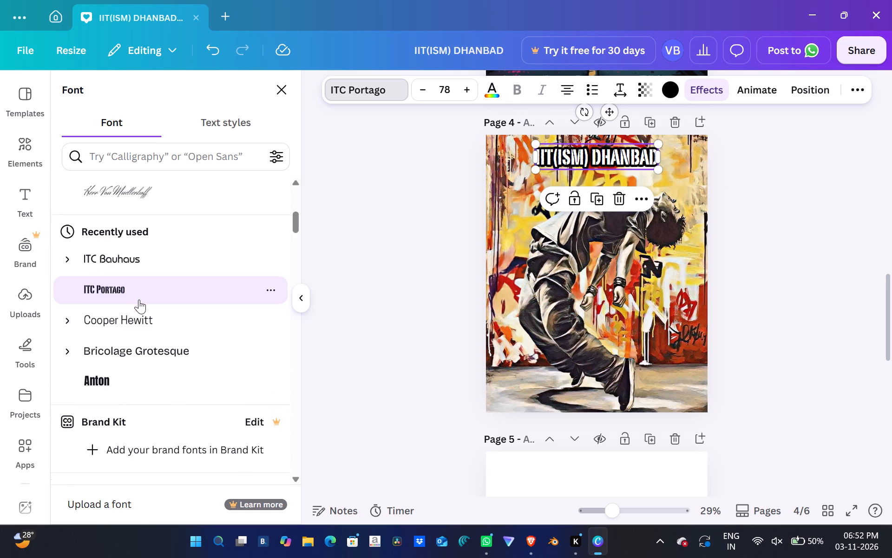
scroll(139, 299, down, 4)
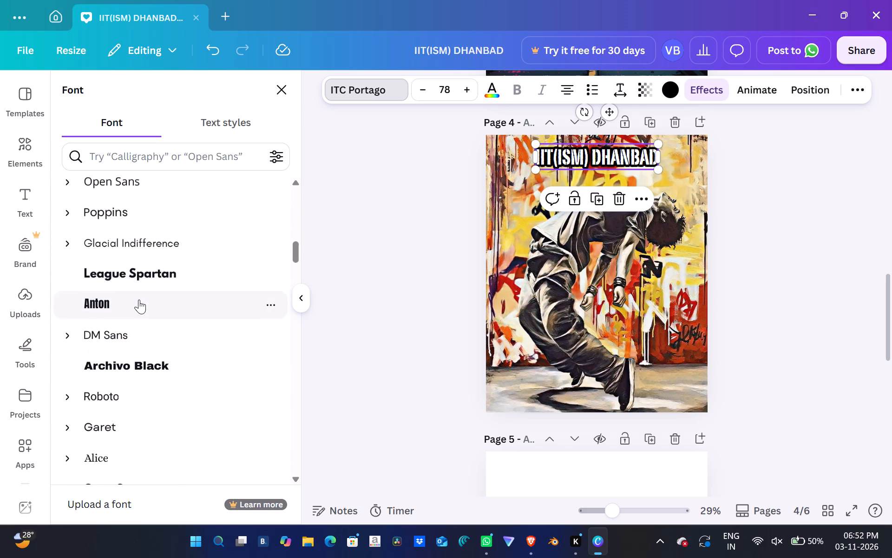
scroll(139, 299, down, 2)
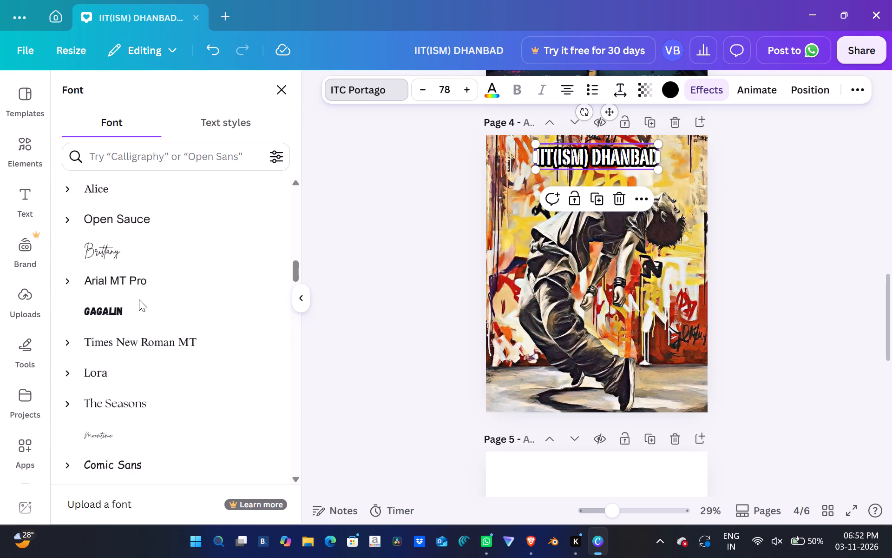
scroll(139, 299, down, 1)
click(139, 299)
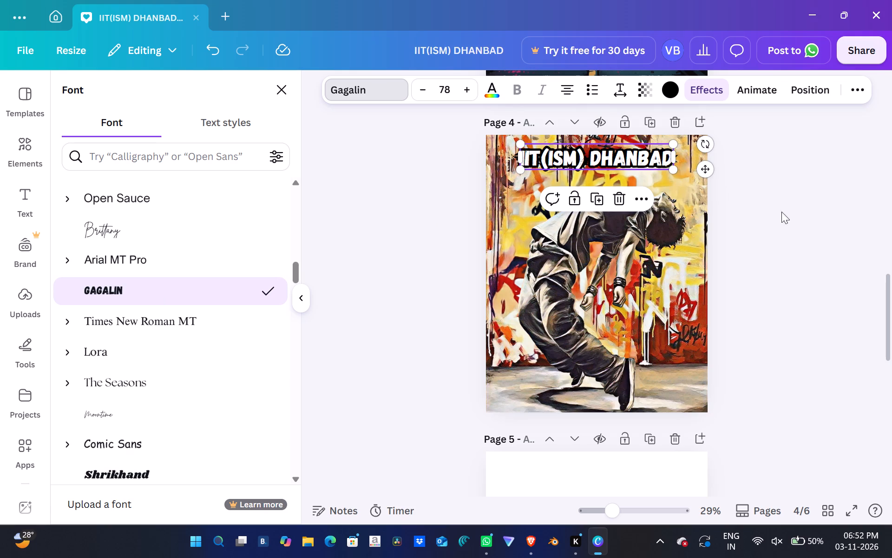
click(765, 215)
click(765, 215)
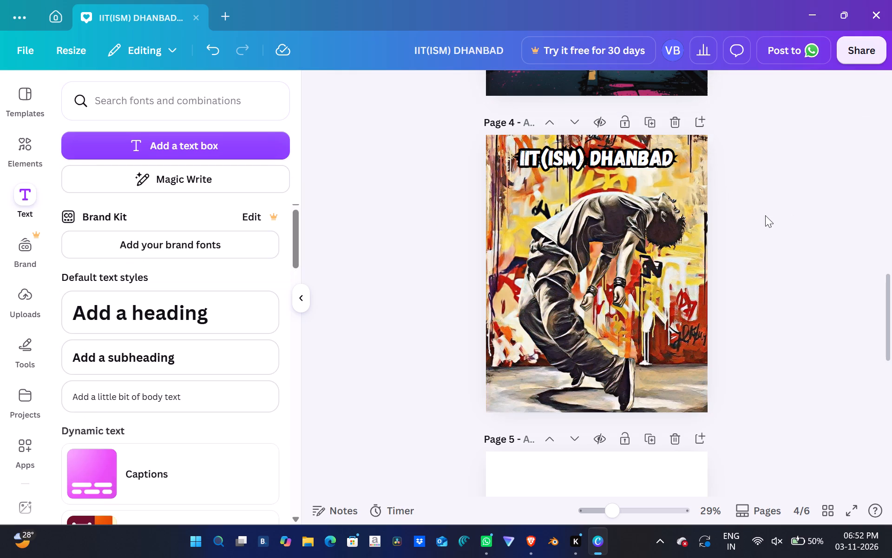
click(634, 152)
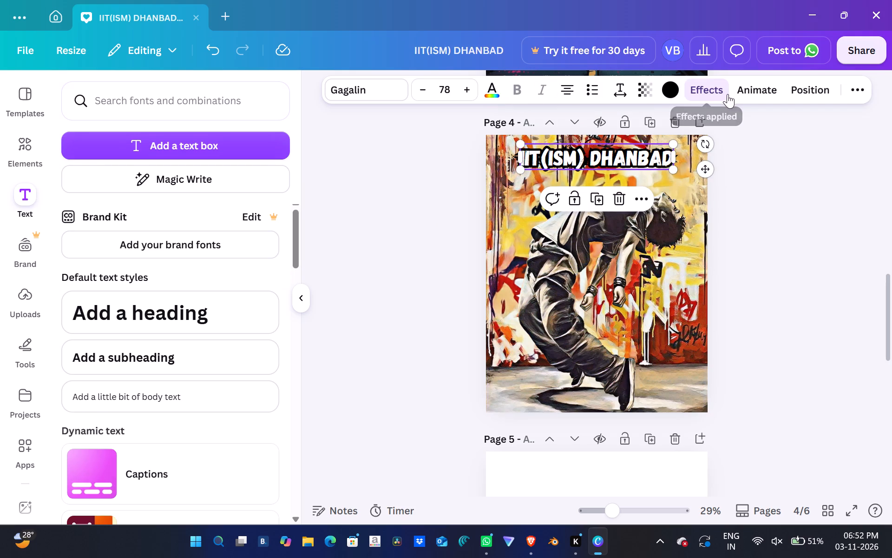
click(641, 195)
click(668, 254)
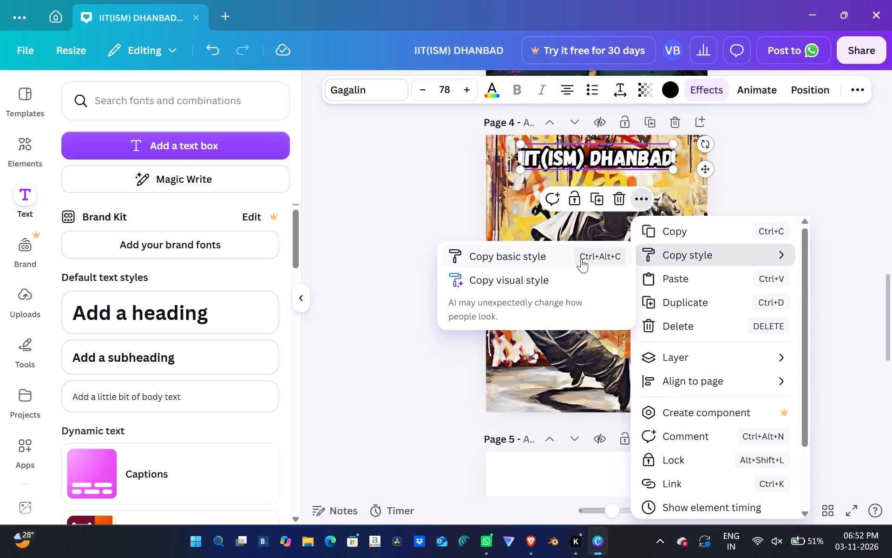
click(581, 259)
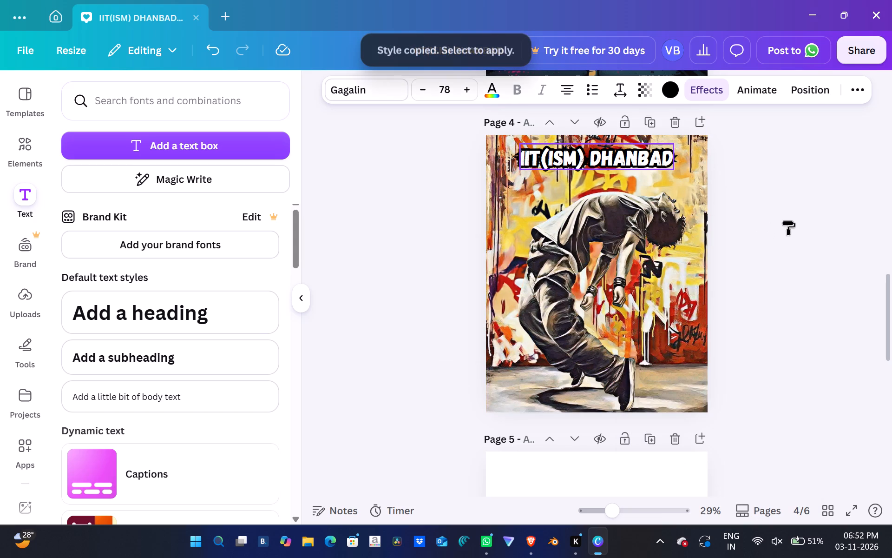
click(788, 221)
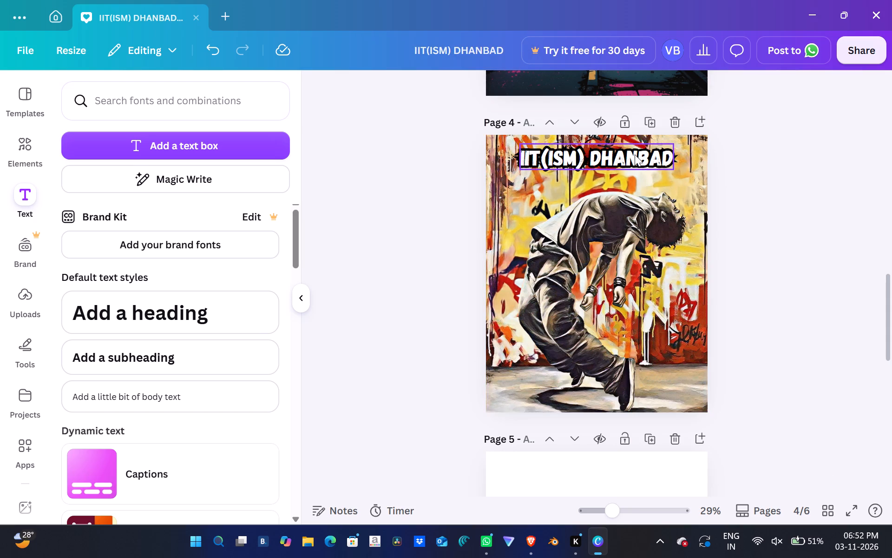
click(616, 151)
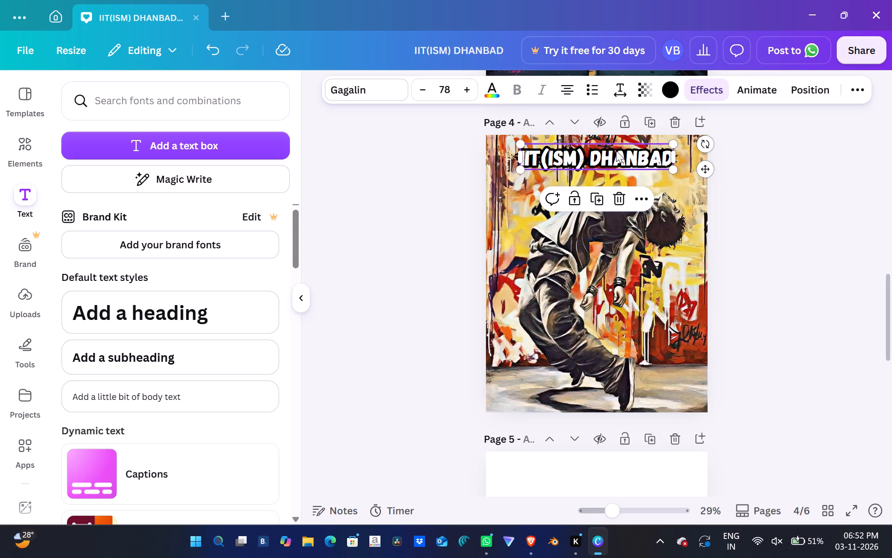
Shrink the dancer cutout to about 776 by 1,031 and centre it horizontally along the page's bottom edge.
click(593, 302)
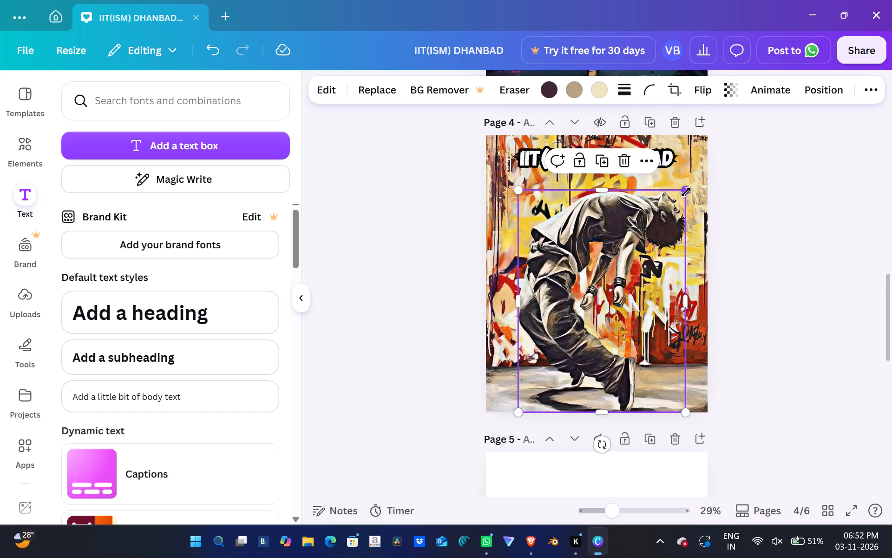
drag(686, 192, 678, 201)
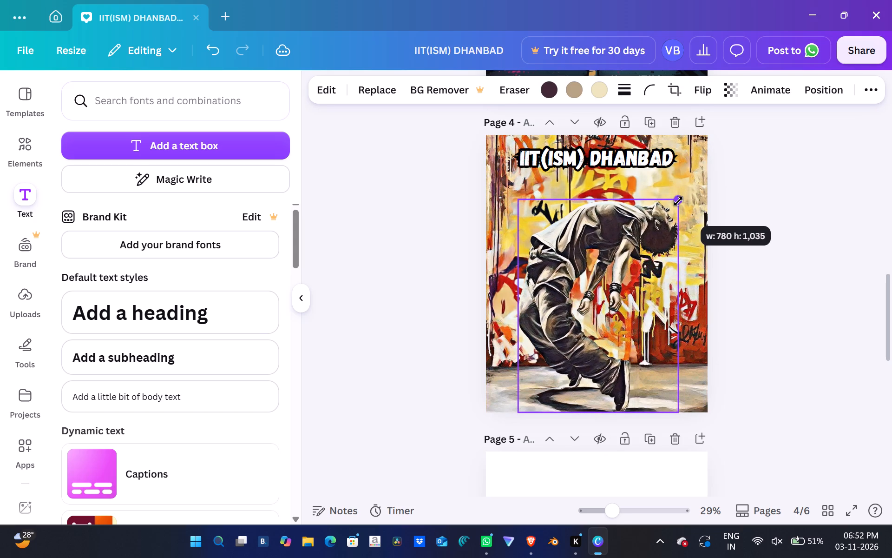
drag(678, 201, 678, 202)
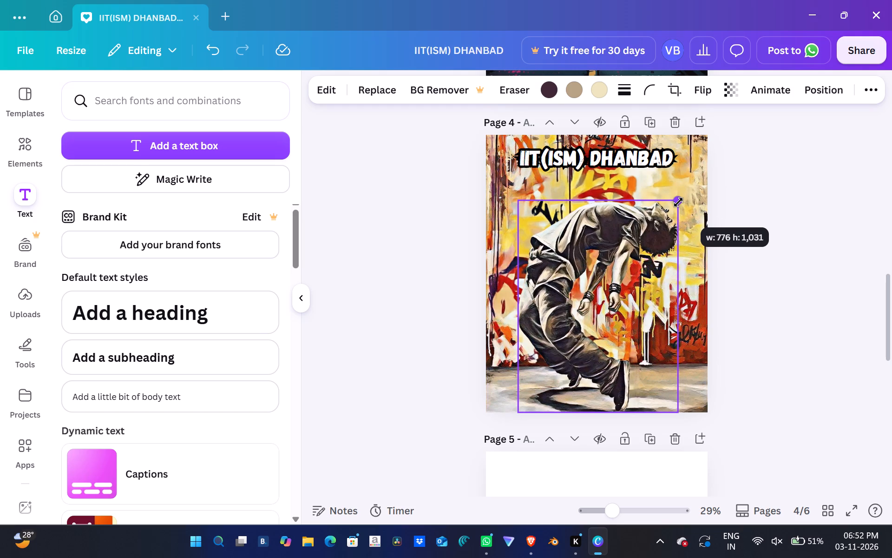
drag(678, 202, 678, 203)
click(599, 259)
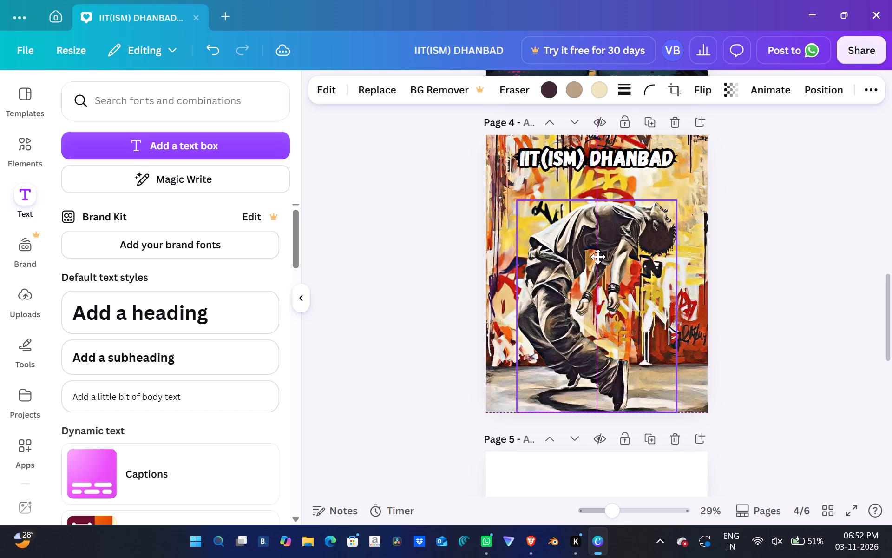
click(767, 259)
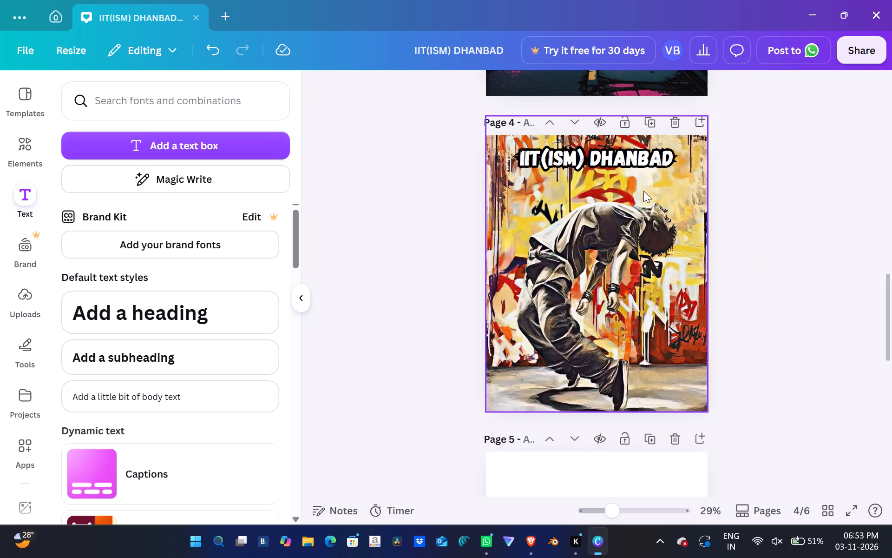
Reduce the "IIT(ISM) DHANBAD" heading's font size to 76.
click(597, 157)
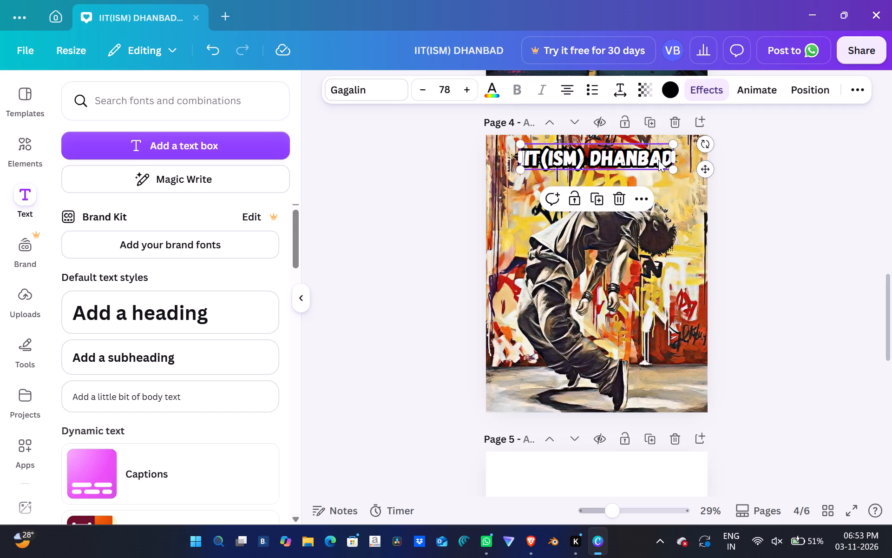
click(420, 95)
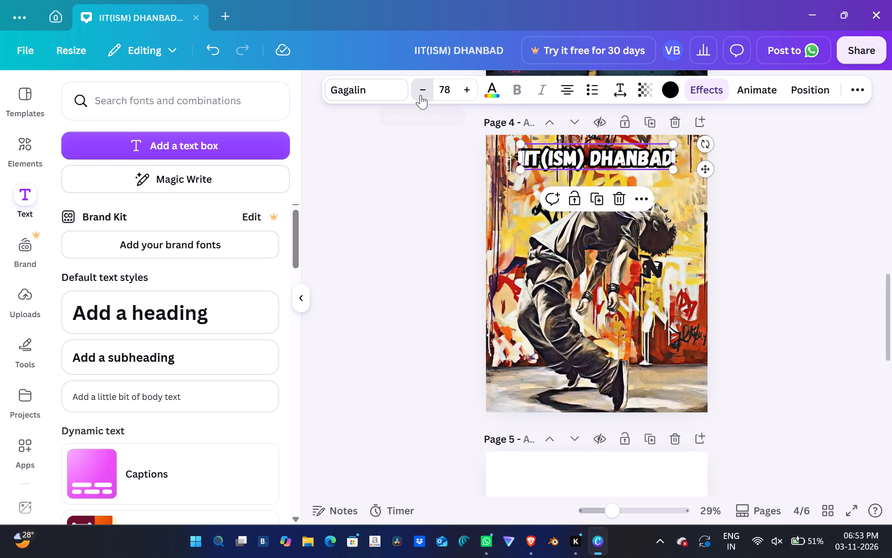
click(420, 95)
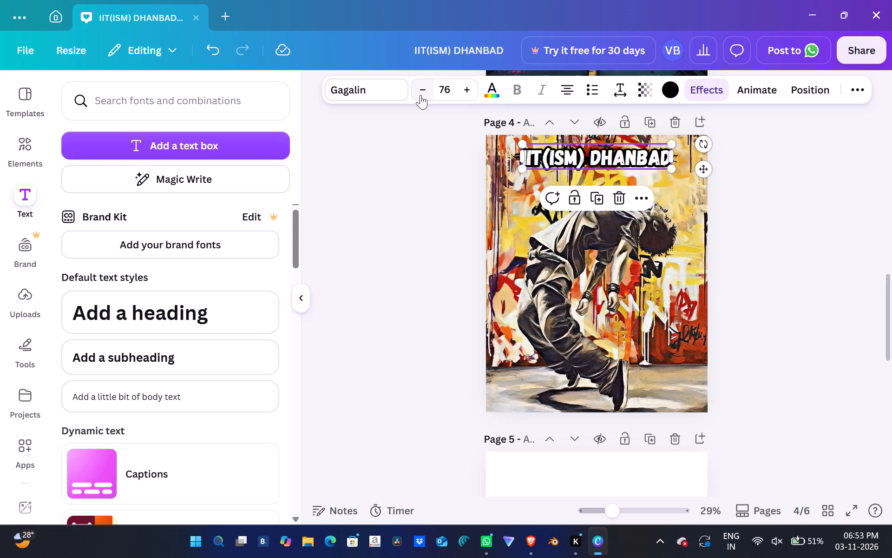
click(786, 183)
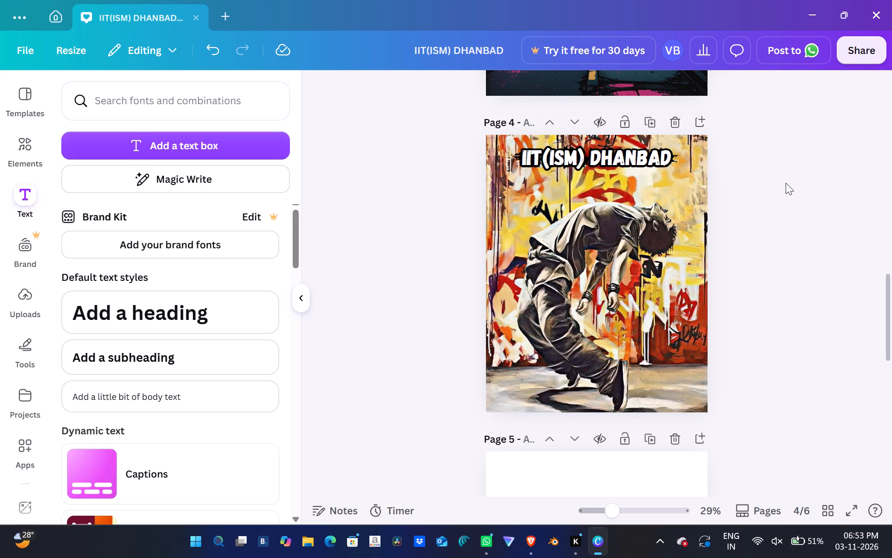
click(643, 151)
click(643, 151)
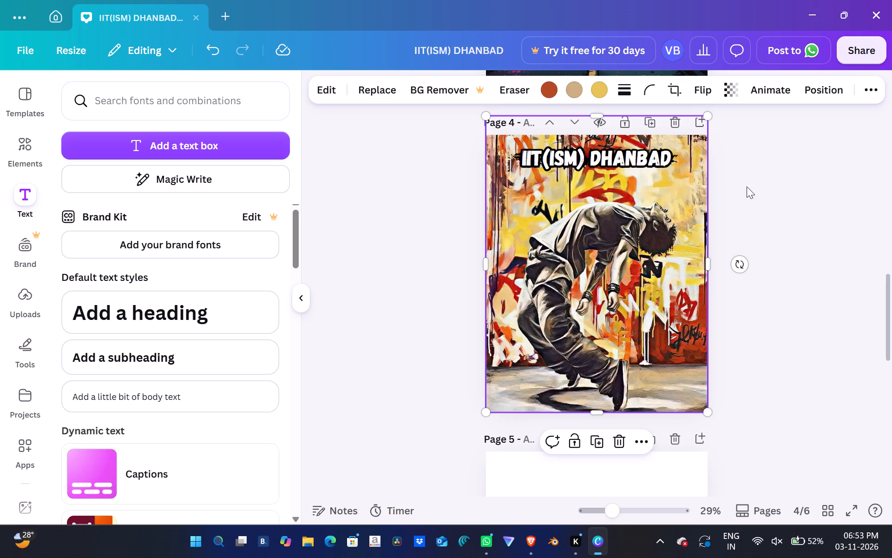
Add a subheading reading "Dance Society" to page 4, the graffiti dancer page.
click(758, 187)
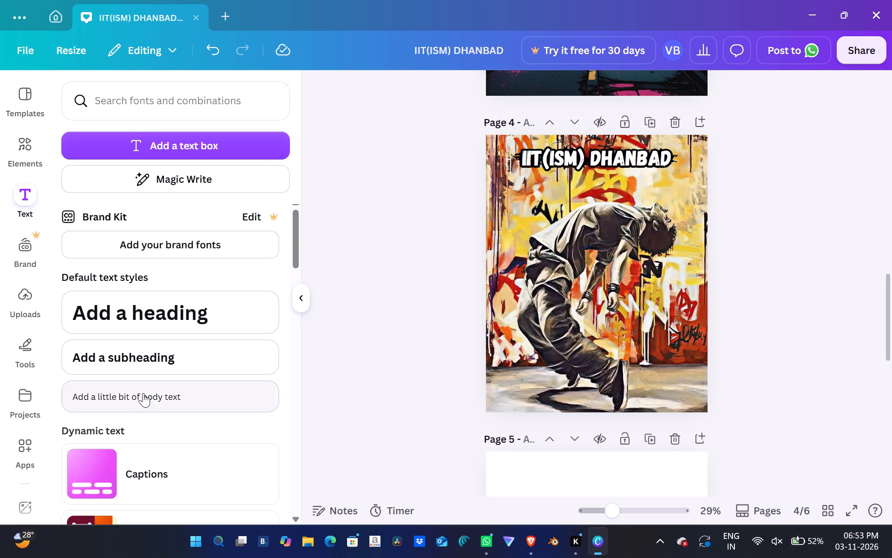
click(186, 361)
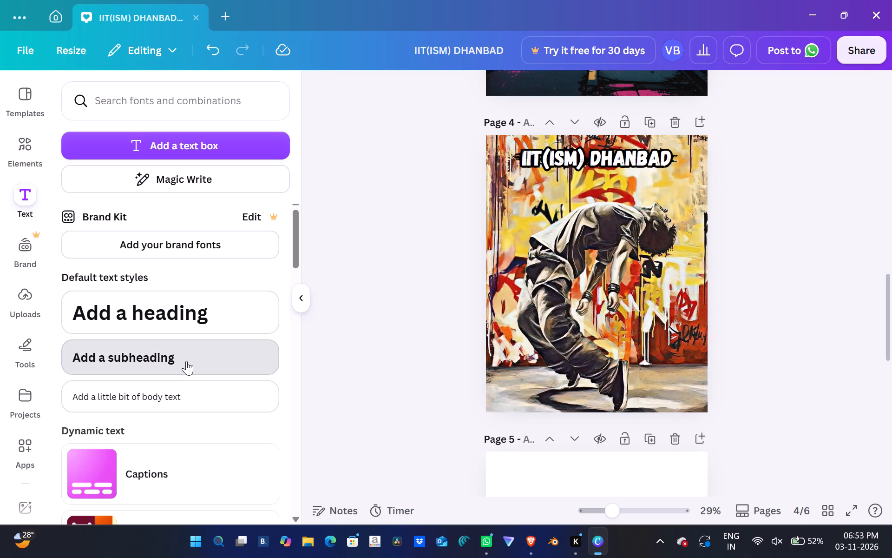
text(Da)
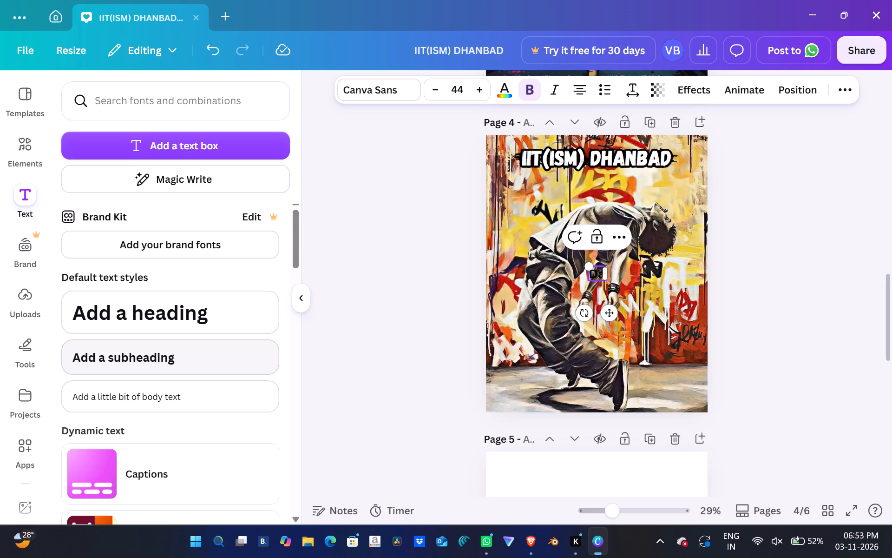
text(nce)
key(space)
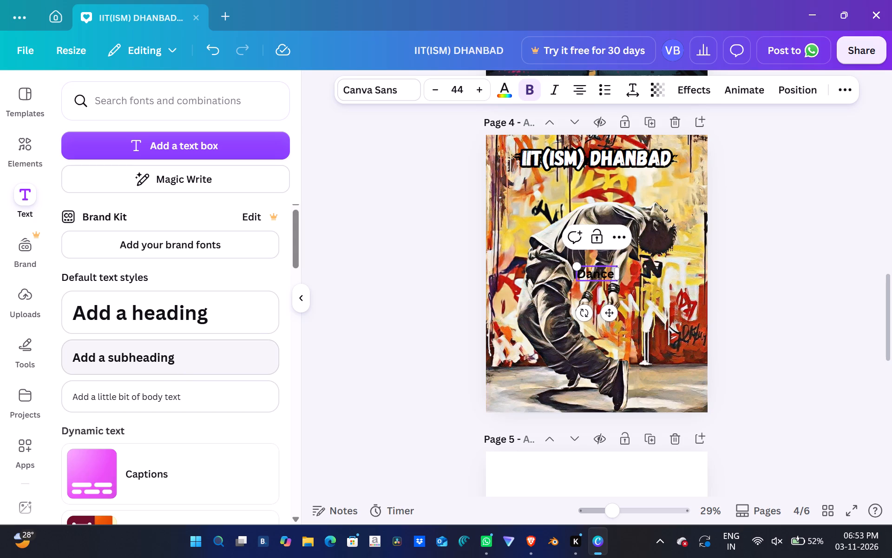
text(So)
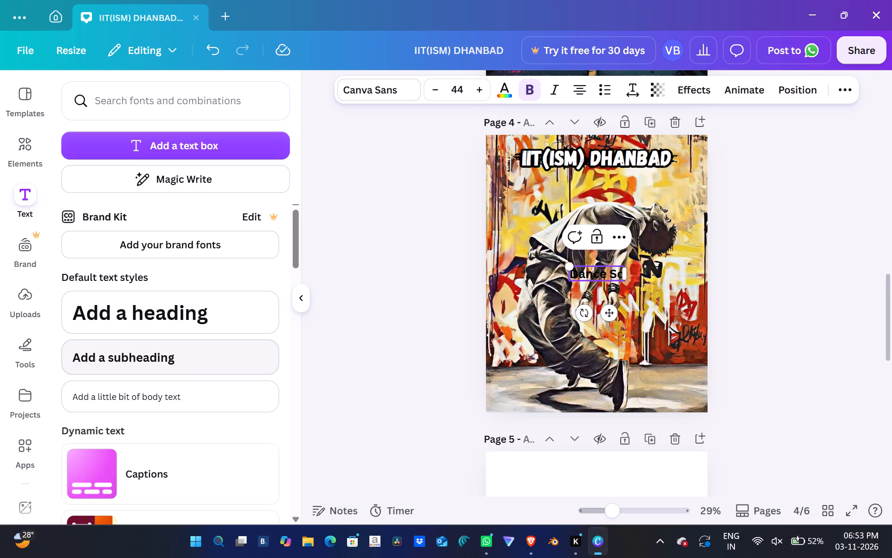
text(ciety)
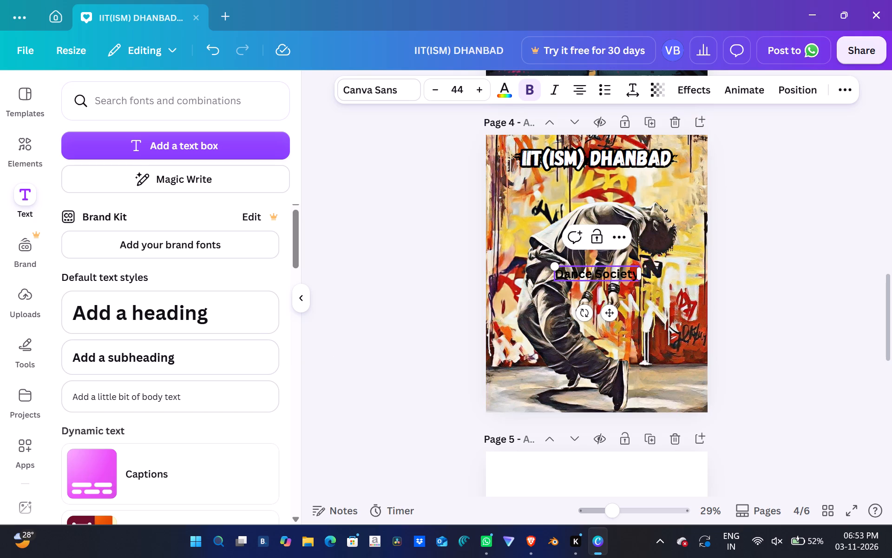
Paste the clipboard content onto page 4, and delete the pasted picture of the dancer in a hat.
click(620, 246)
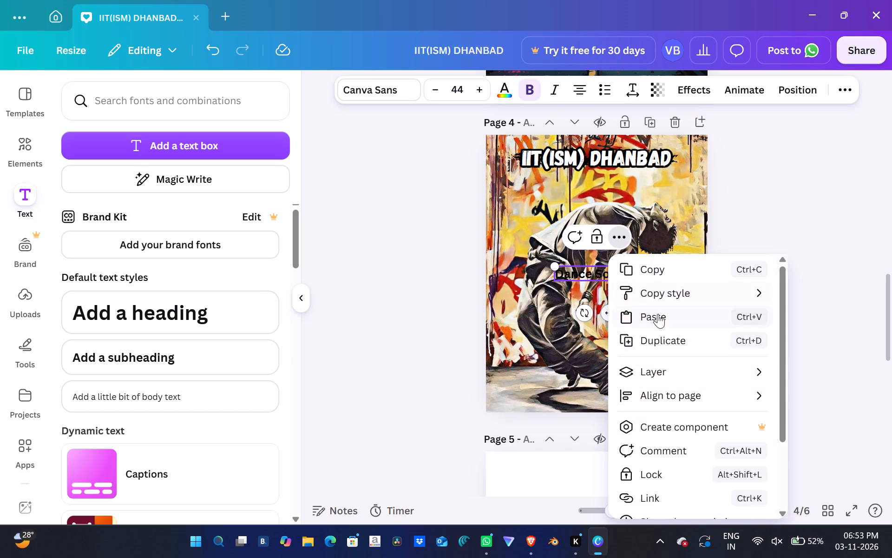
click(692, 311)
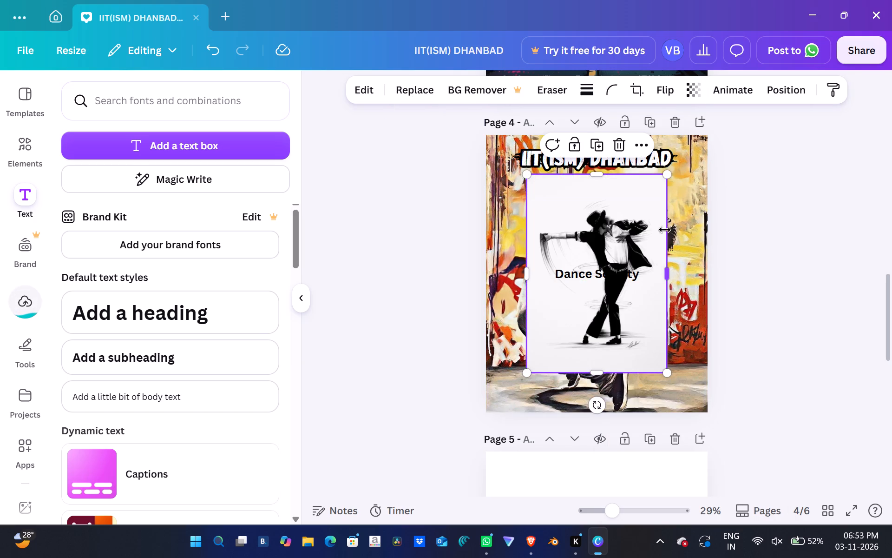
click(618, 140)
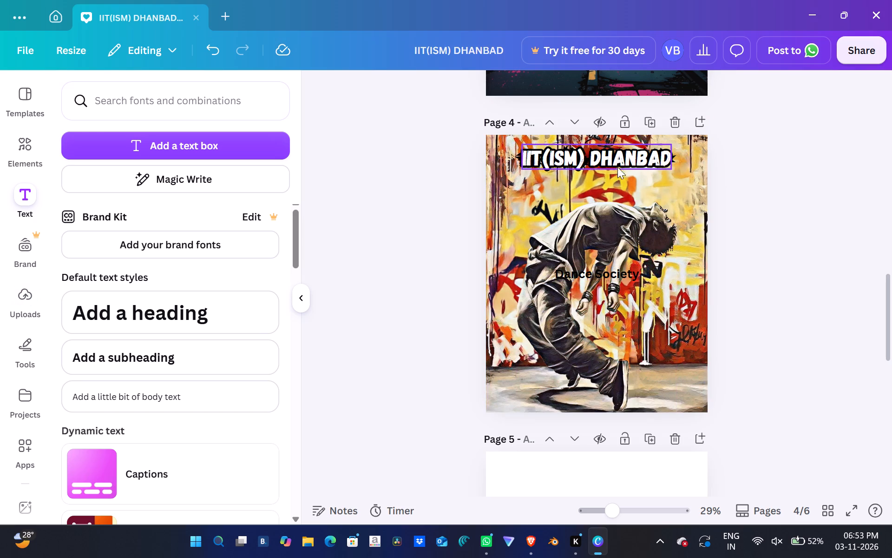
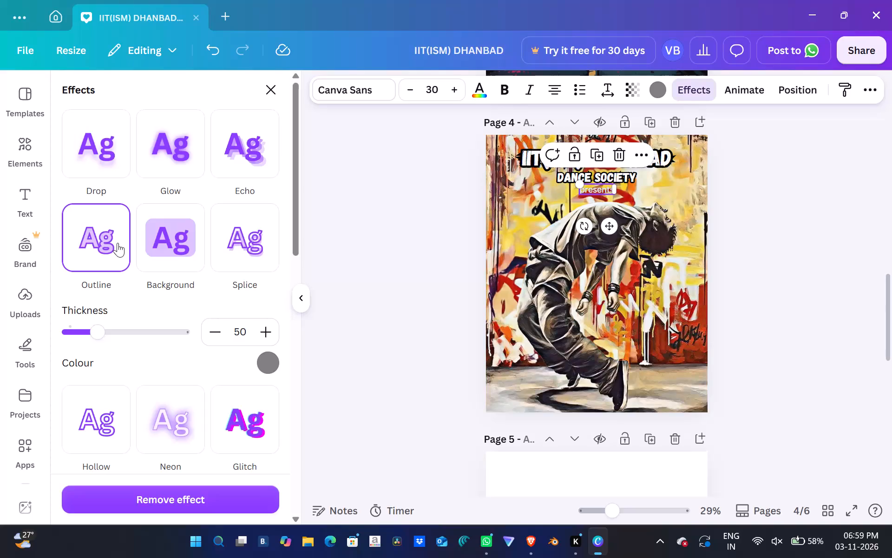
Set the outline effect colour to black on the small text line beneath "DANCE SOCIETY" on page 4.
click(263, 365)
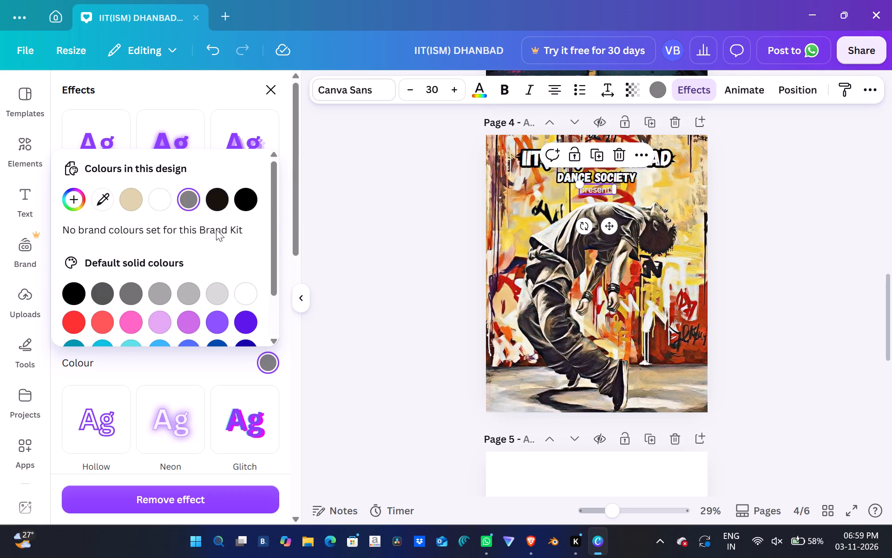
click(251, 200)
click(391, 280)
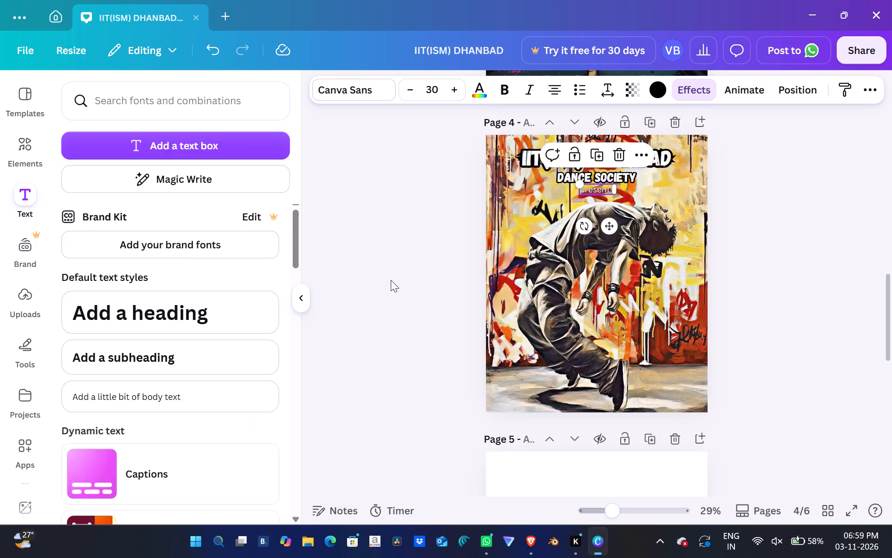
Increase the outline effect's thickness on the "presents" text to 200.
click(698, 90)
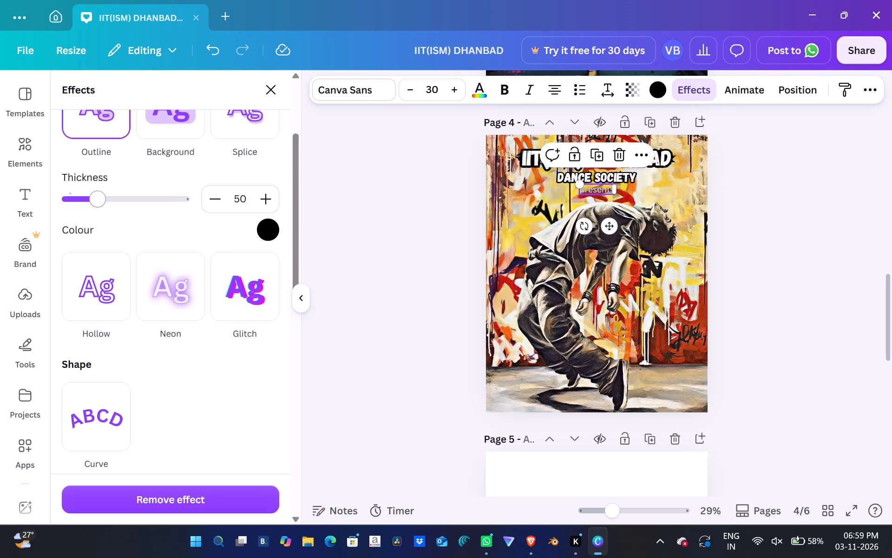
drag(94, 204, 162, 212)
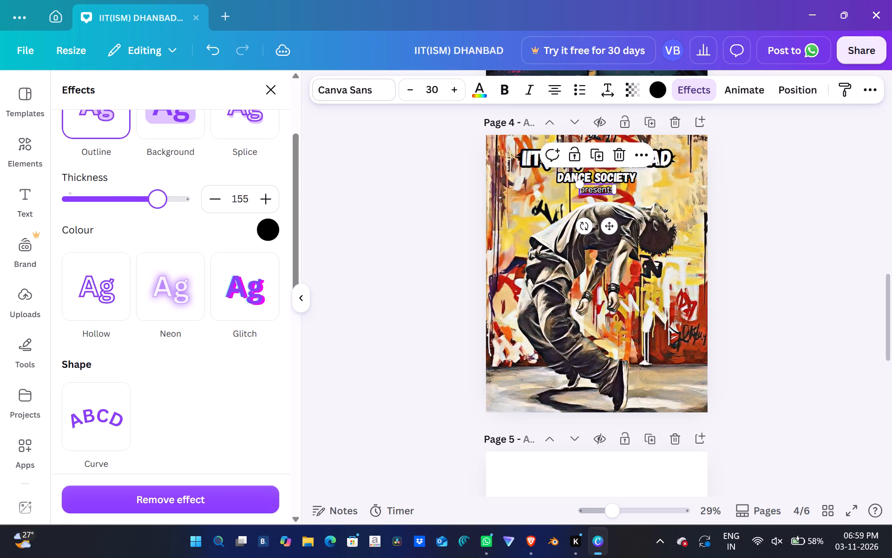
drag(162, 212, 150, 213)
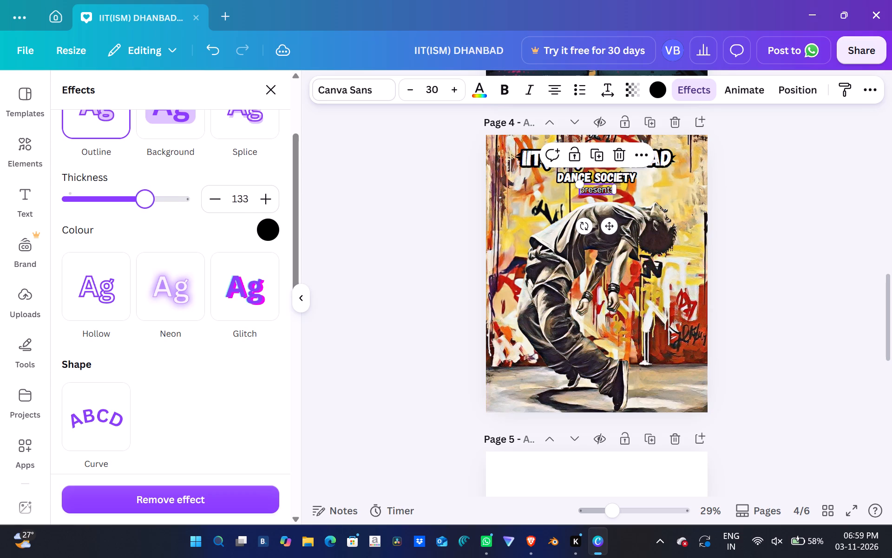
drag(150, 213, 181, 210)
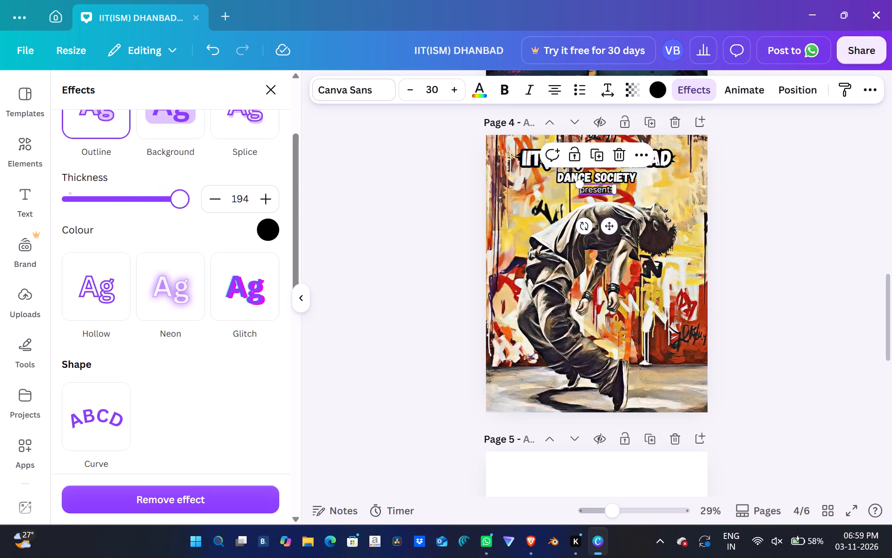
drag(181, 210, 190, 207)
drag(190, 207, 200, 206)
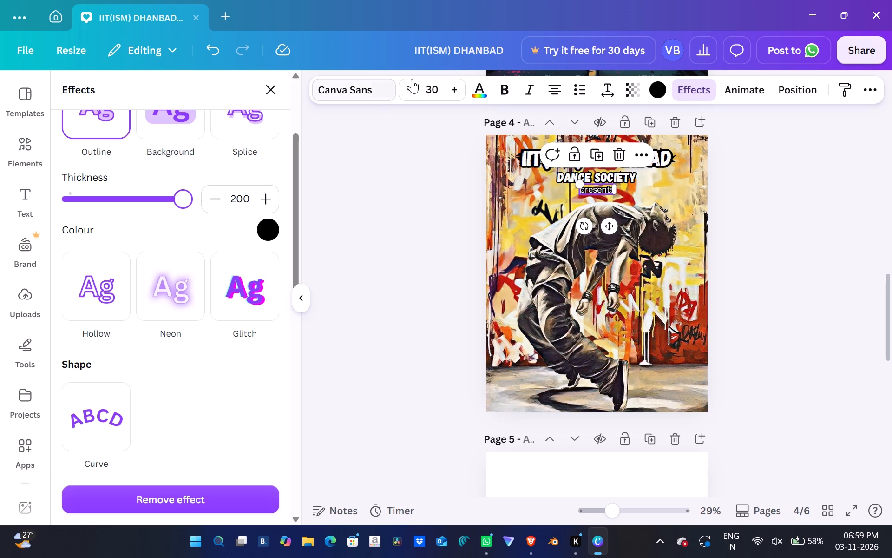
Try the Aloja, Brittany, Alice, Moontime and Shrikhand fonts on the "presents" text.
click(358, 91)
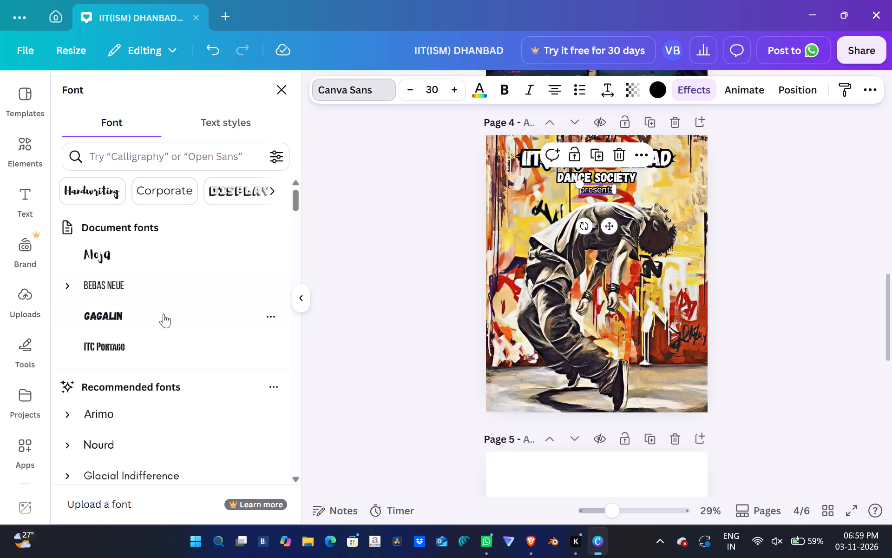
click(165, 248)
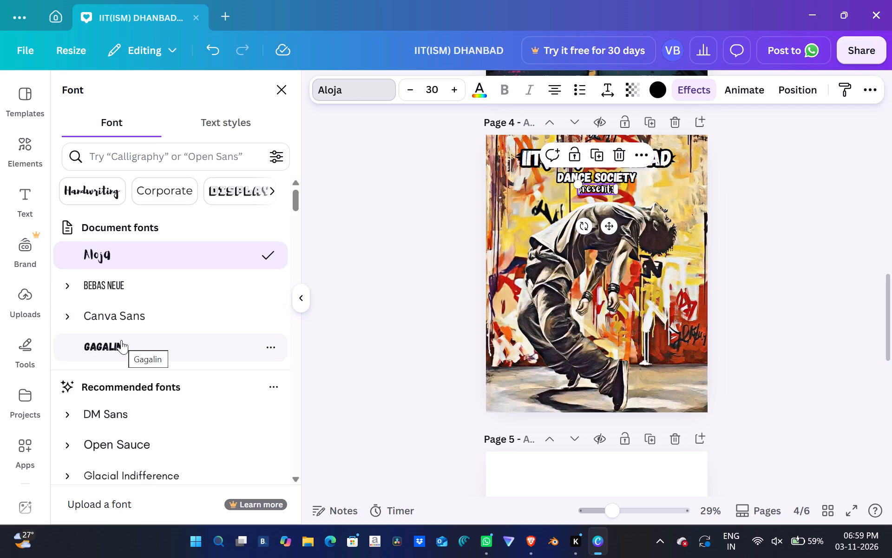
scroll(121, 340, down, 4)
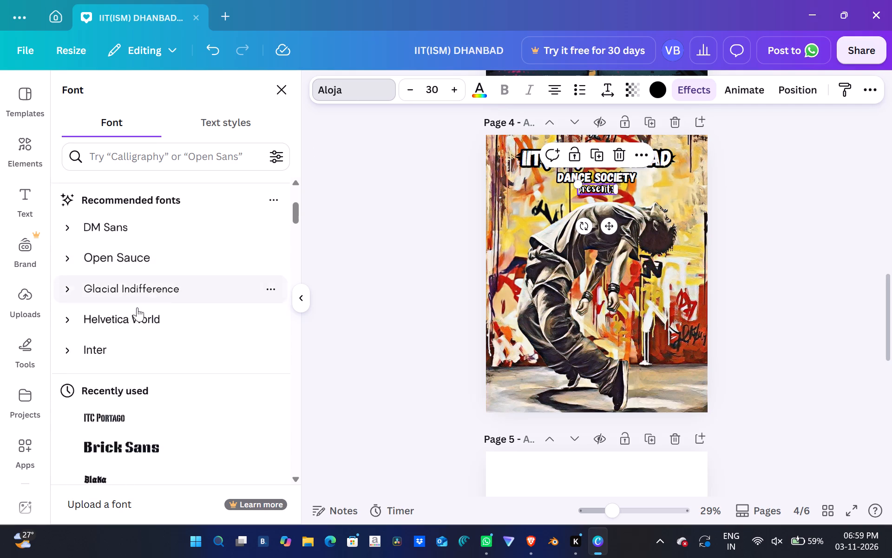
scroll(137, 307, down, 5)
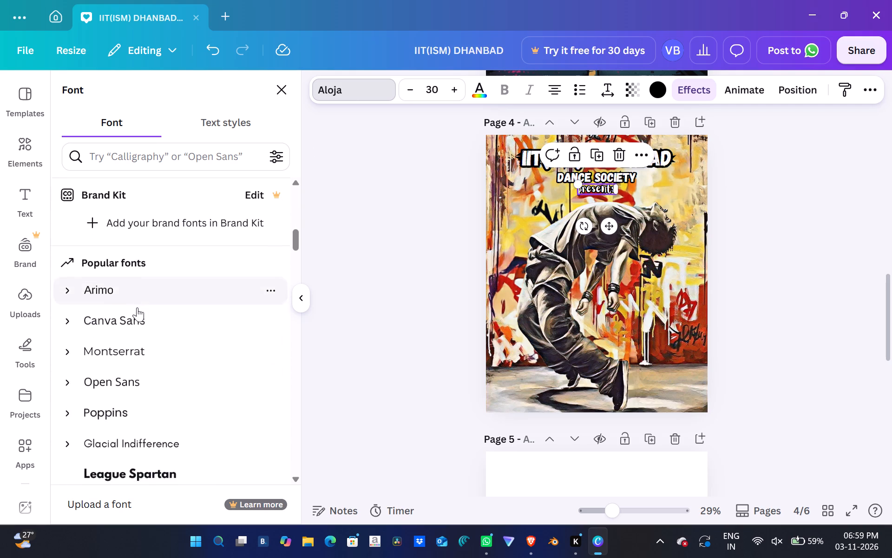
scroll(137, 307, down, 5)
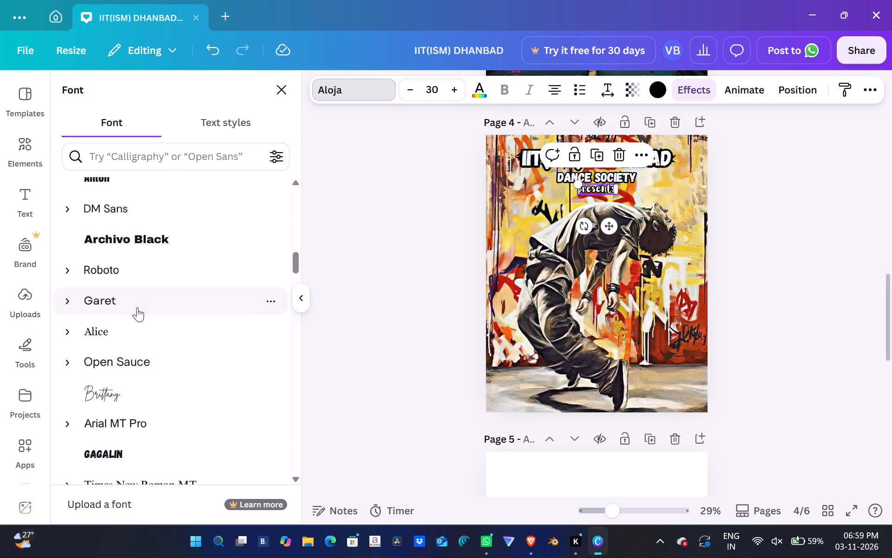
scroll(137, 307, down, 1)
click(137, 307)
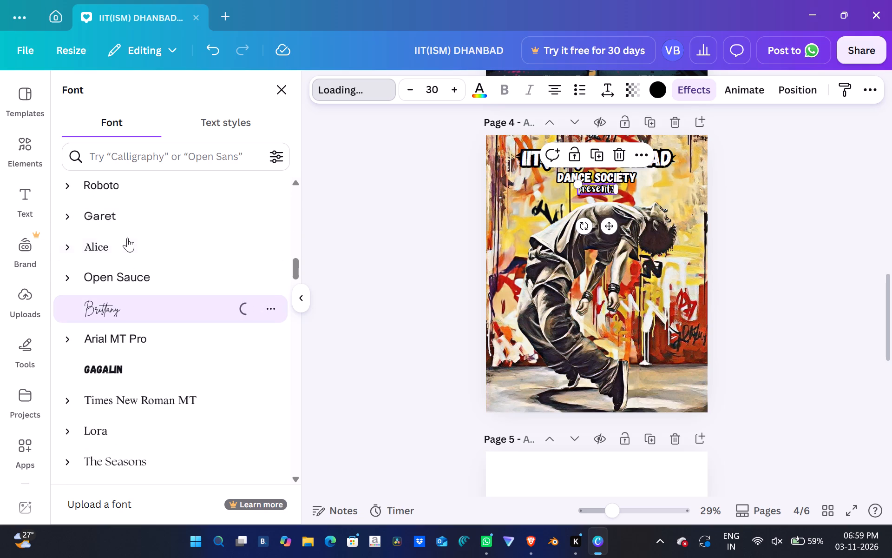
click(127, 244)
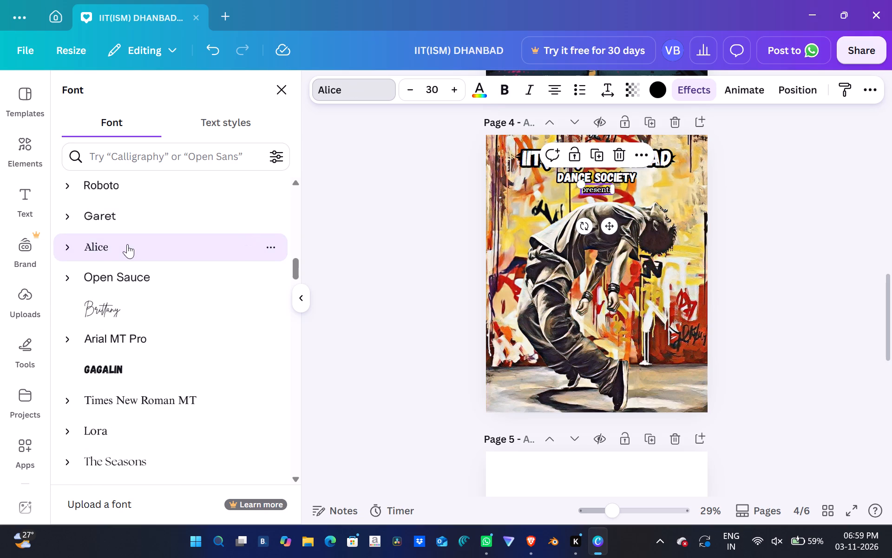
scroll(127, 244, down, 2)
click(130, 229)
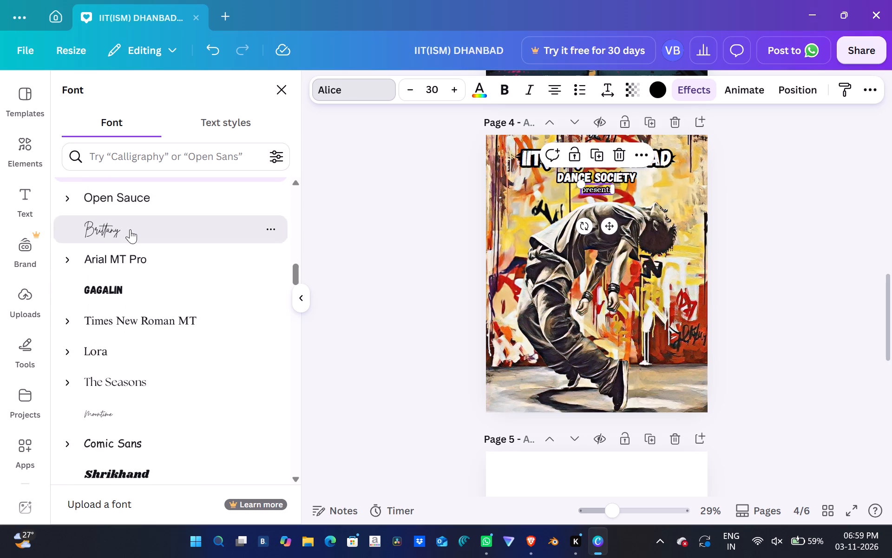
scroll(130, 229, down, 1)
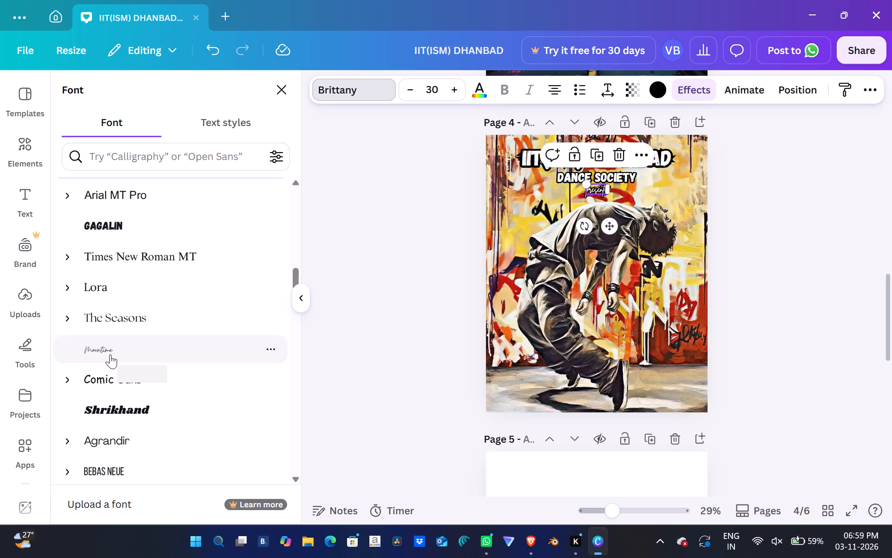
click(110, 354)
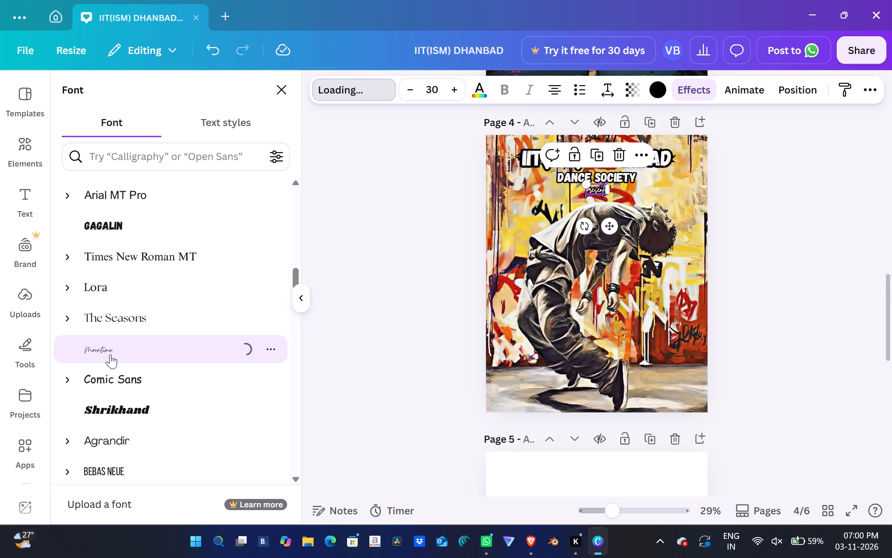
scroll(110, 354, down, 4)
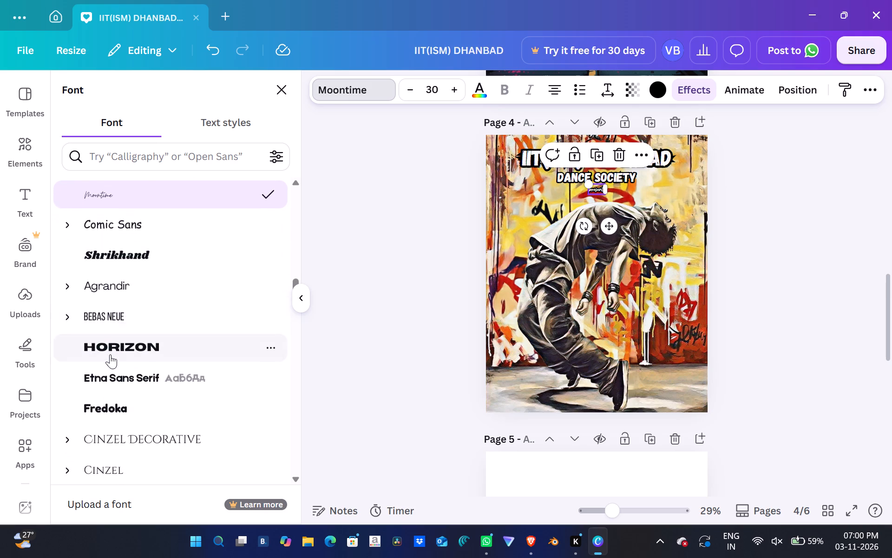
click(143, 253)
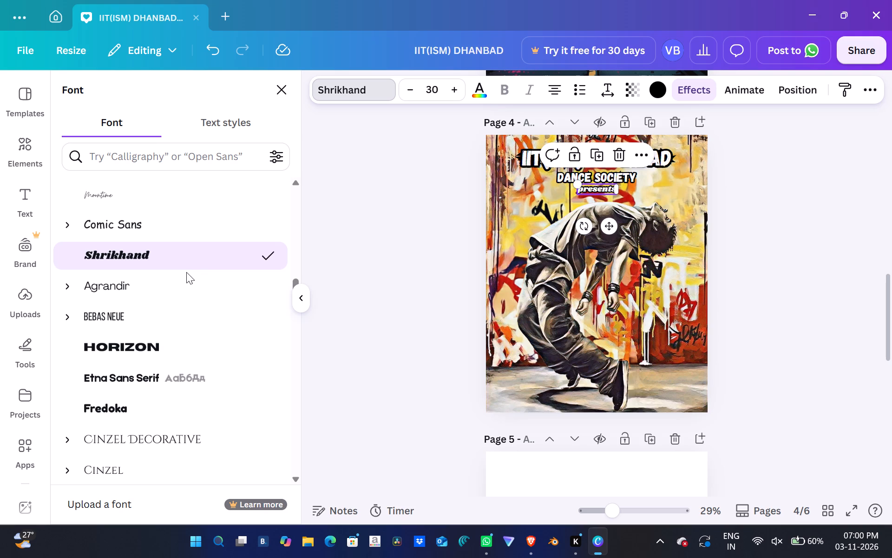
Set the "presents" text's font to Chewy from the popular fonts and deselect the text.
scroll(146, 338, down, 3)
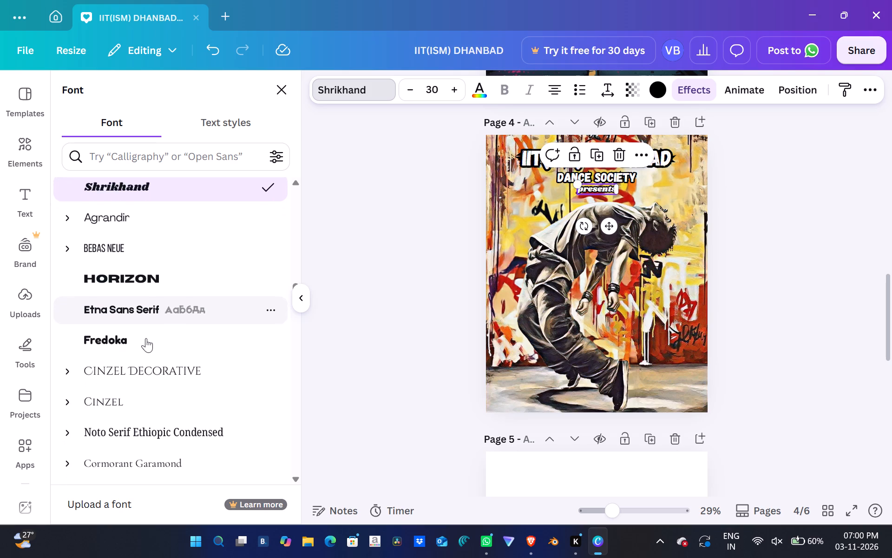
scroll(146, 338, down, 5)
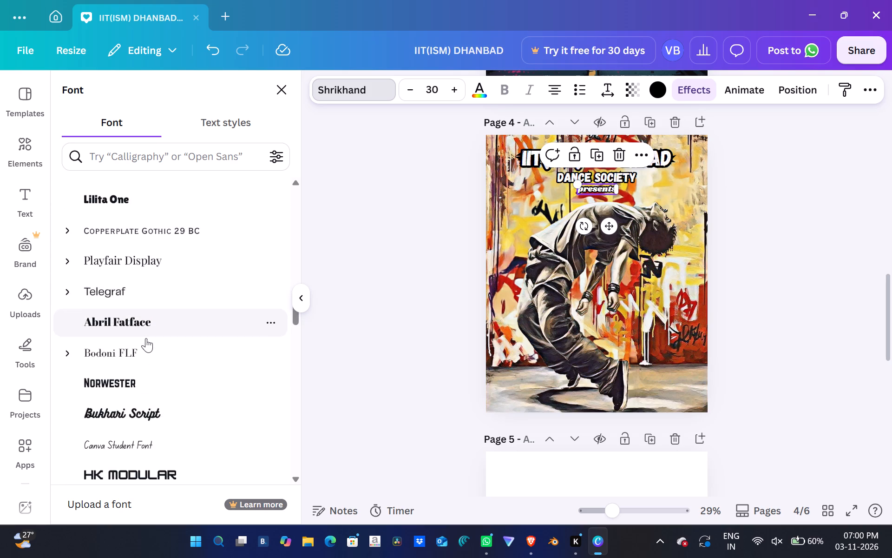
scroll(146, 338, down, 5)
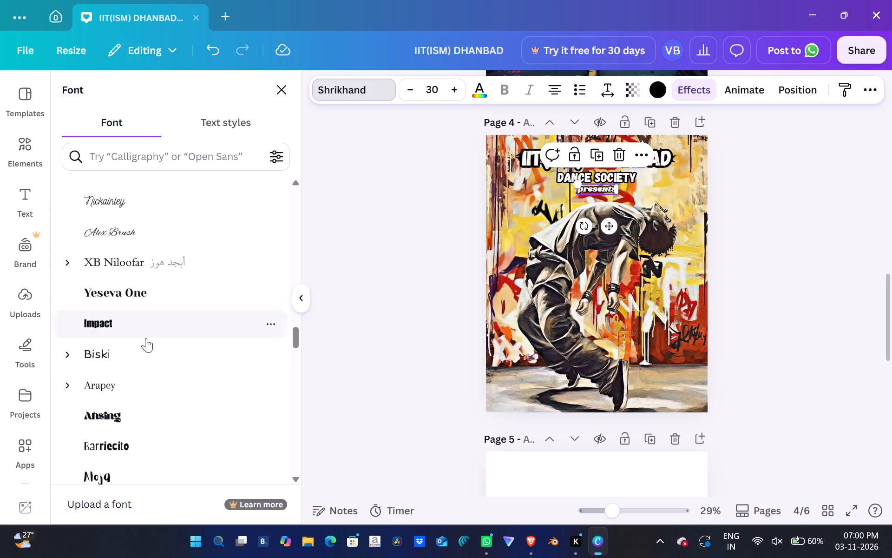
scroll(146, 338, down, 4)
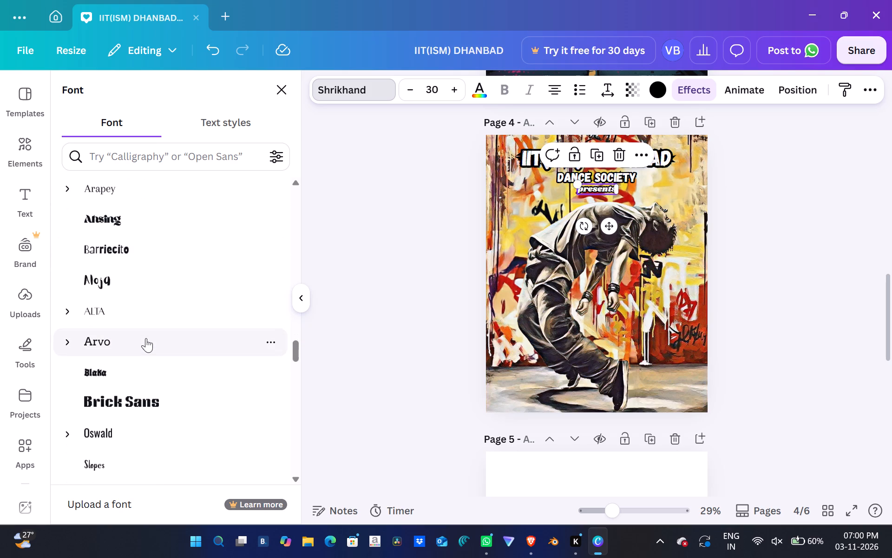
scroll(146, 338, down, 3)
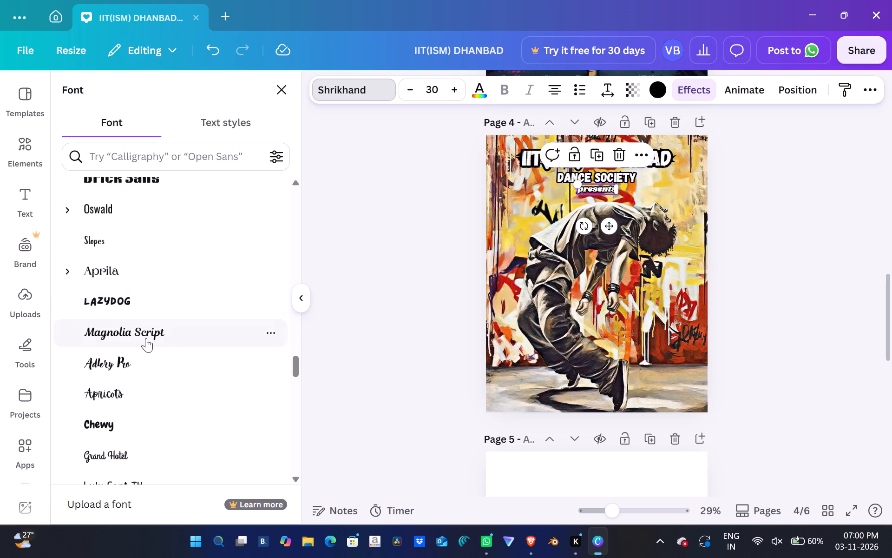
scroll(146, 338, down, 1)
click(146, 338)
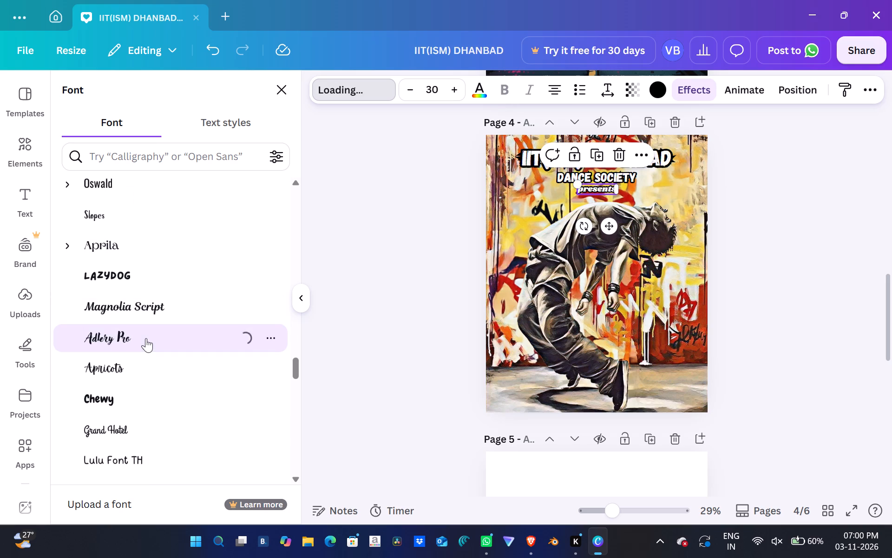
click(131, 391)
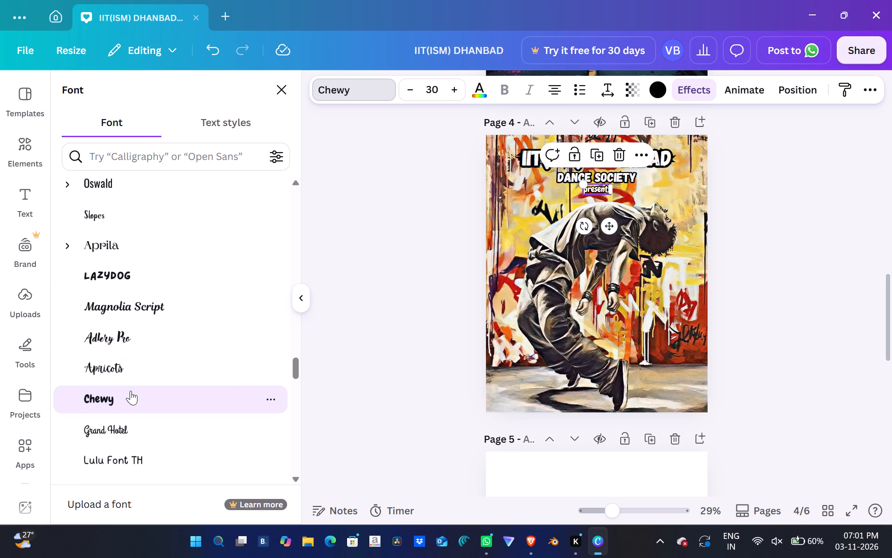
click(770, 252)
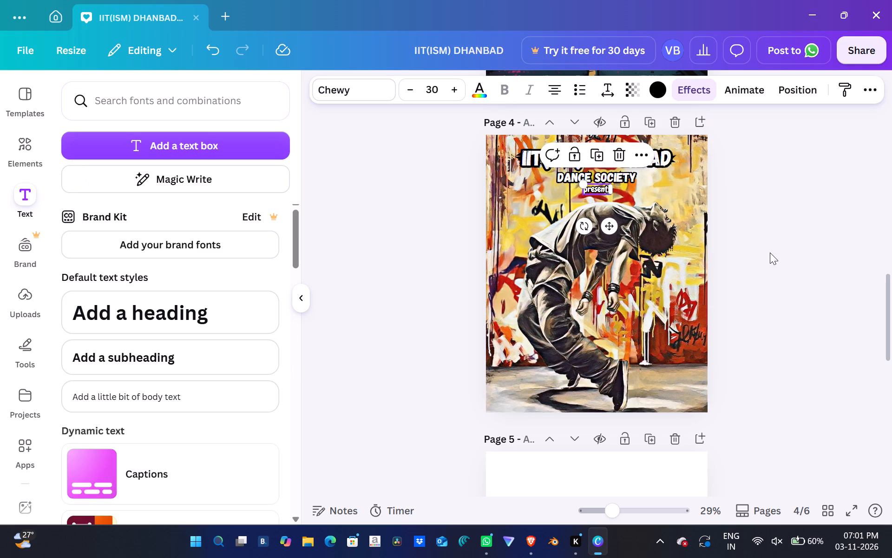
click(770, 252)
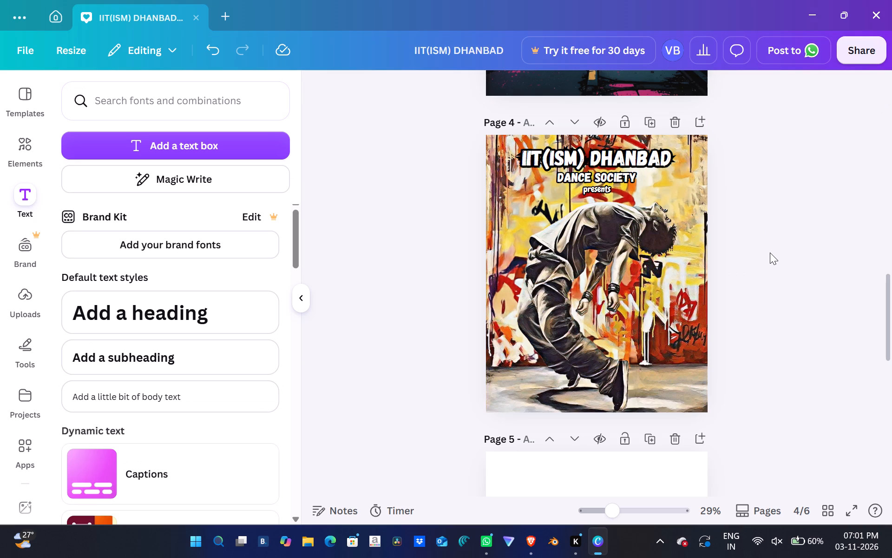
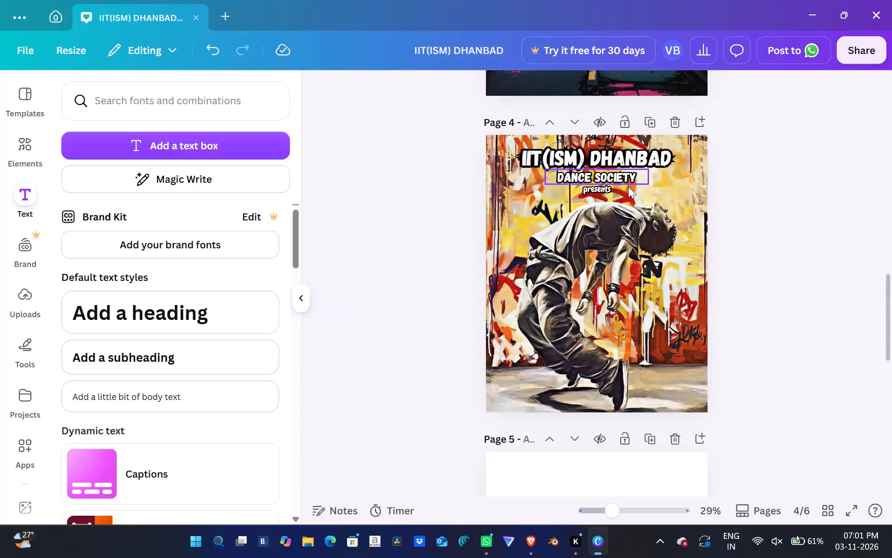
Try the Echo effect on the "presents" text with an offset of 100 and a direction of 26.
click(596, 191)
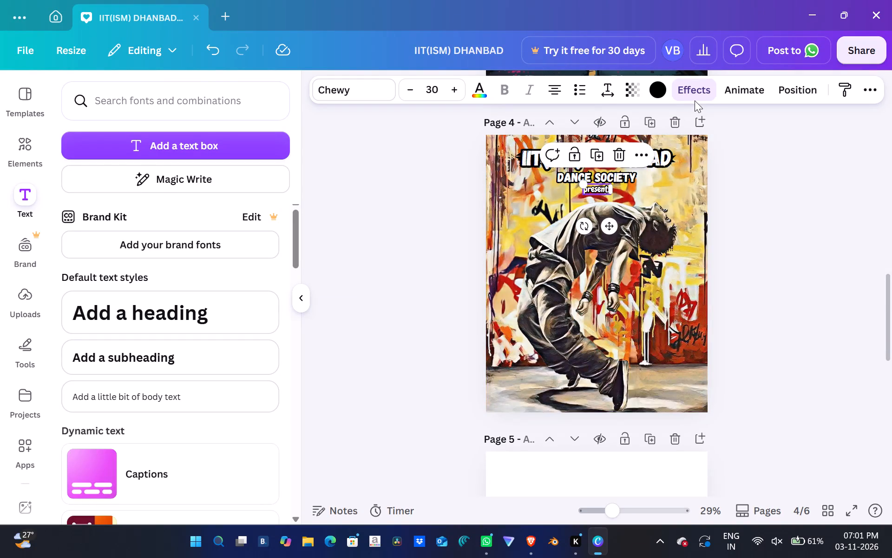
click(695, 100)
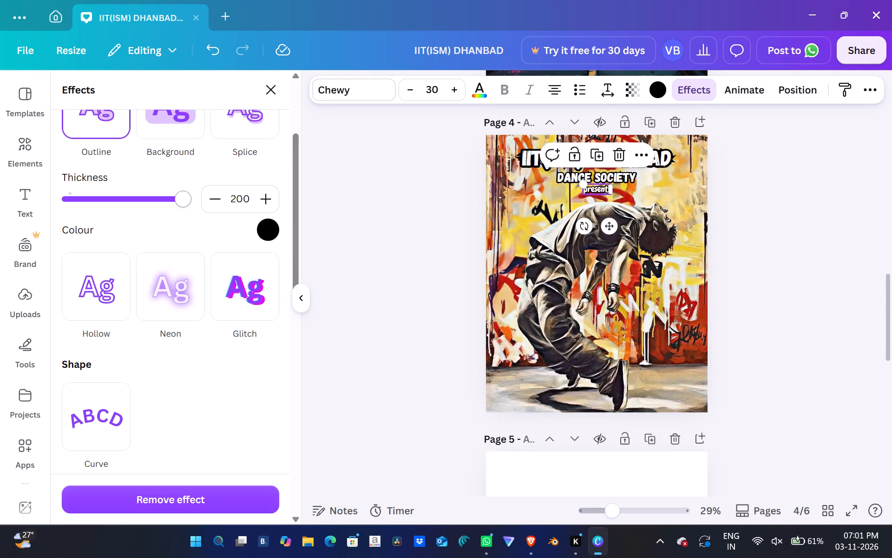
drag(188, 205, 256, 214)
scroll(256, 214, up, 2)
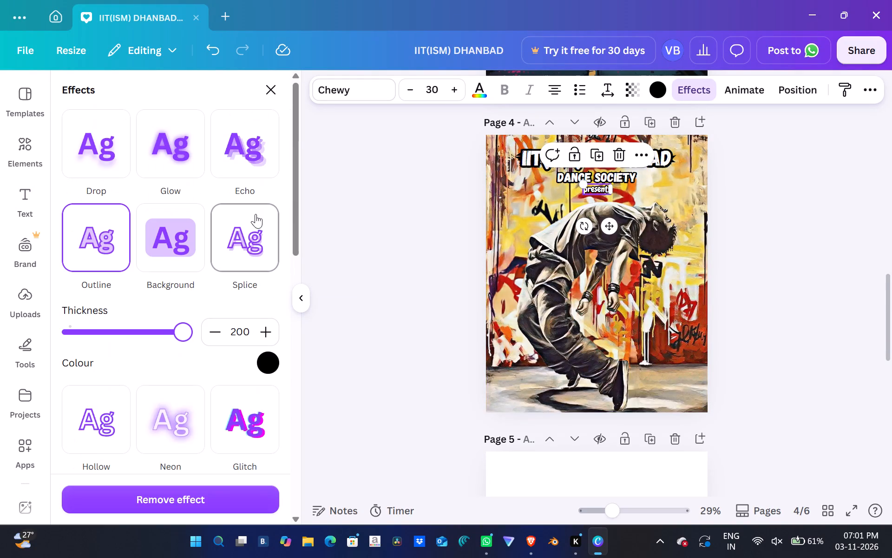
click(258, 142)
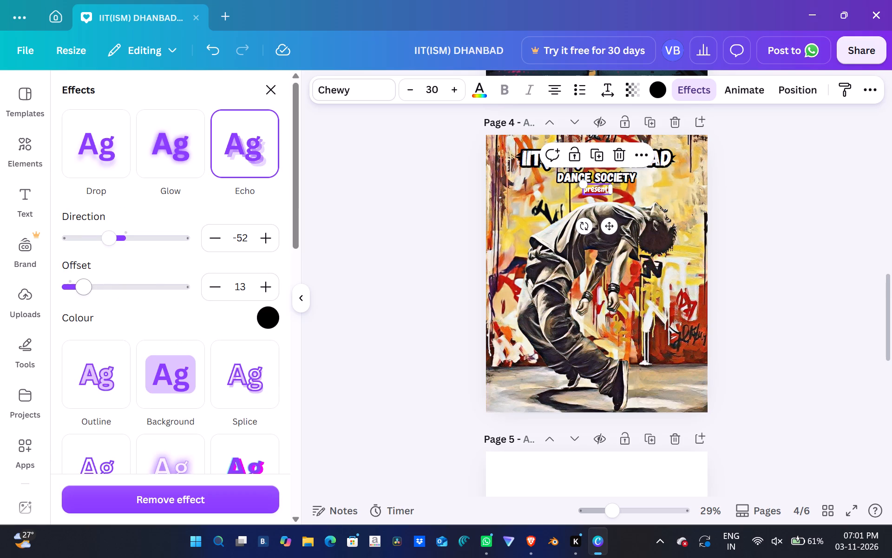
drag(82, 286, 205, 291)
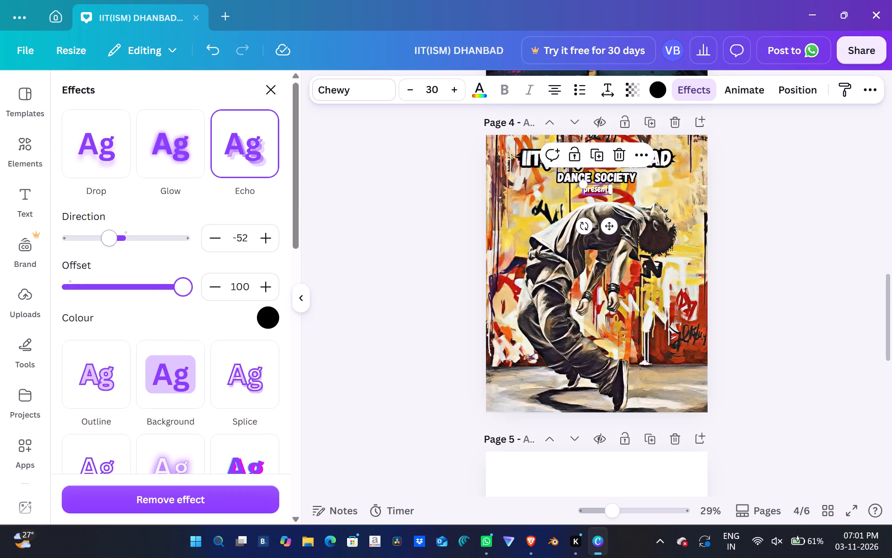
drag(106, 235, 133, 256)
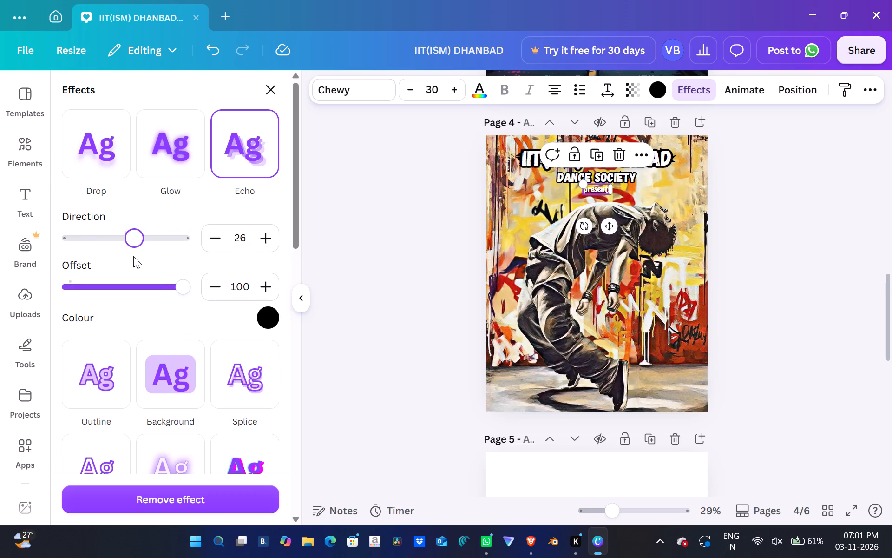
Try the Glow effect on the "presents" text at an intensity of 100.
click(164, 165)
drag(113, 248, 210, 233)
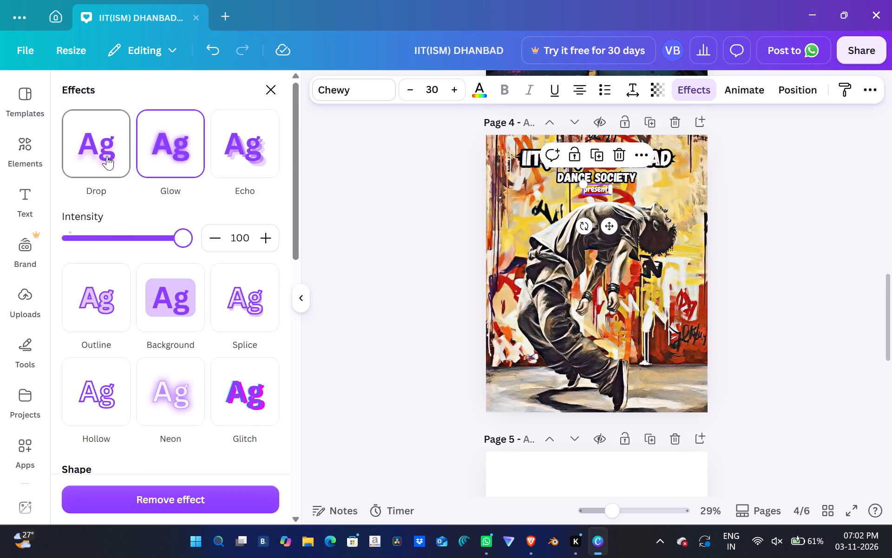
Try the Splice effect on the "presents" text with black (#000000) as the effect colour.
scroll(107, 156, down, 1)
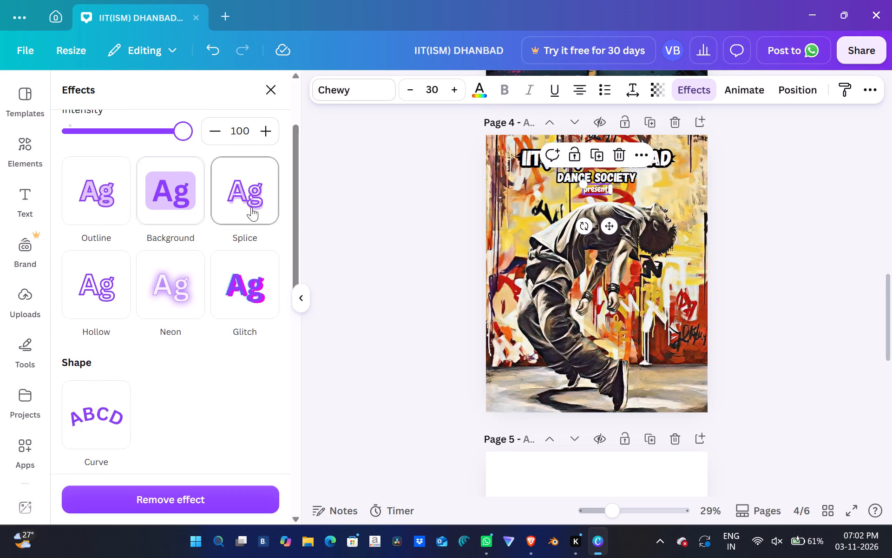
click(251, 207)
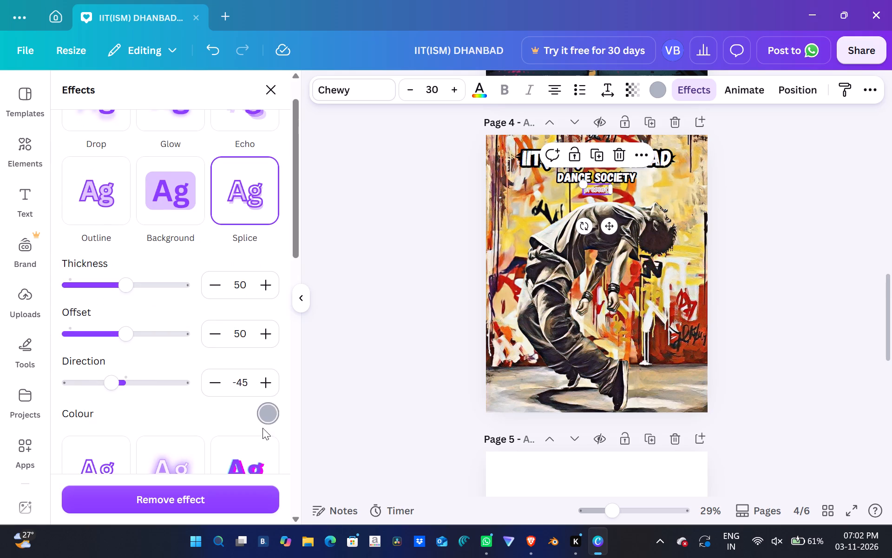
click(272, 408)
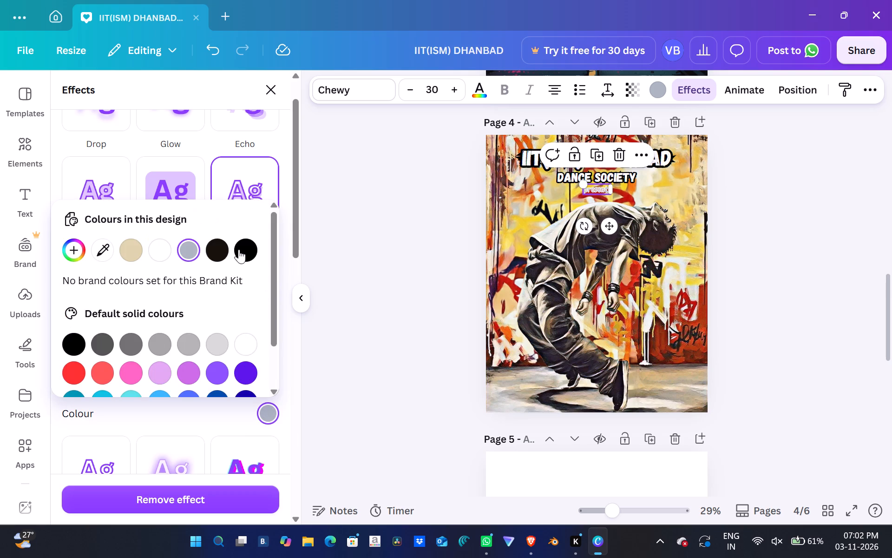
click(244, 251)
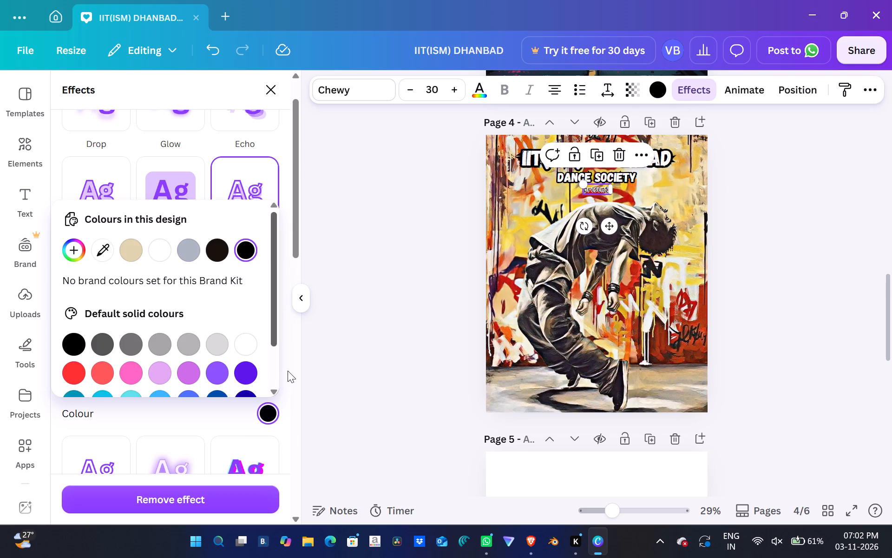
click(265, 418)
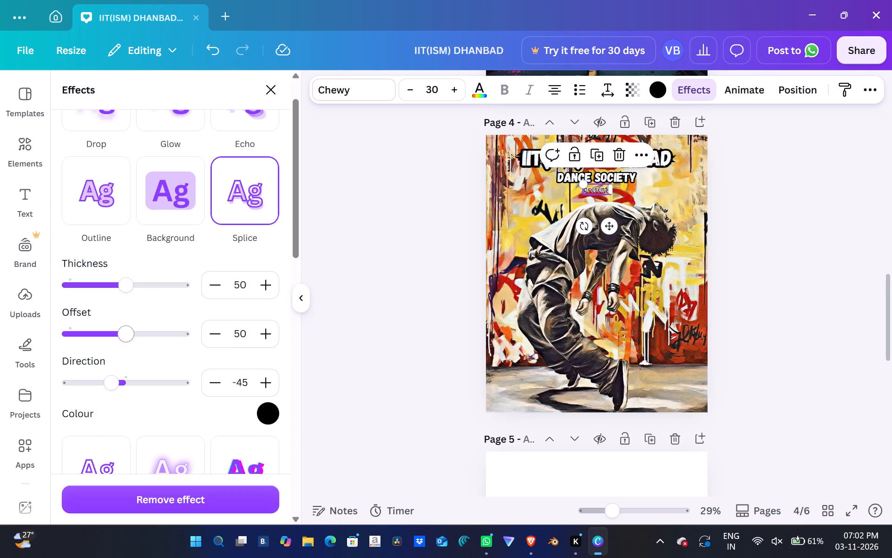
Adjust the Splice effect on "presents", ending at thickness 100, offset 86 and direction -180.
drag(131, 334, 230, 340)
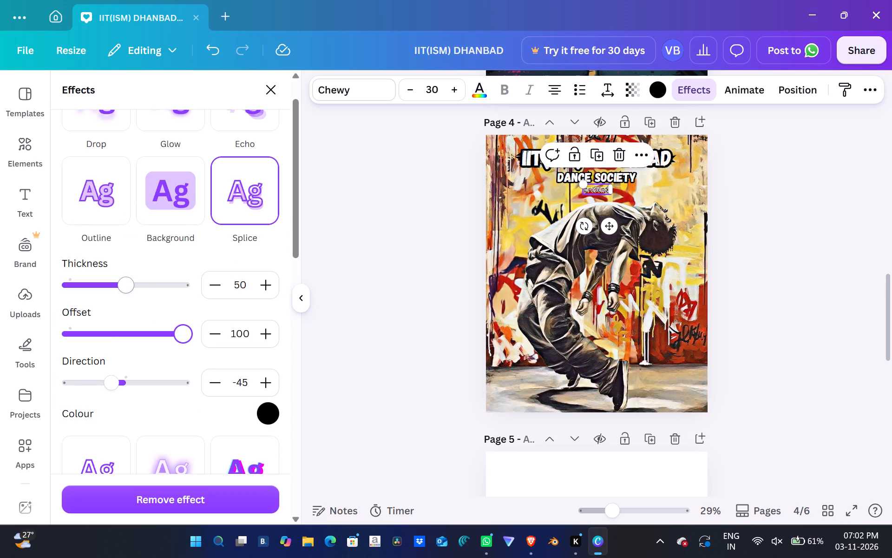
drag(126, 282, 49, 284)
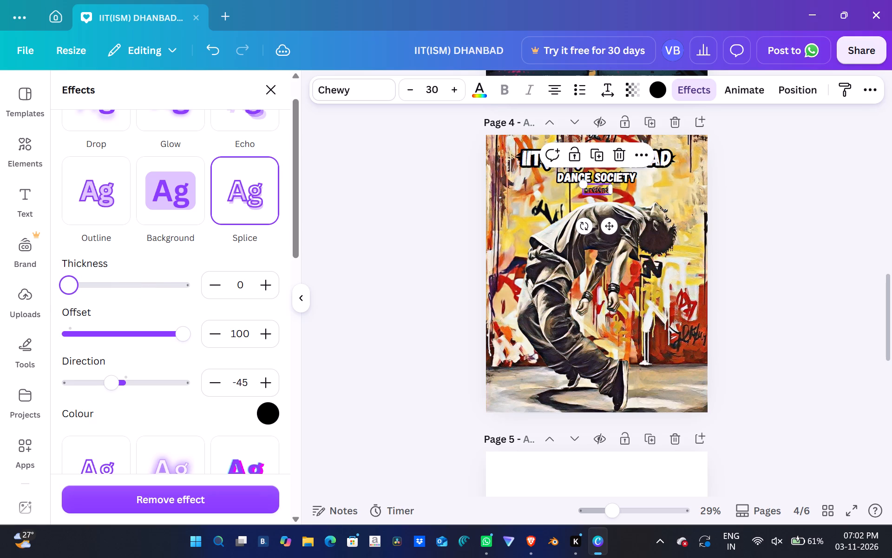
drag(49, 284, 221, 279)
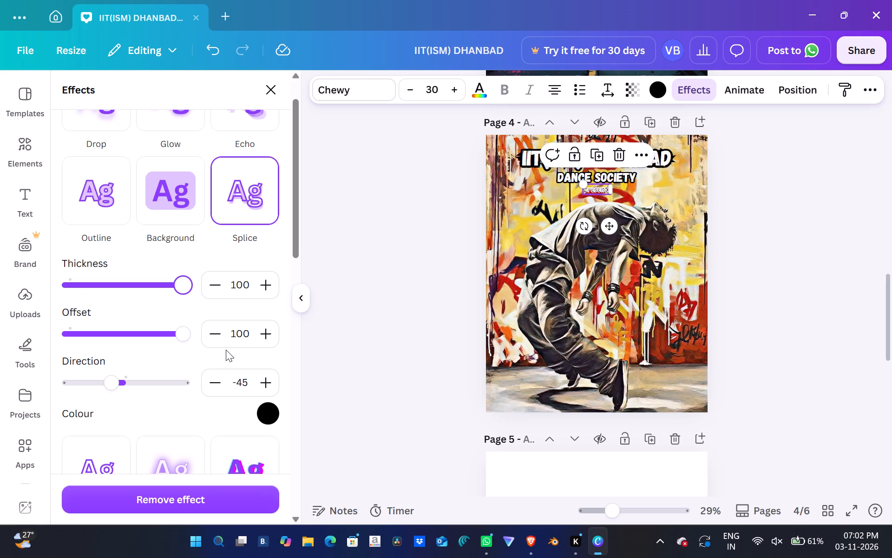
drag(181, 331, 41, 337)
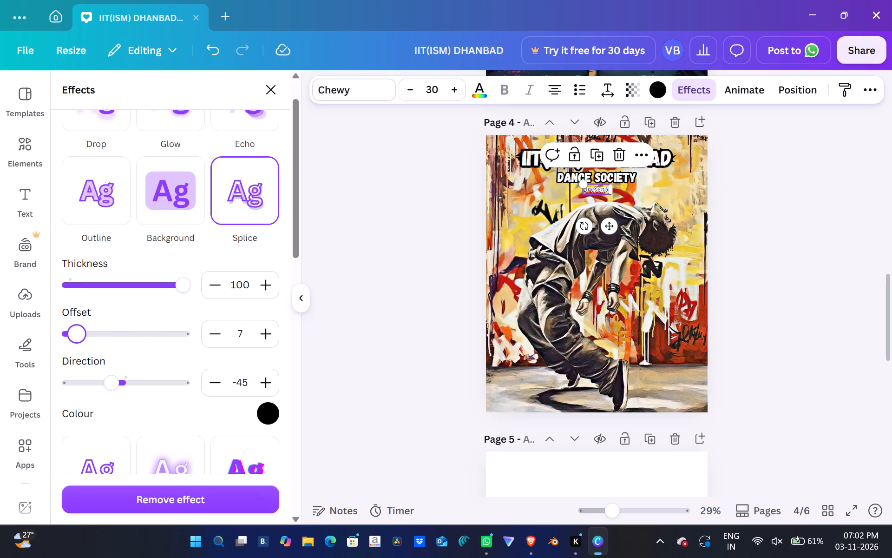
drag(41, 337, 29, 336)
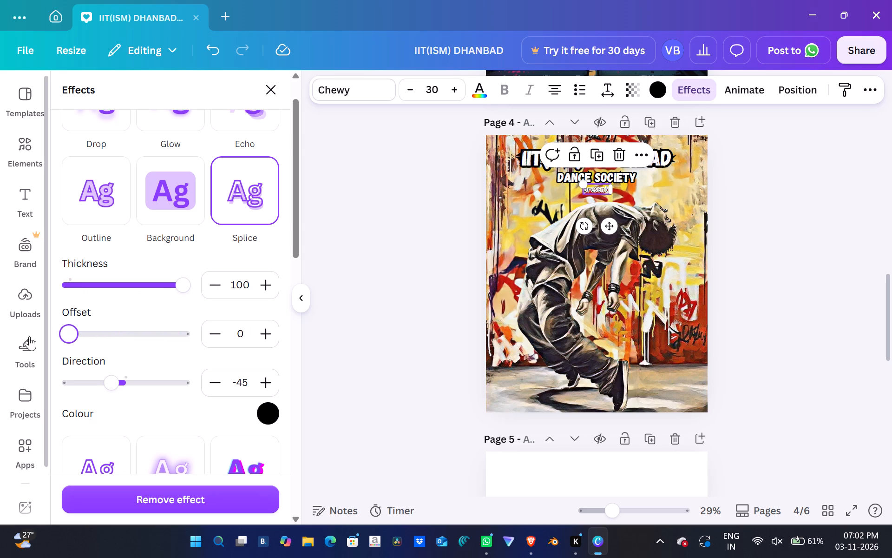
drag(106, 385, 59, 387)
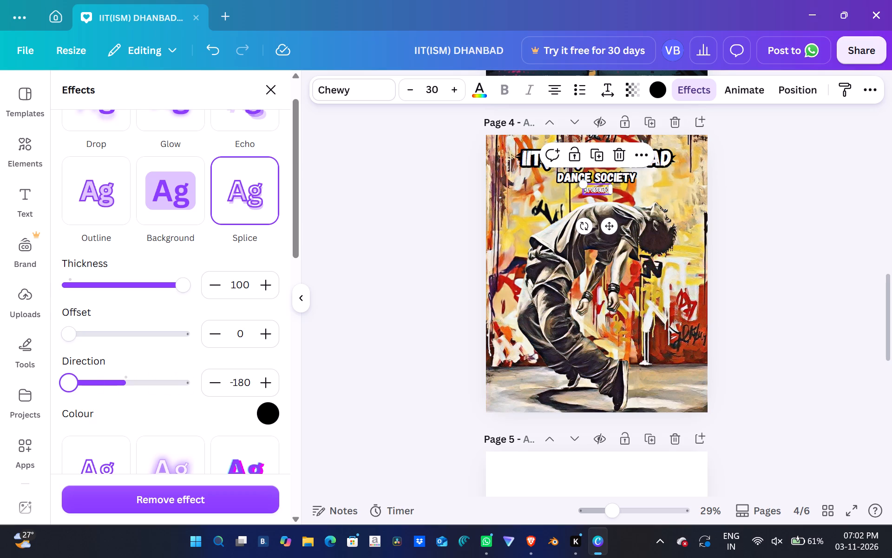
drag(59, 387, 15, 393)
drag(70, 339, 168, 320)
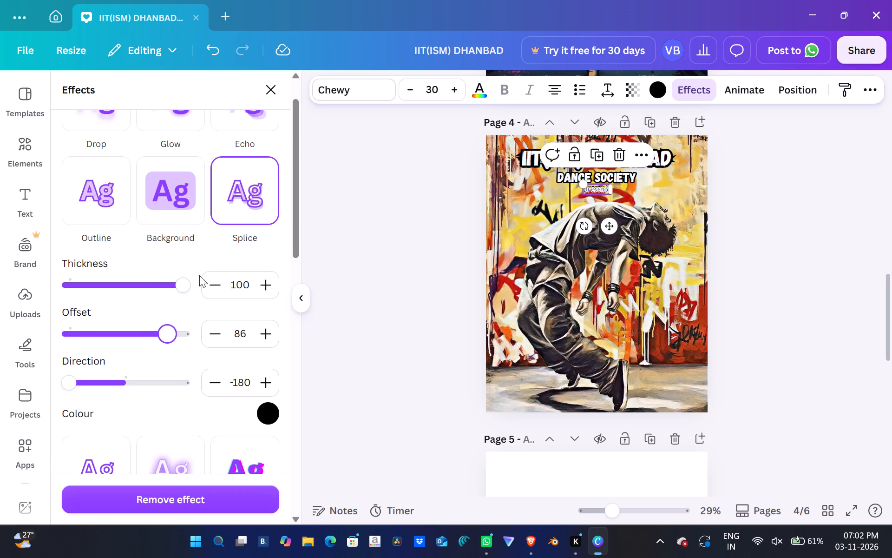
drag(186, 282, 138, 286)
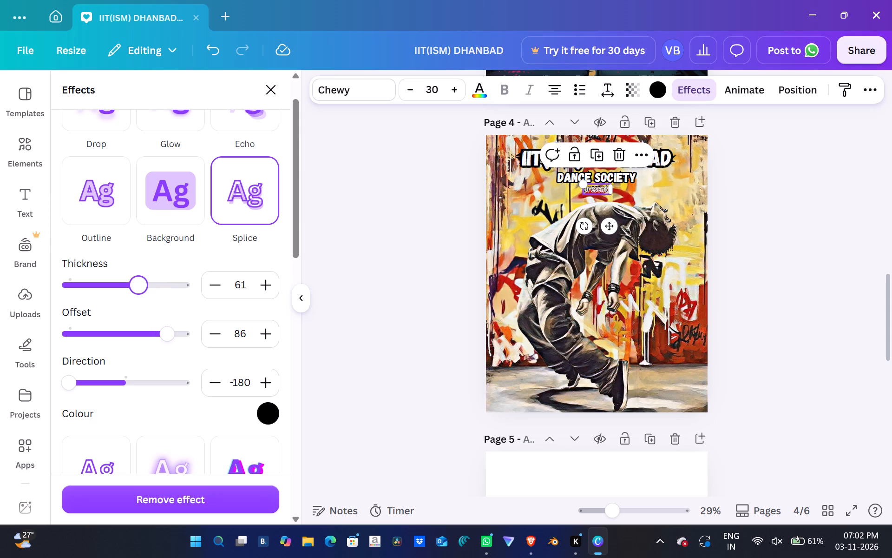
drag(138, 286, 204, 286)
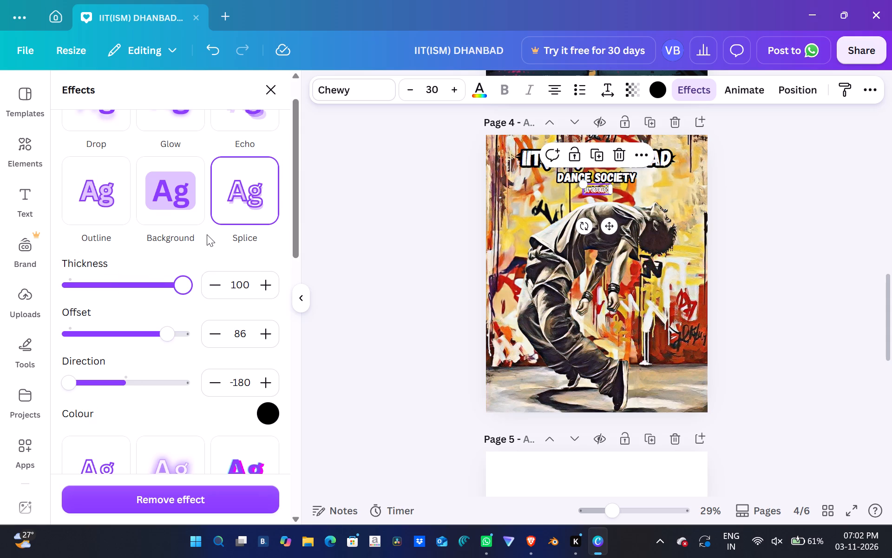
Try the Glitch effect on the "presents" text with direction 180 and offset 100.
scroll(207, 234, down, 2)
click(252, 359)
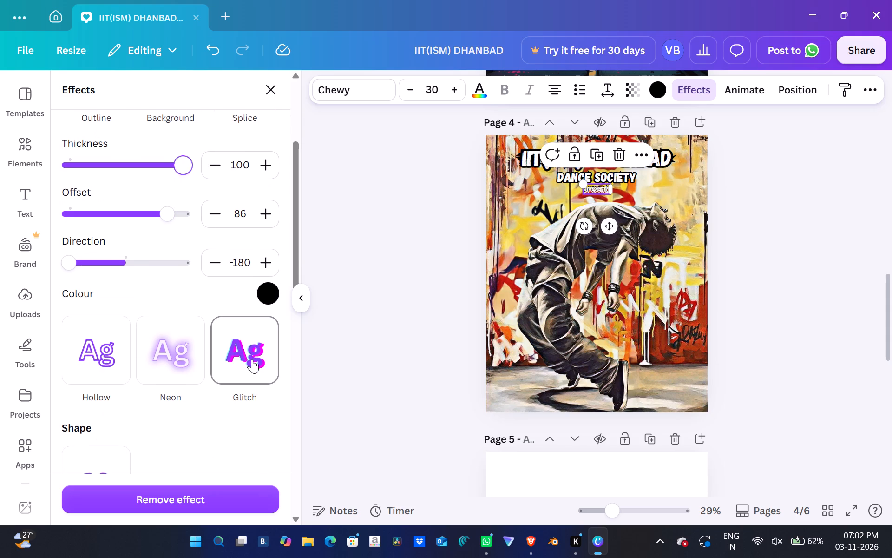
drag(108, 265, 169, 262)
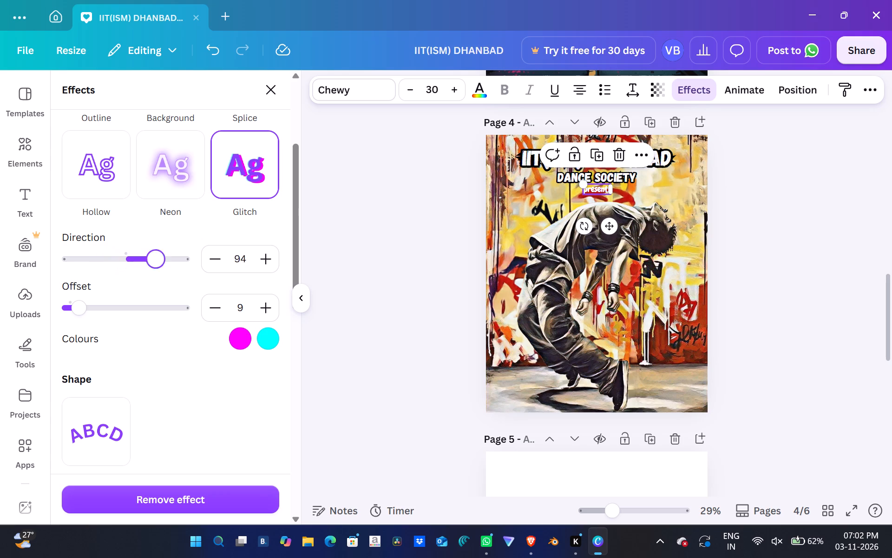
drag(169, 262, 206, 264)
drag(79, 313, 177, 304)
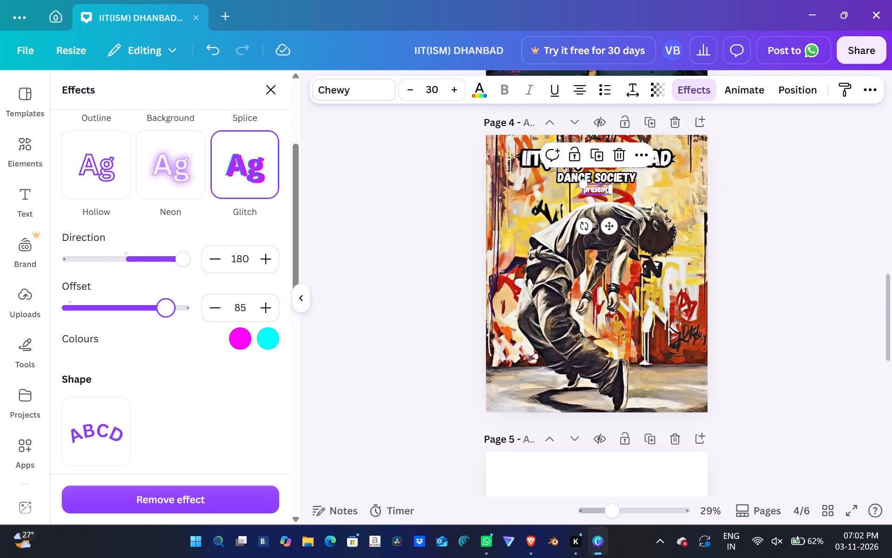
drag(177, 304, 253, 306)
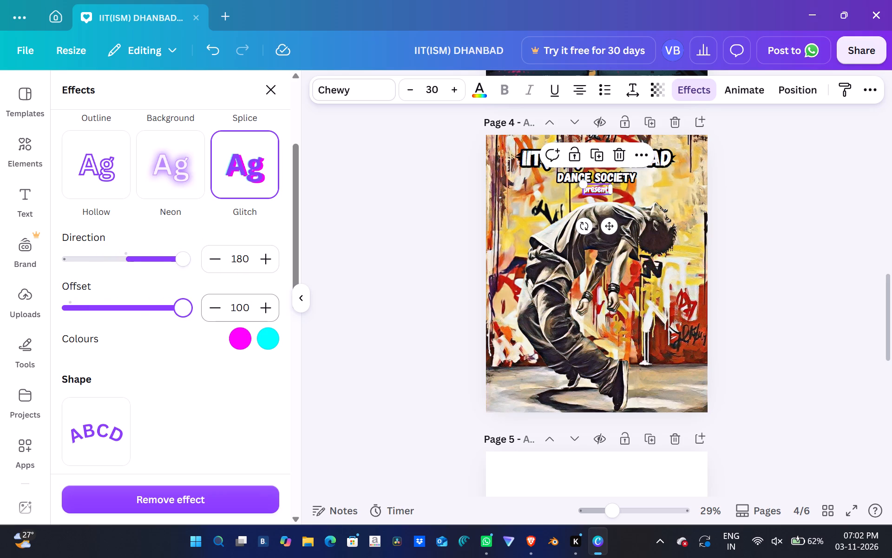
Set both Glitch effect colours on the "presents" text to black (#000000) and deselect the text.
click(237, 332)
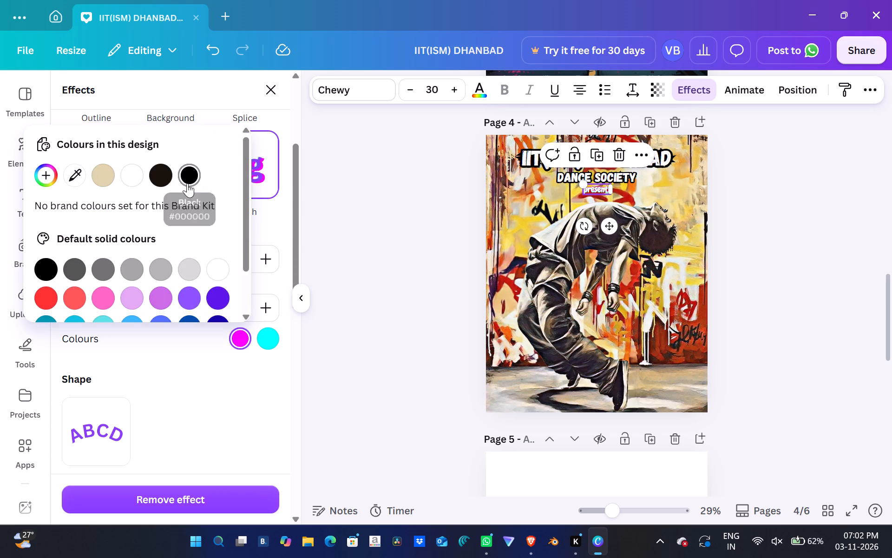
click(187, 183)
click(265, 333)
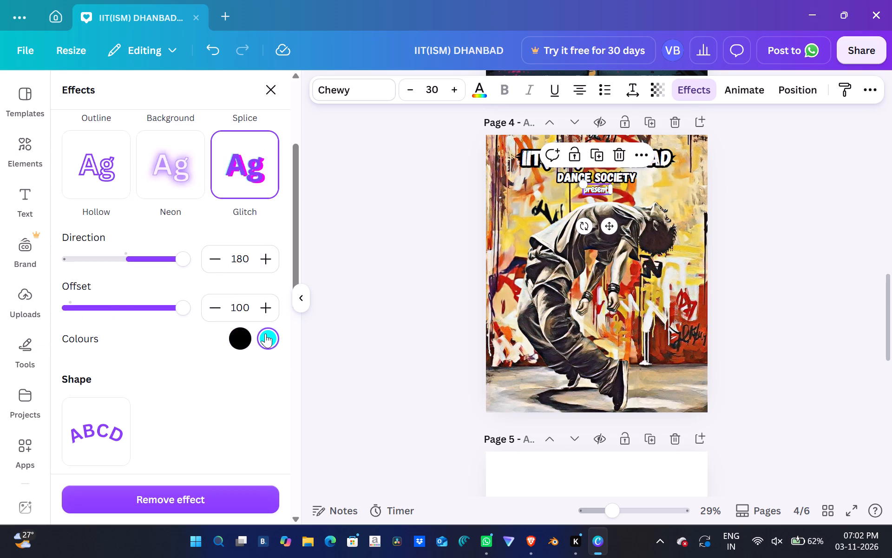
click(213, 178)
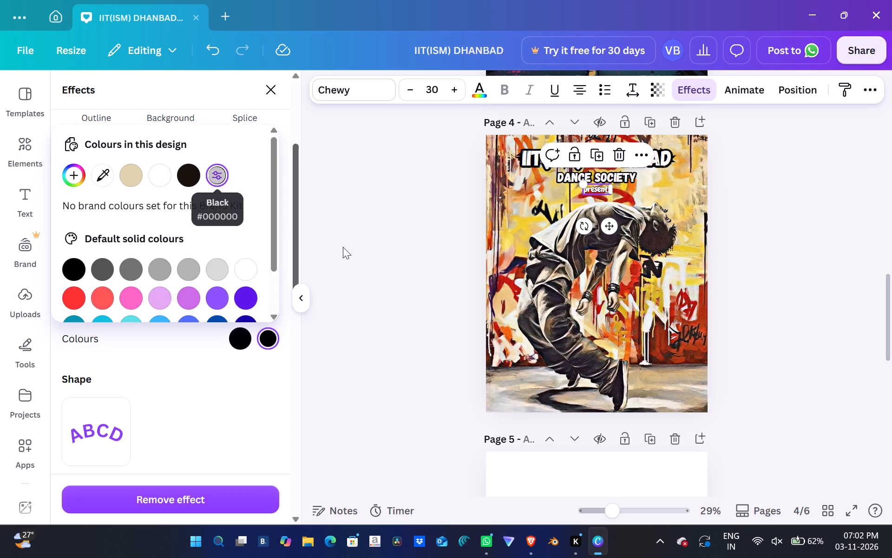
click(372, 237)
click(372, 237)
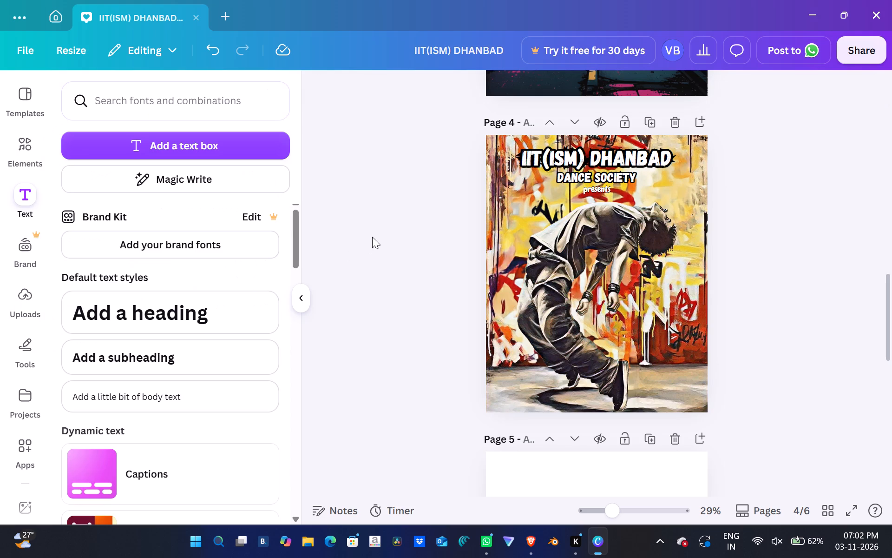
Replace the effect on the "presents" text with Outline in black (#000000), raise its thickness to the maximum and deselect the text.
click(603, 192)
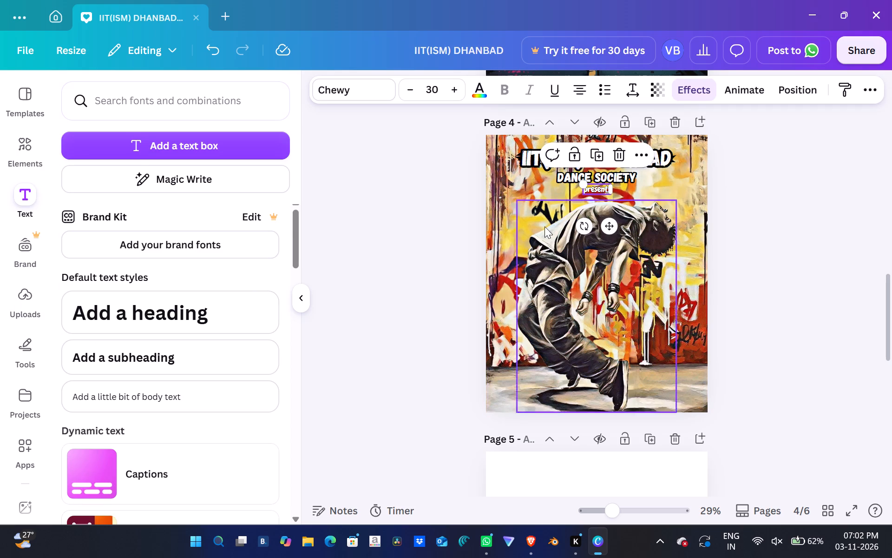
click(691, 88)
scroll(188, 381, right, 1)
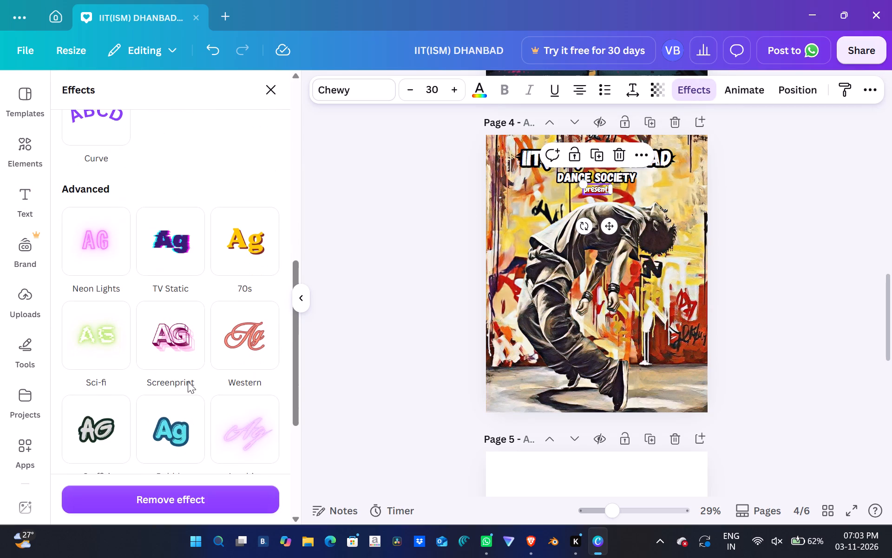
scroll(188, 381, right, 1)
scroll(188, 381, up, 1)
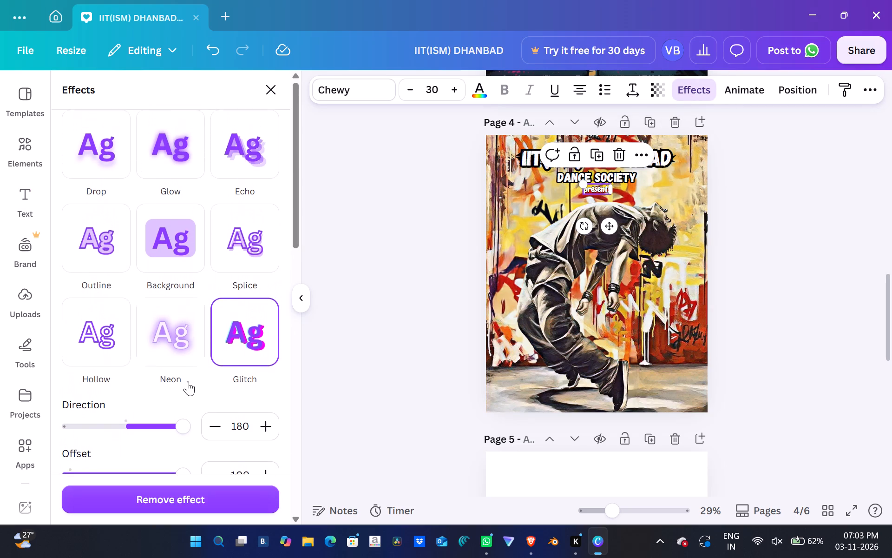
scroll(188, 381, up, 1)
click(85, 267)
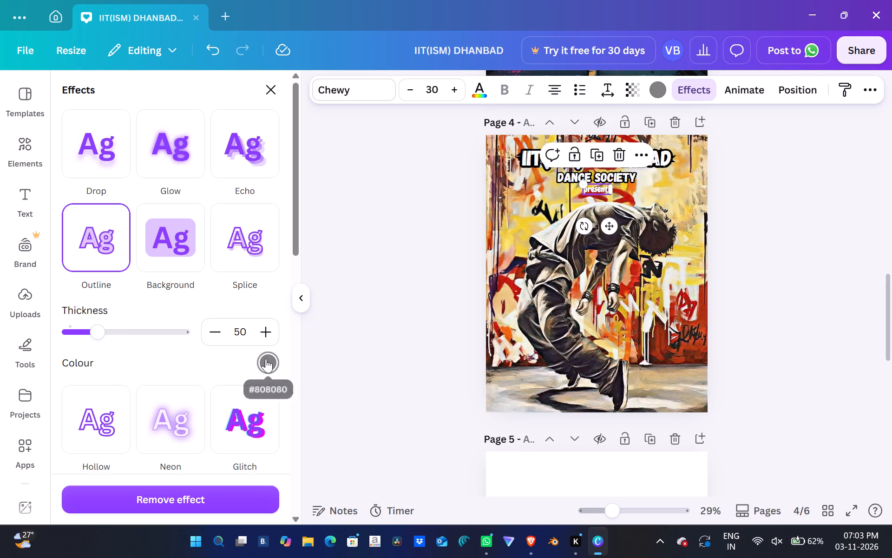
click(266, 359)
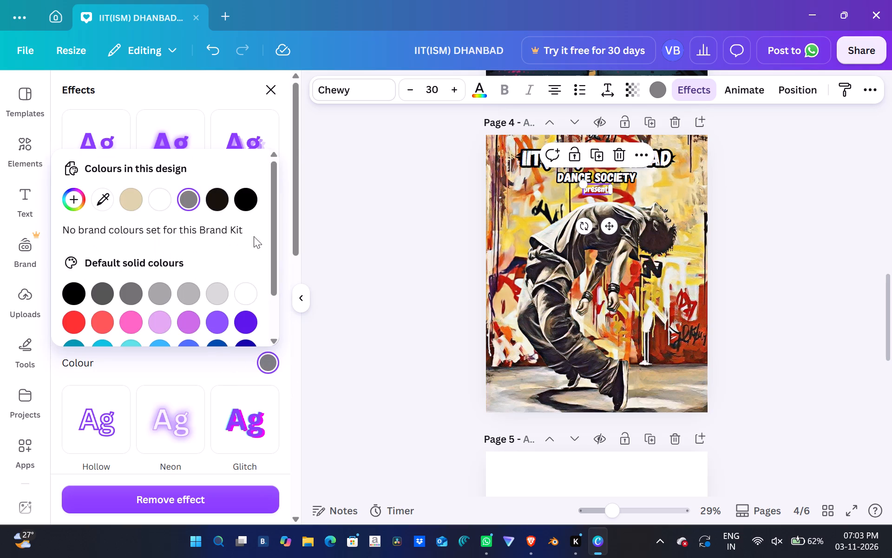
click(250, 207)
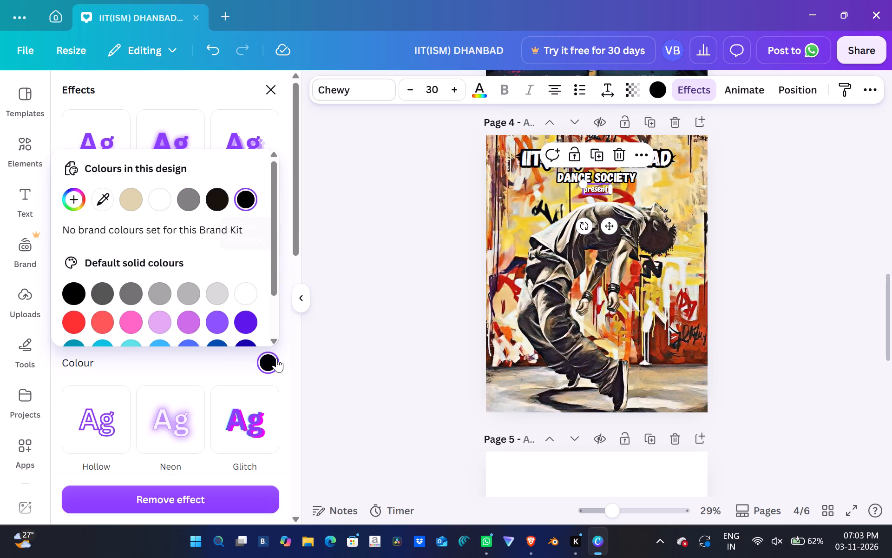
click(274, 359)
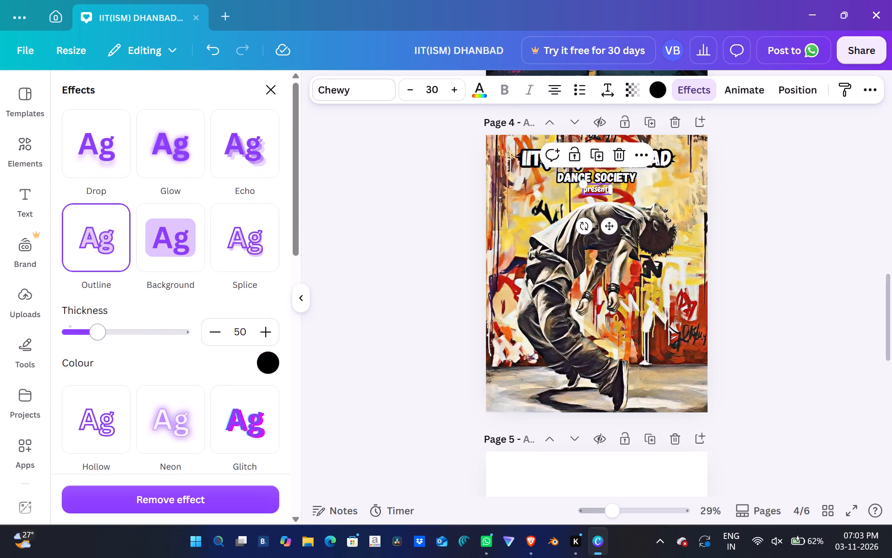
drag(99, 331, 231, 311)
click(374, 282)
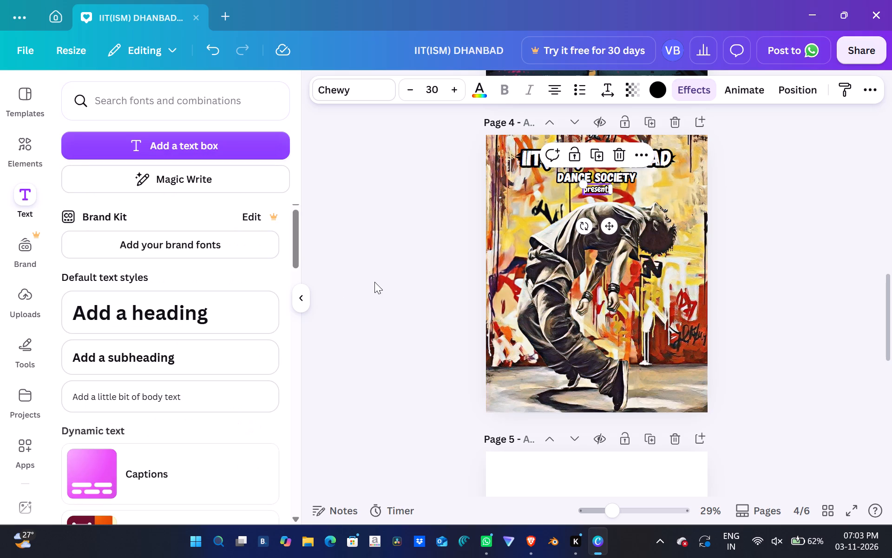
click(374, 282)
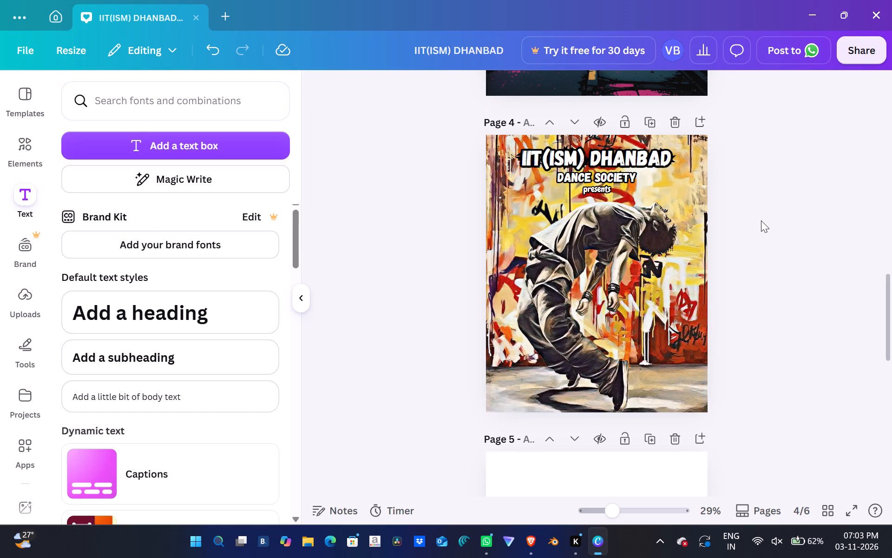
click(761, 220)
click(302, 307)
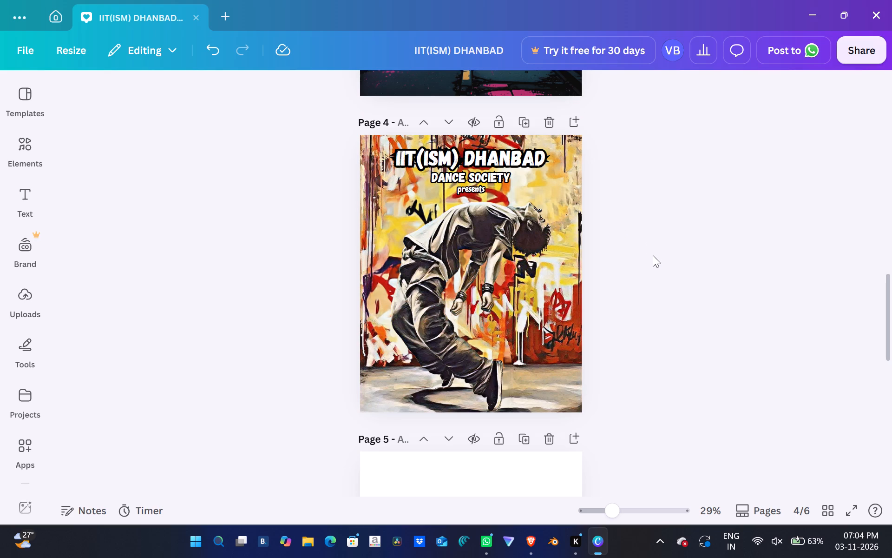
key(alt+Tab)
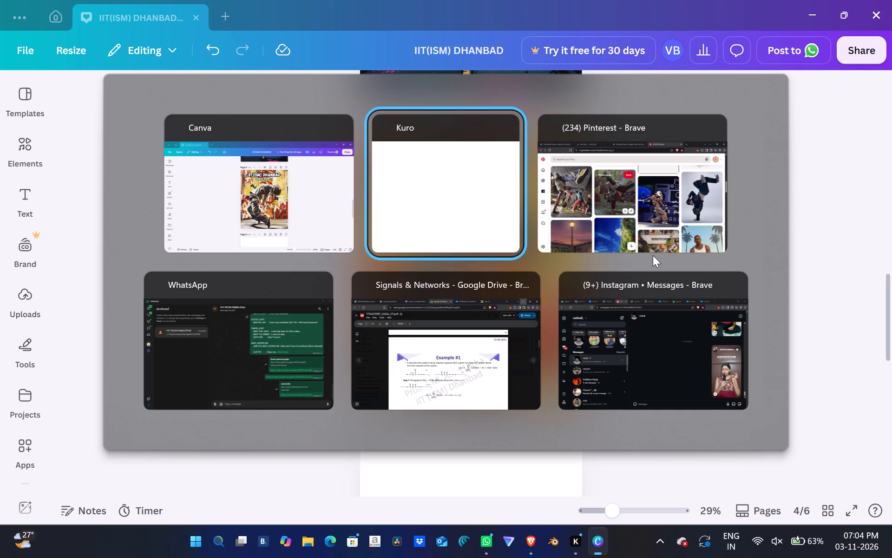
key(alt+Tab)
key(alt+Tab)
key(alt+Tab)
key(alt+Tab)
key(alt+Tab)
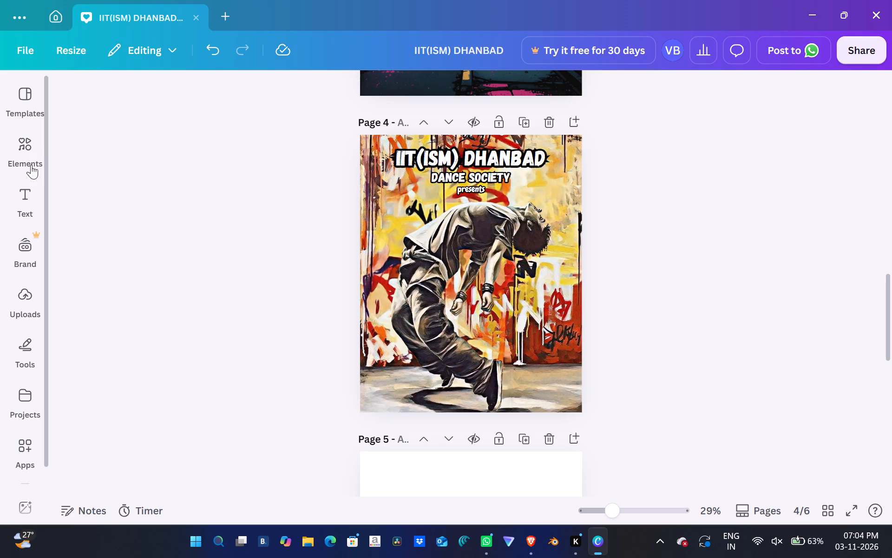
Add a subheading reading "AUDITIONS" over the dancer on page 4.
click(20, 203)
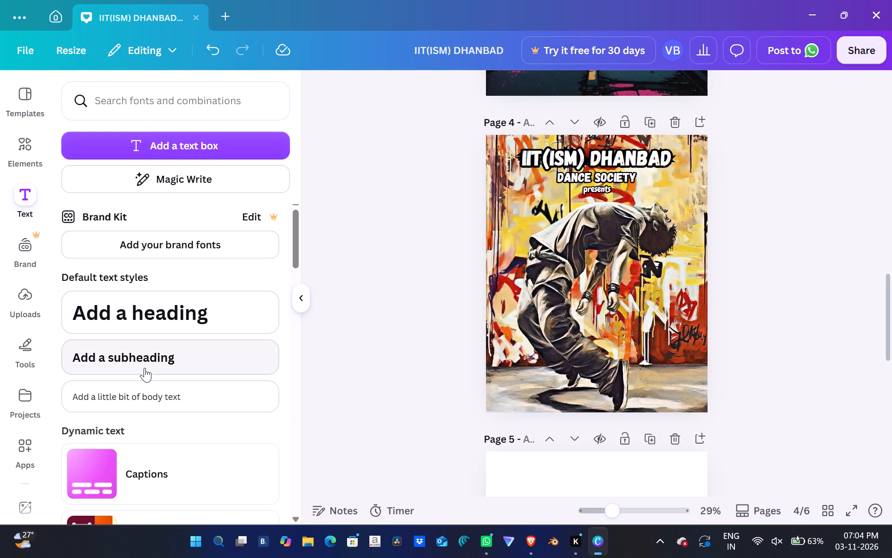
click(151, 361)
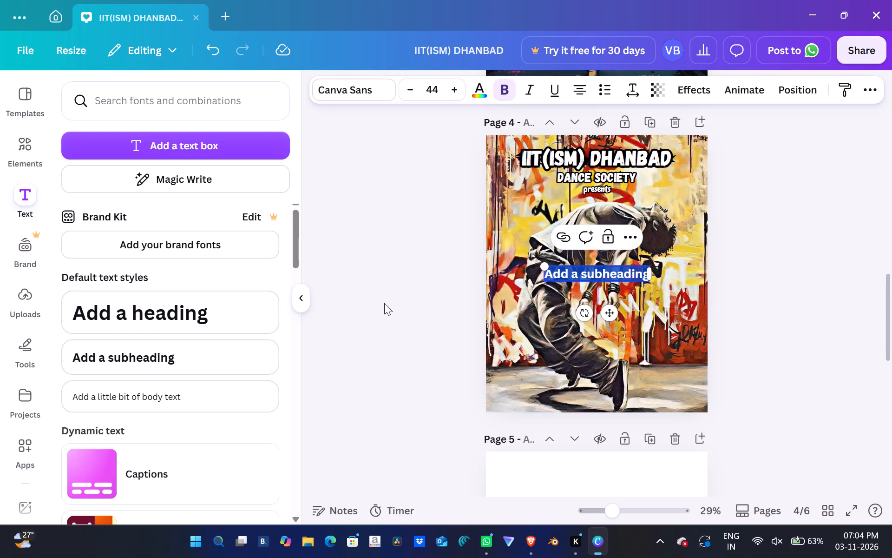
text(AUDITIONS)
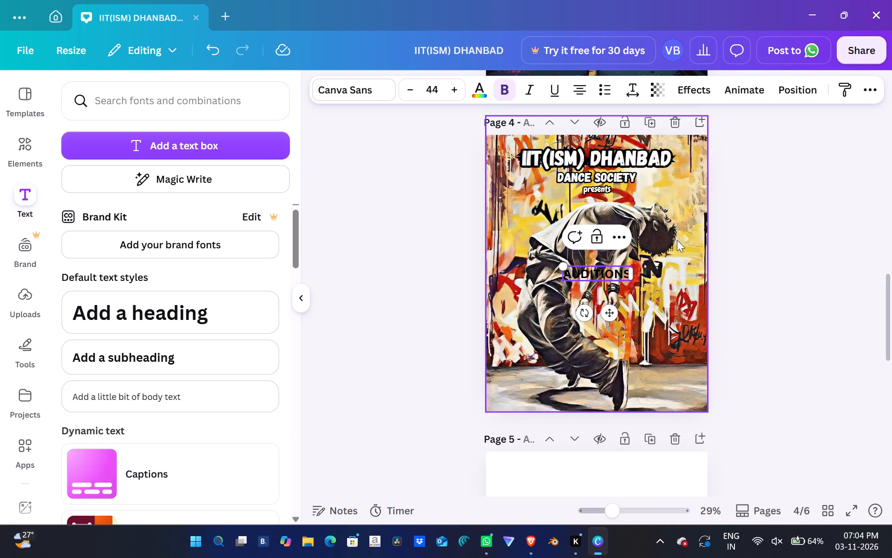
scroll(468, 89, left, 1)
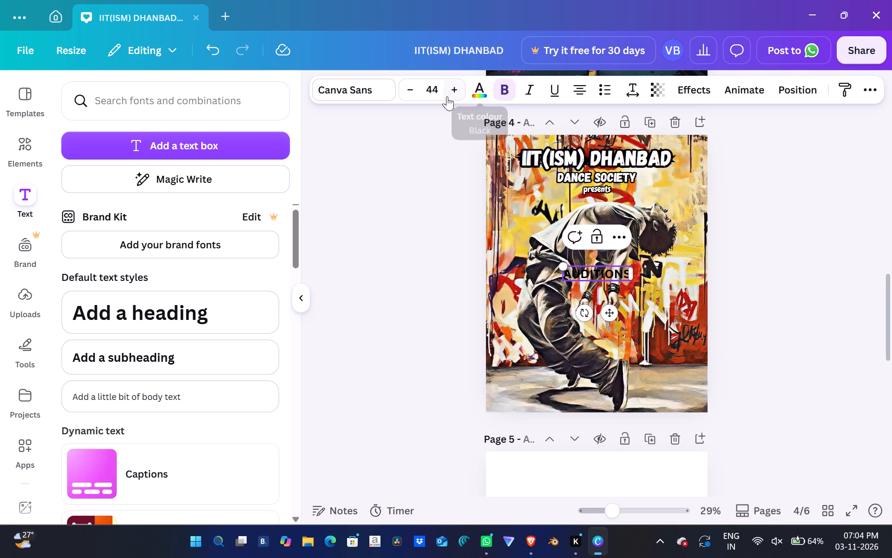
Apply the Glitch effect to the "AUDITIONS" text with both effect colours set to black (#000000).
click(696, 90)
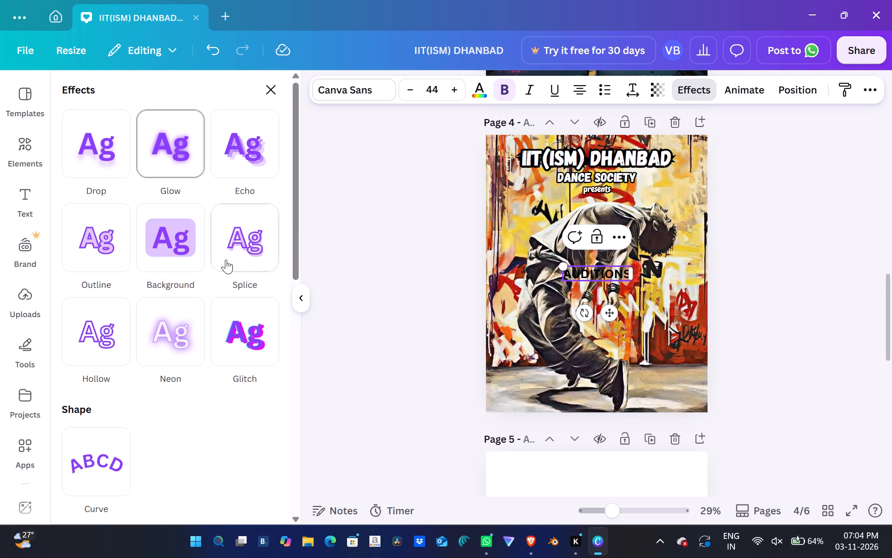
click(239, 322)
scroll(224, 403, down, 1)
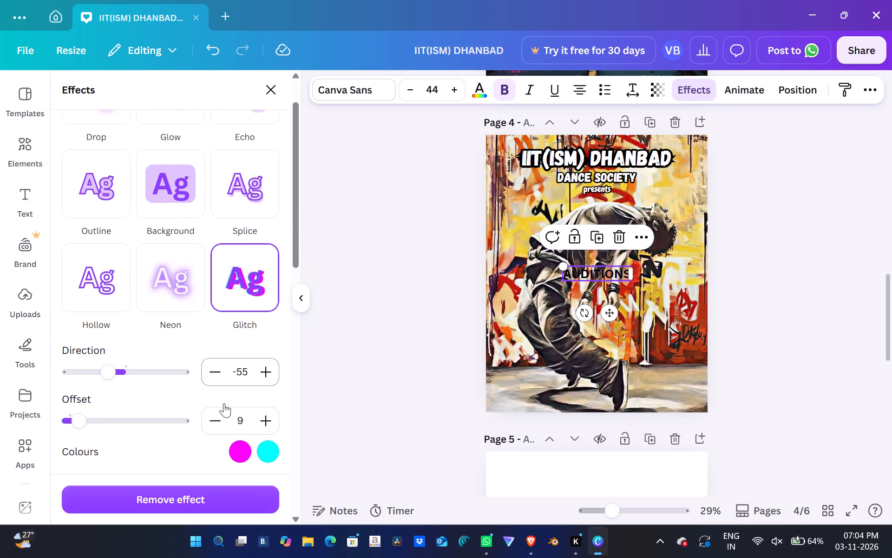
scroll(224, 403, down, 1)
click(238, 379)
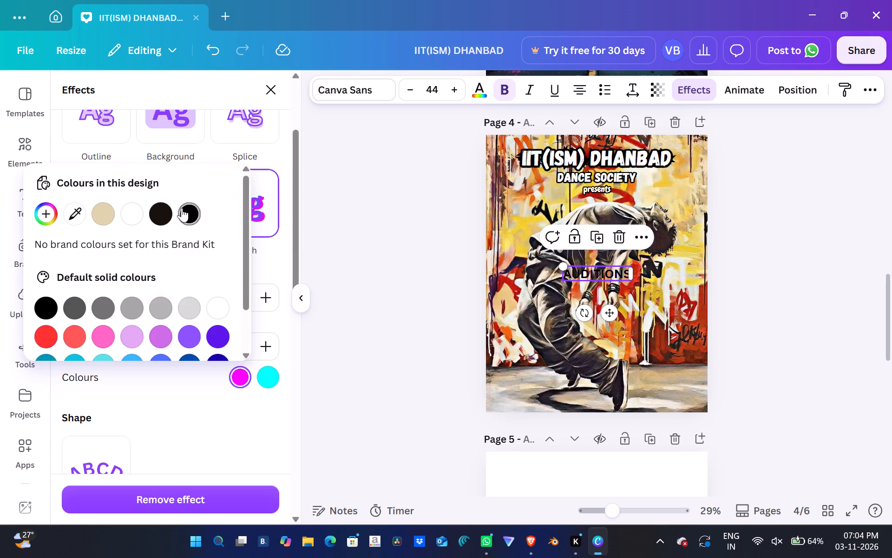
click(184, 211)
click(264, 376)
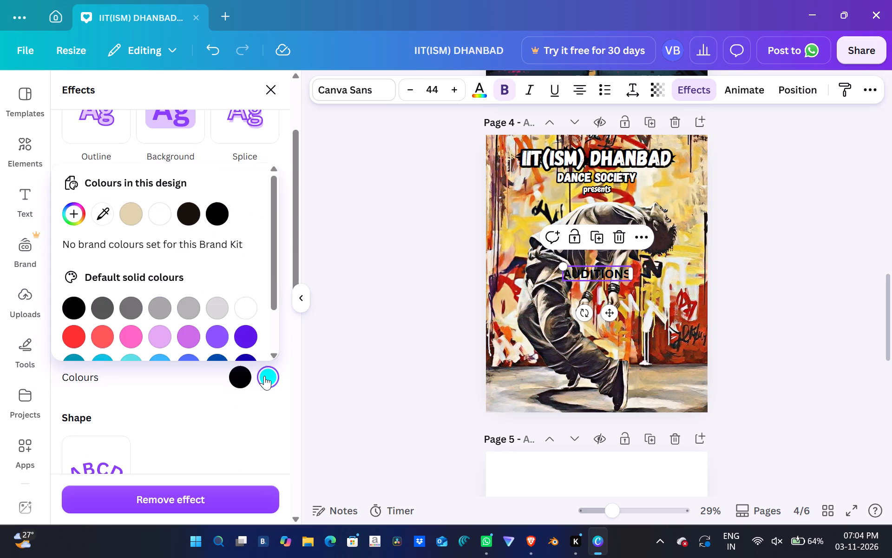
click(214, 211)
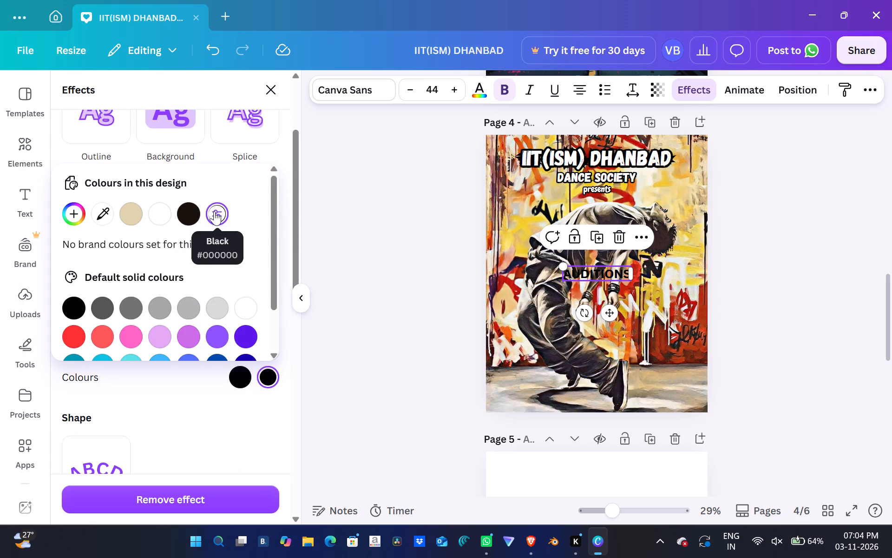
click(272, 418)
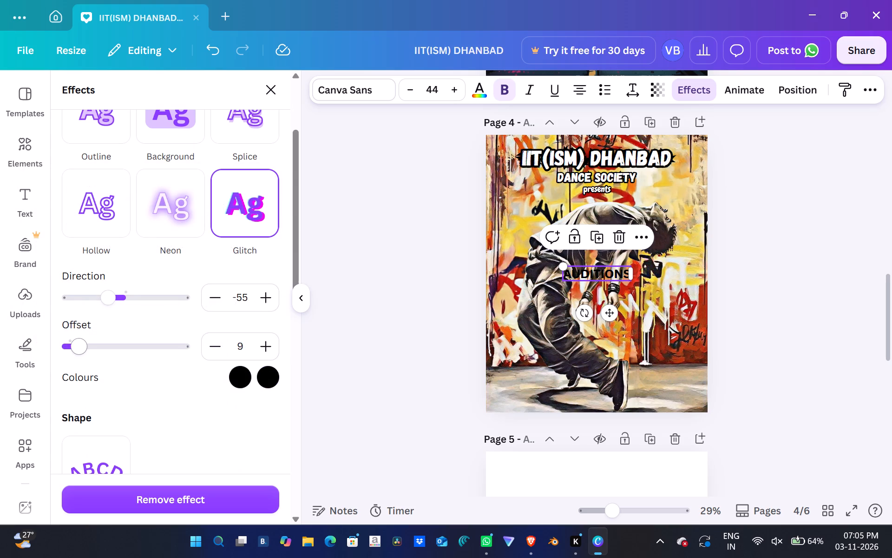
Set the Glitch effect on "AUDITIONS" to offset 100 and direction 91.
drag(83, 352, 227, 351)
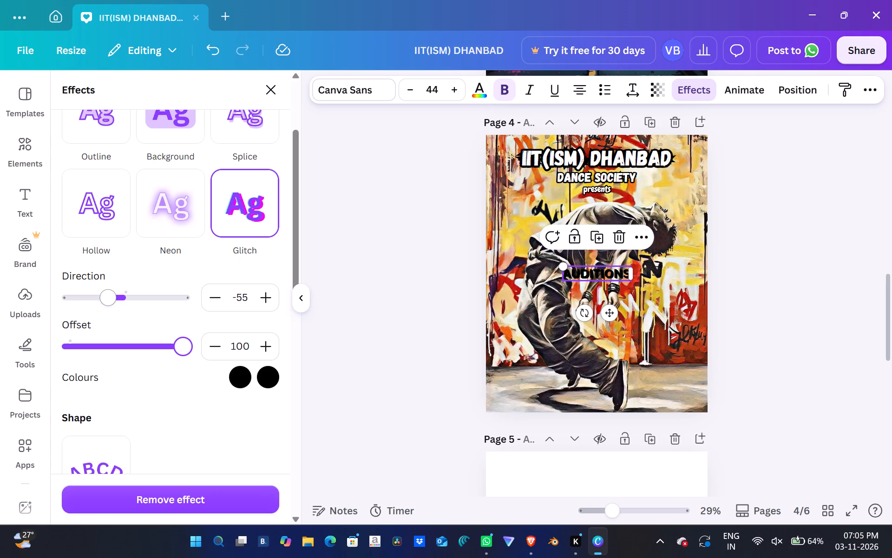
drag(107, 294, 143, 290)
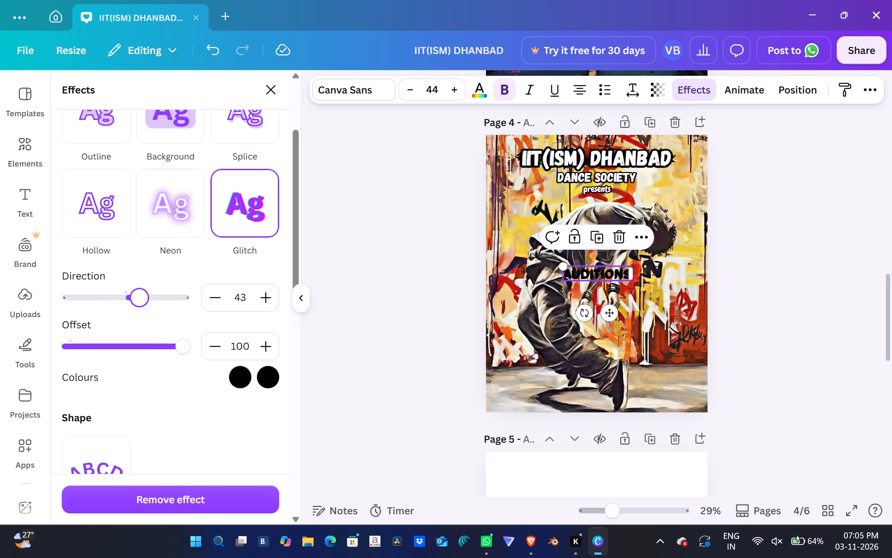
drag(143, 290, 156, 290)
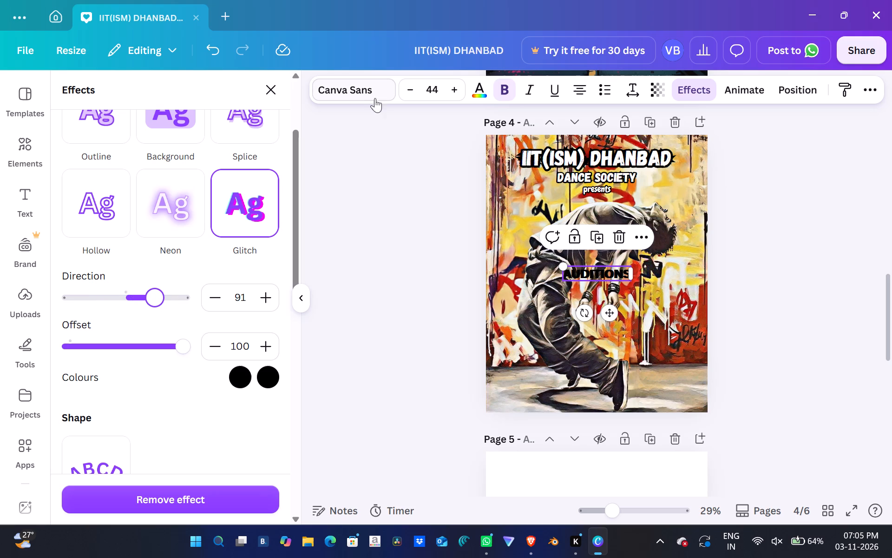
Change the font of the "AUDITIONS" text to Brick Sans.
click(362, 94)
scroll(182, 292, up, 1)
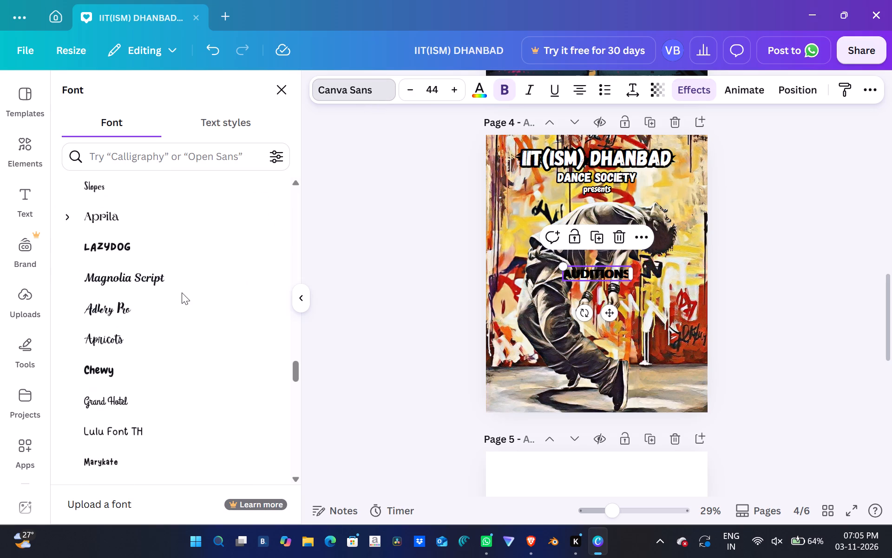
scroll(182, 292, up, 1)
scroll(182, 292, down, 3)
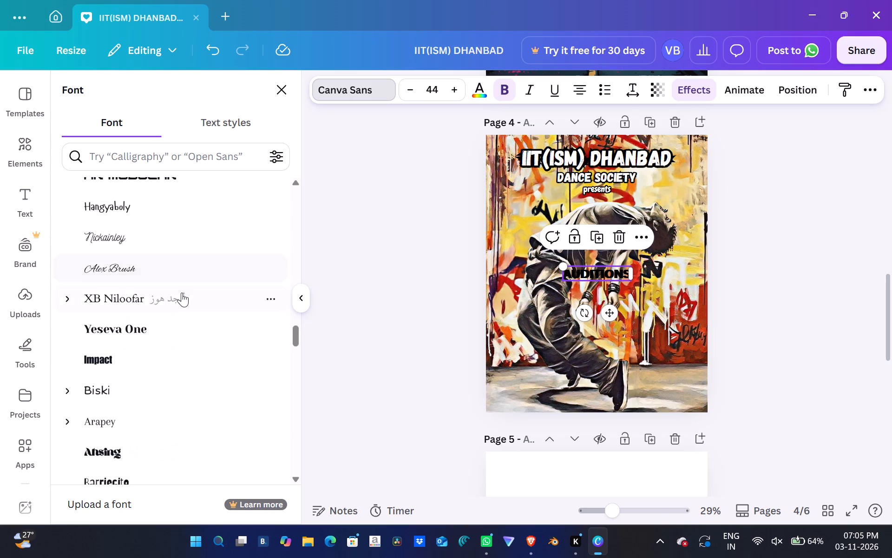
scroll(182, 292, up, 4)
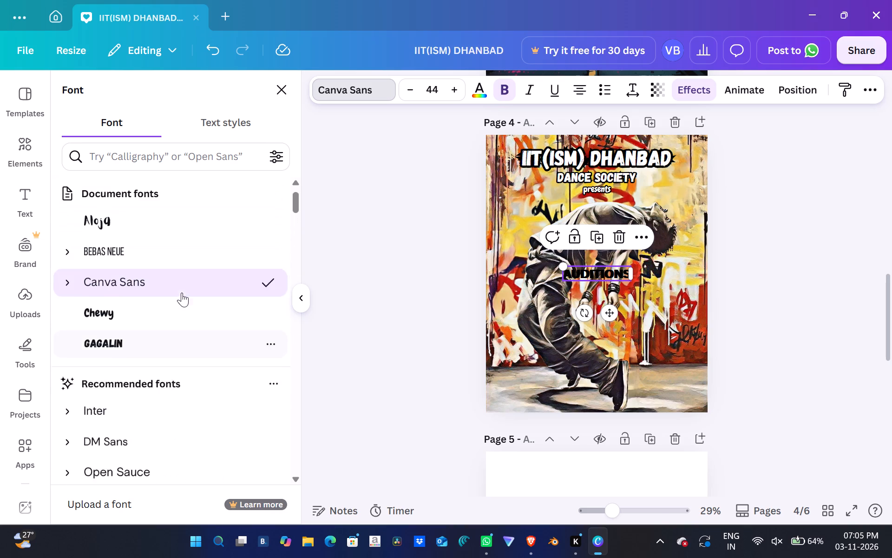
scroll(182, 292, down, 5)
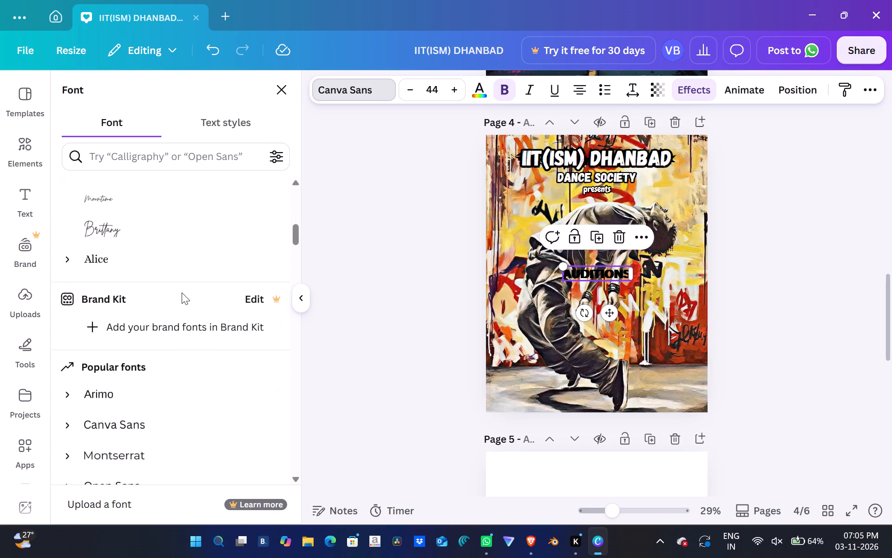
scroll(182, 292, up, 3)
scroll(182, 292, down, 1)
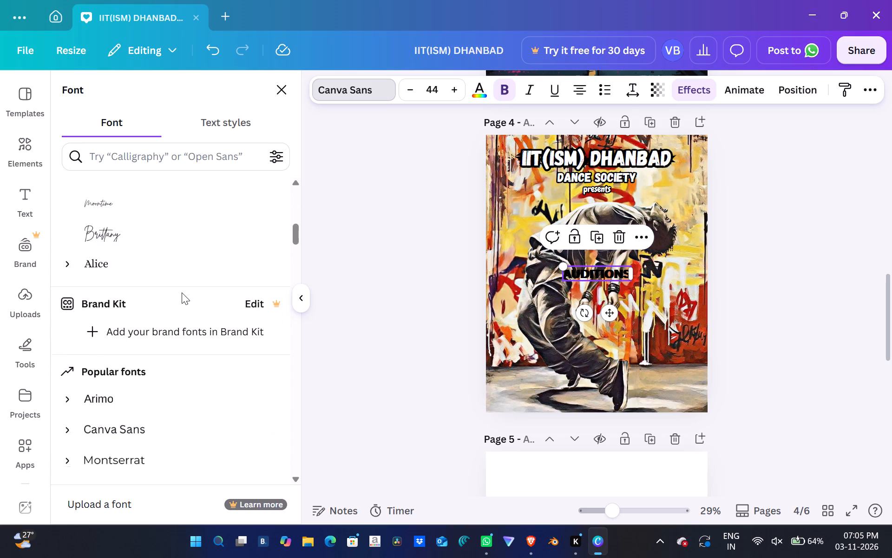
scroll(182, 292, down, 3)
scroll(182, 292, right, 1)
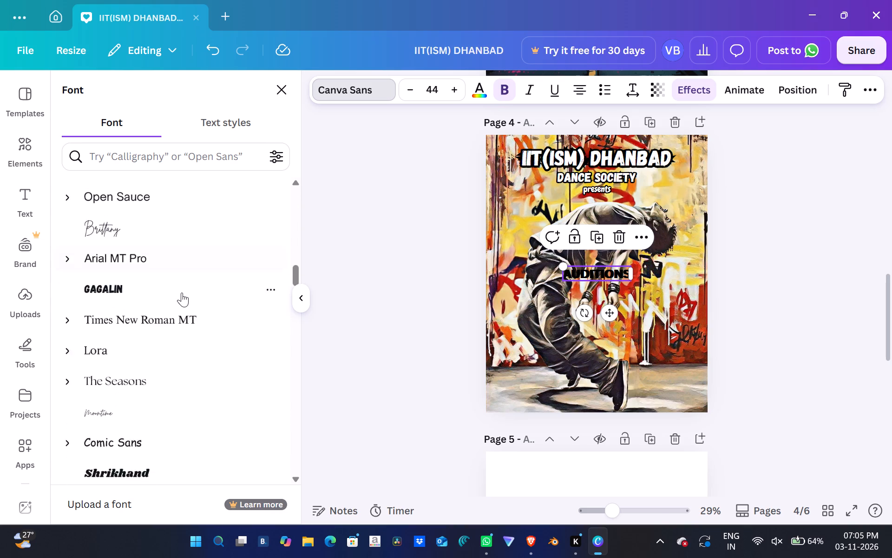
scroll(182, 292, down, 6)
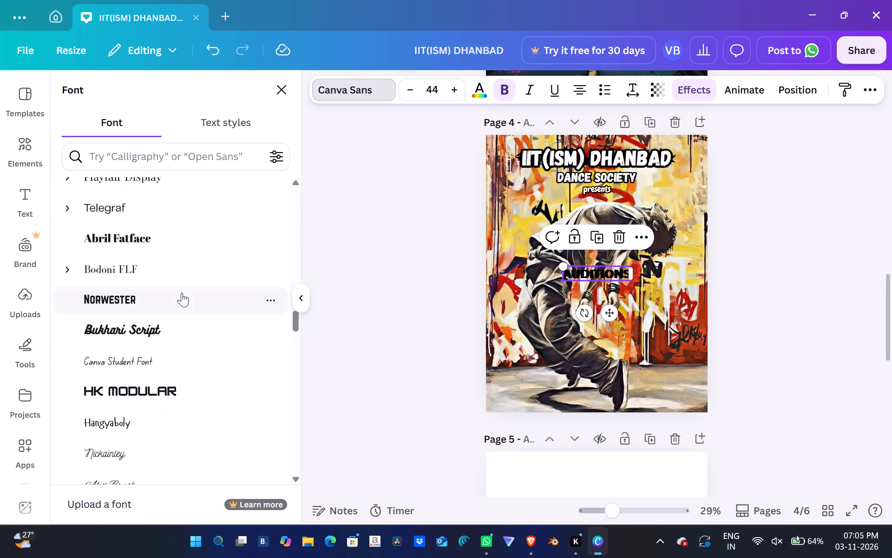
scroll(182, 292, down, 5)
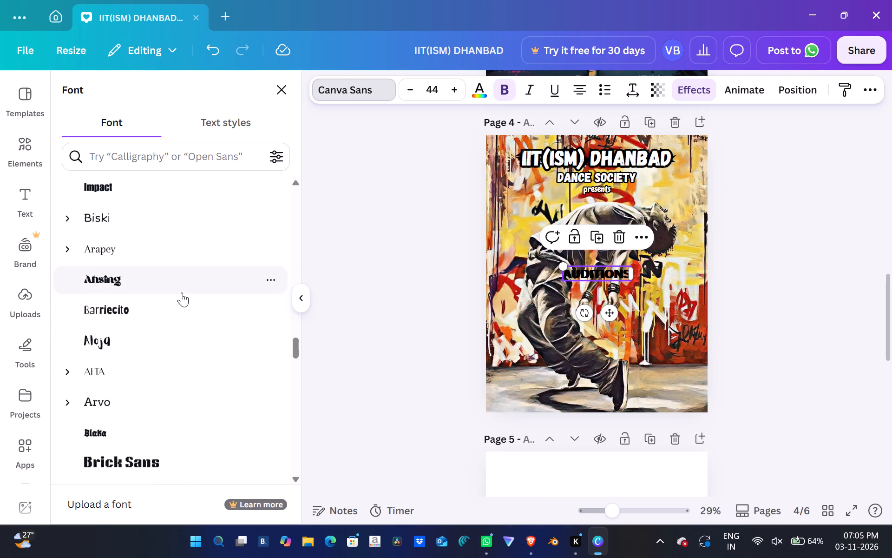
scroll(182, 292, down, 2)
click(152, 352)
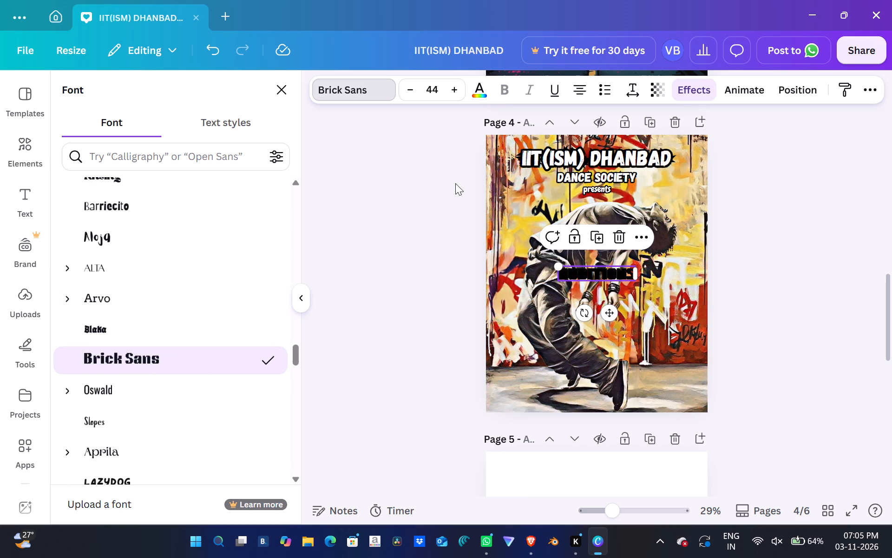
Set the "AUDITIONS" text colour to white.
click(484, 93)
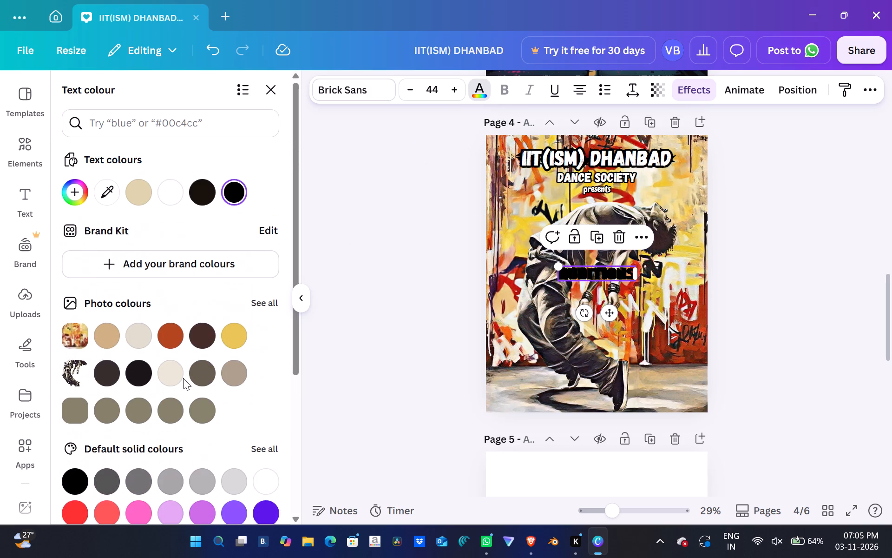
click(171, 196)
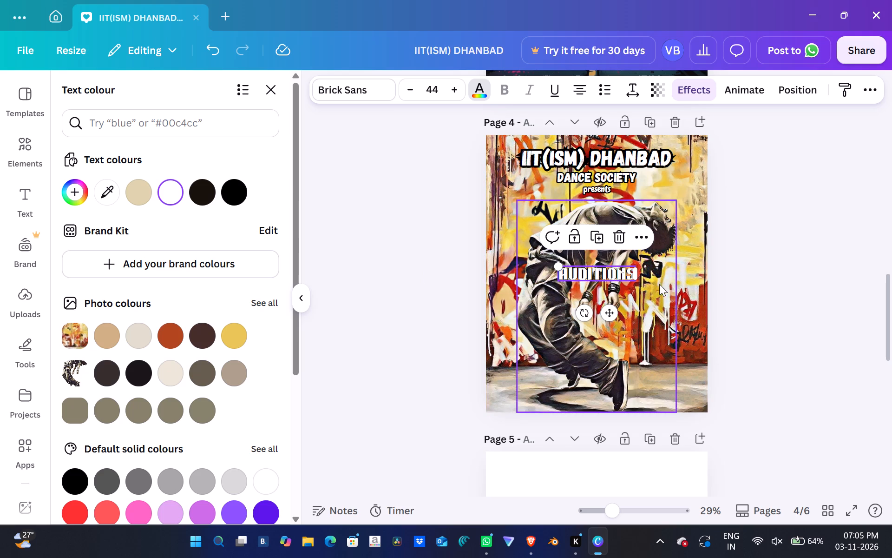
click(760, 218)
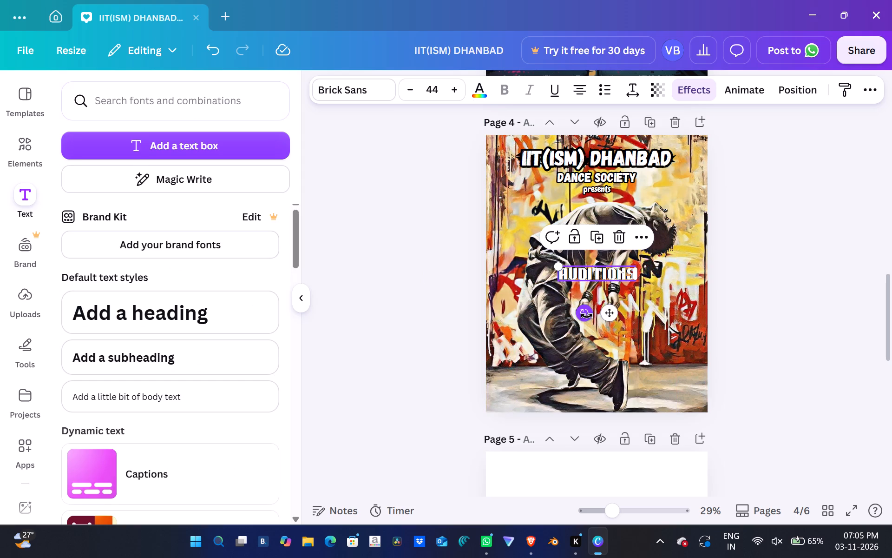
Tilt the "AUDITIONS" text slightly counter-clockwise and move it down over the dancer's legs.
drag(587, 316, 600, 332)
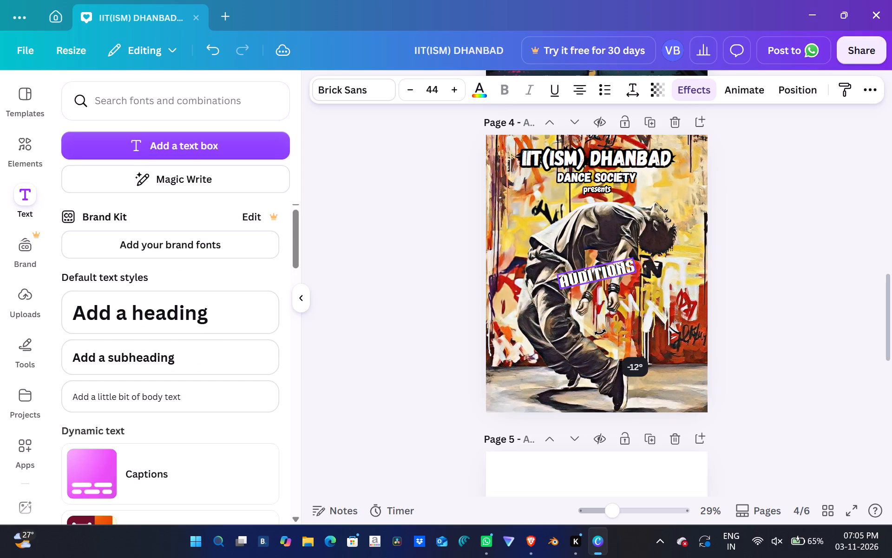
drag(600, 332, 602, 332)
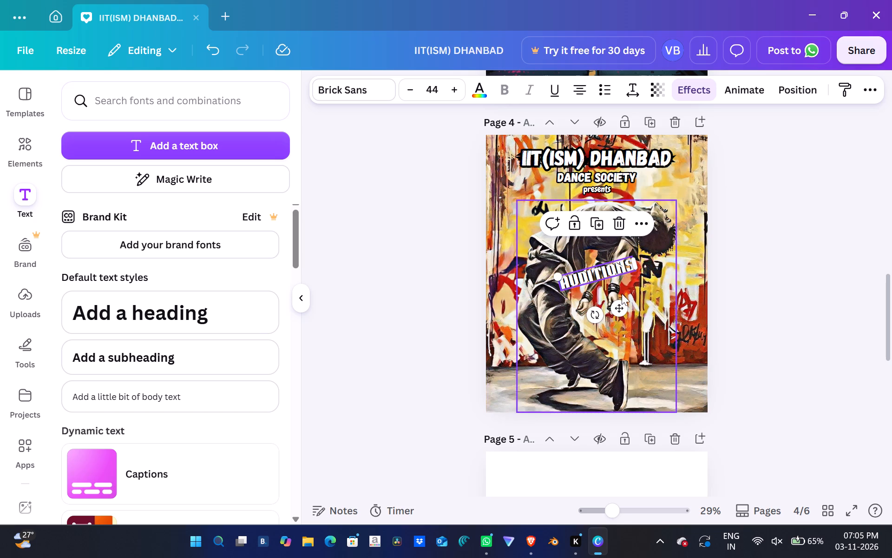
drag(622, 301, 609, 362)
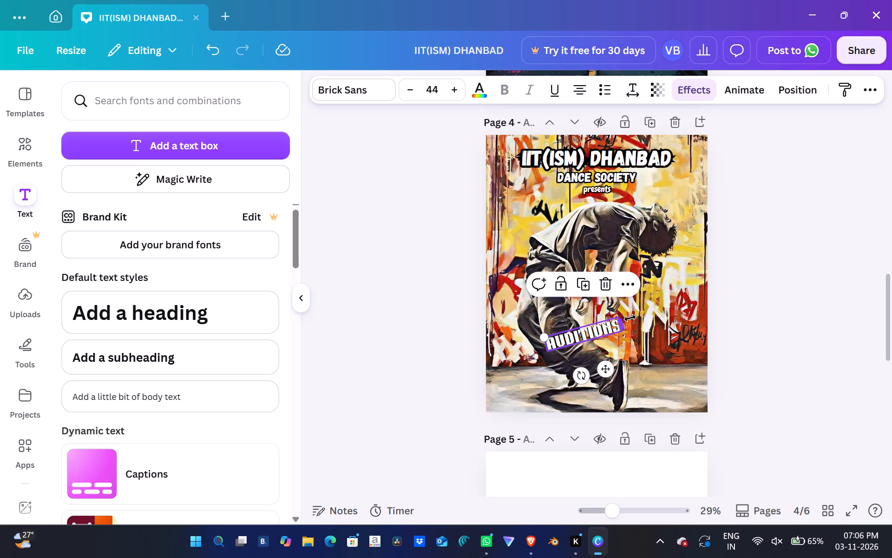
Widen the tilted "AUDITIONS" text box along its baseline, towards the graffiti beside the dancer.
drag(622, 323, 674, 297)
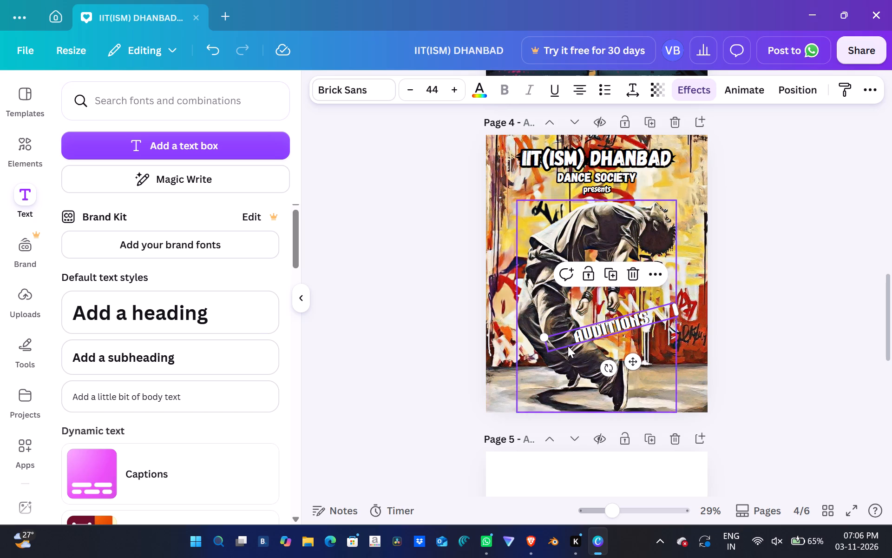
Enlarge the tilted "AUDITIONS" text to size 63.5 and widen its box across nearly the full page.
drag(546, 339, 541, 327)
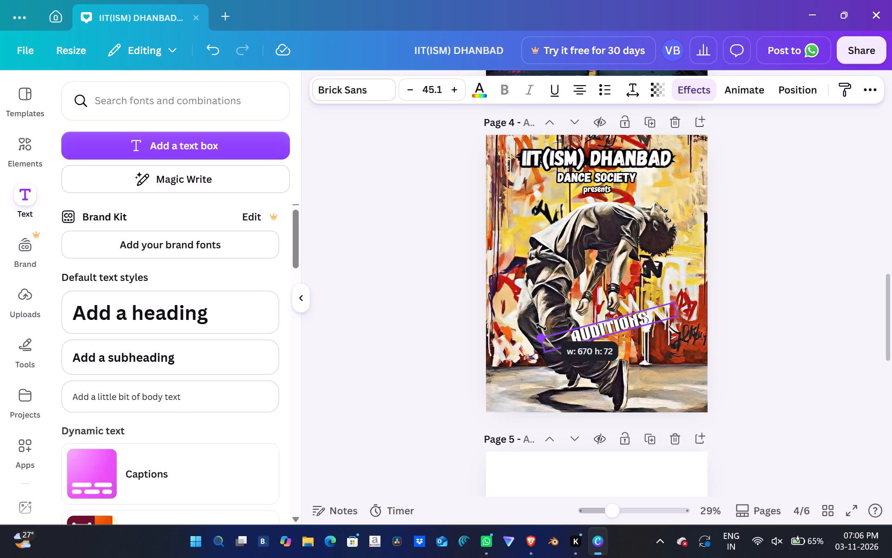
drag(541, 327, 518, 337)
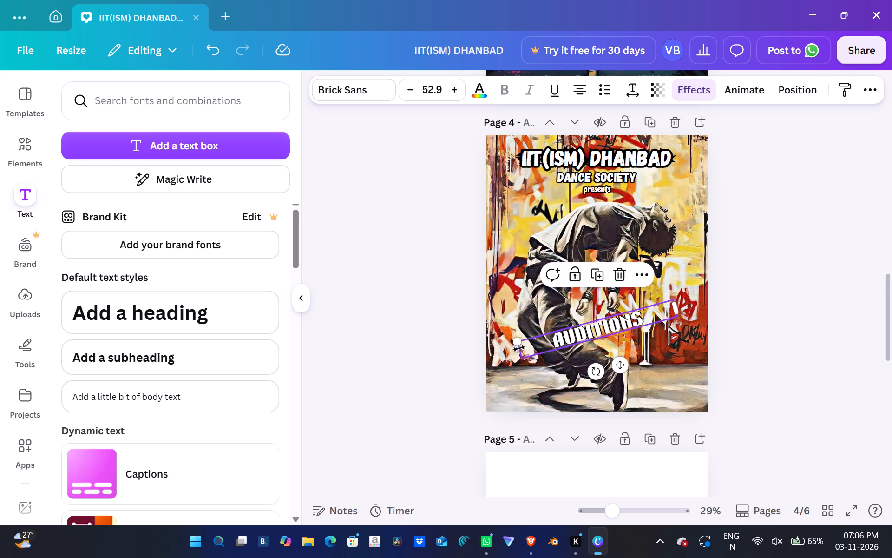
drag(521, 342, 488, 343)
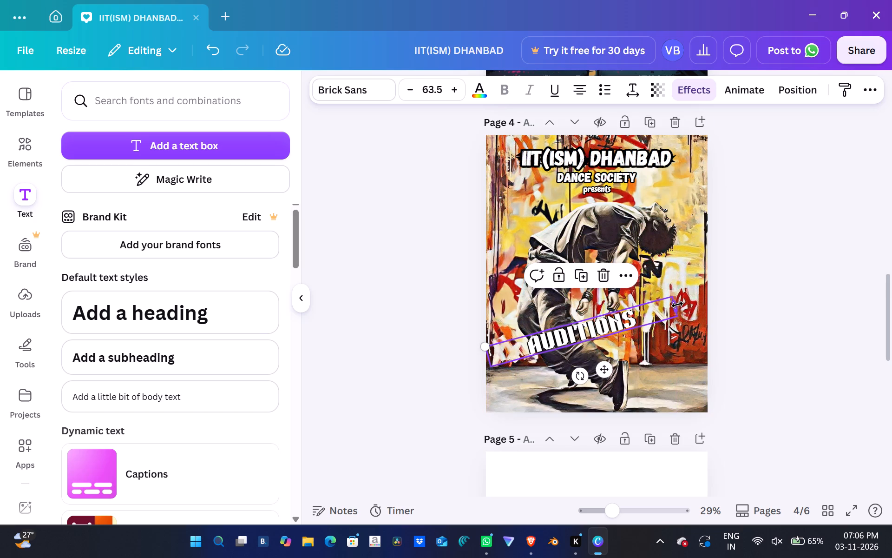
drag(678, 305, 699, 298)
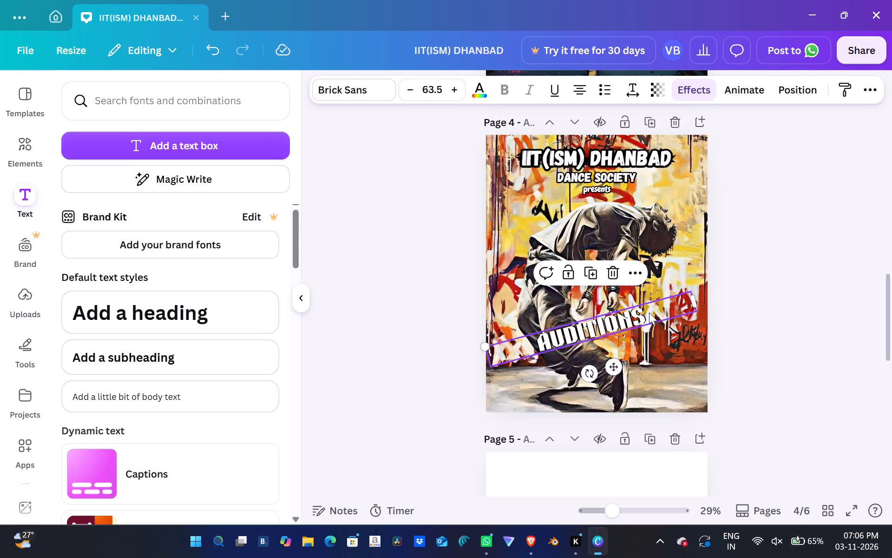
Add an empty line to the "AUDITIONS" text box and enlarge the text to size 110.
click(649, 310)
key(Return)
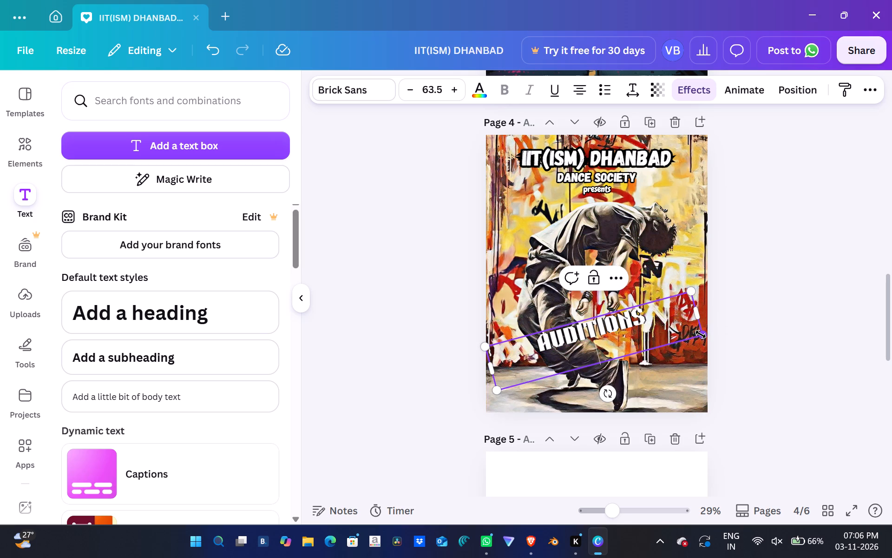
drag(701, 334, 826, 367)
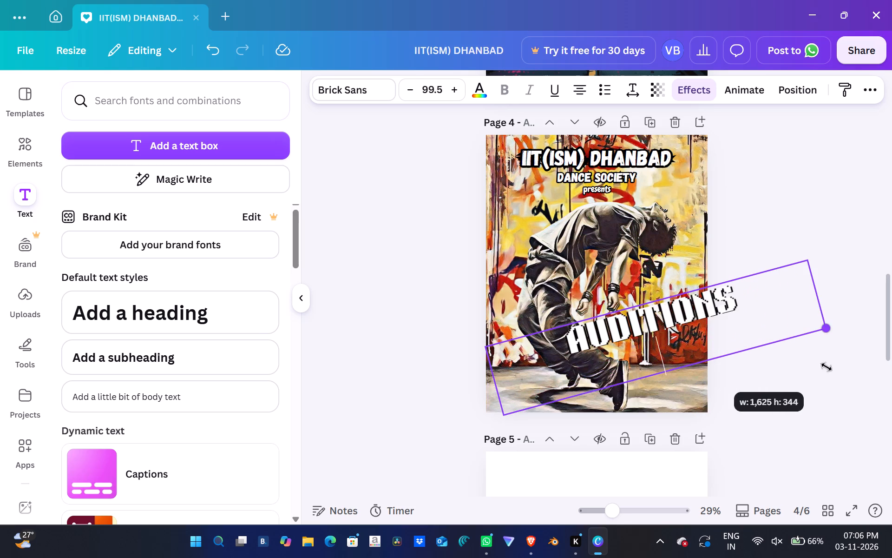
drag(826, 367, 864, 367)
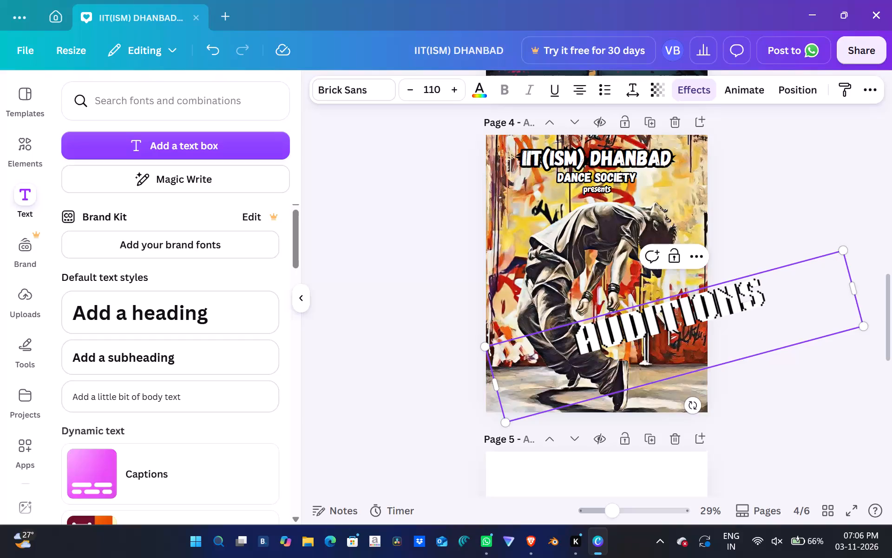
click(732, 327)
drag(794, 332, 781, 324)
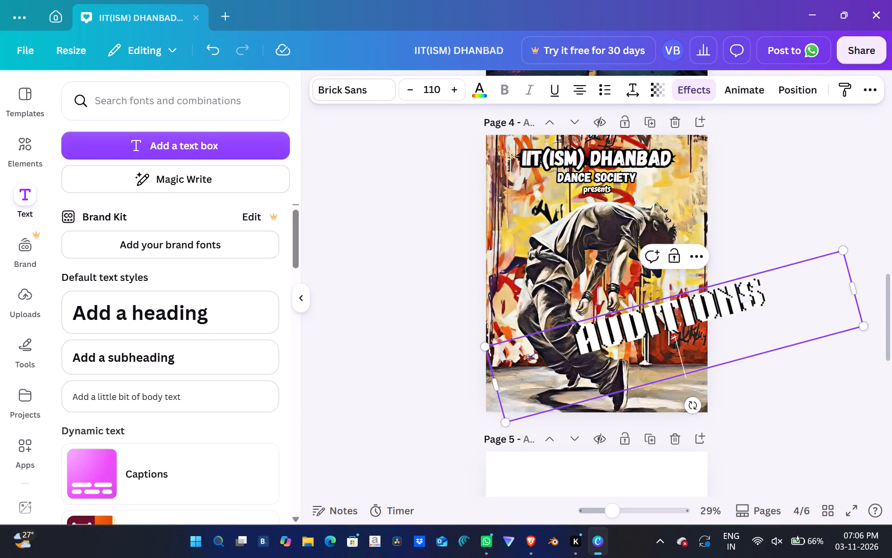
click(777, 374)
click(676, 331)
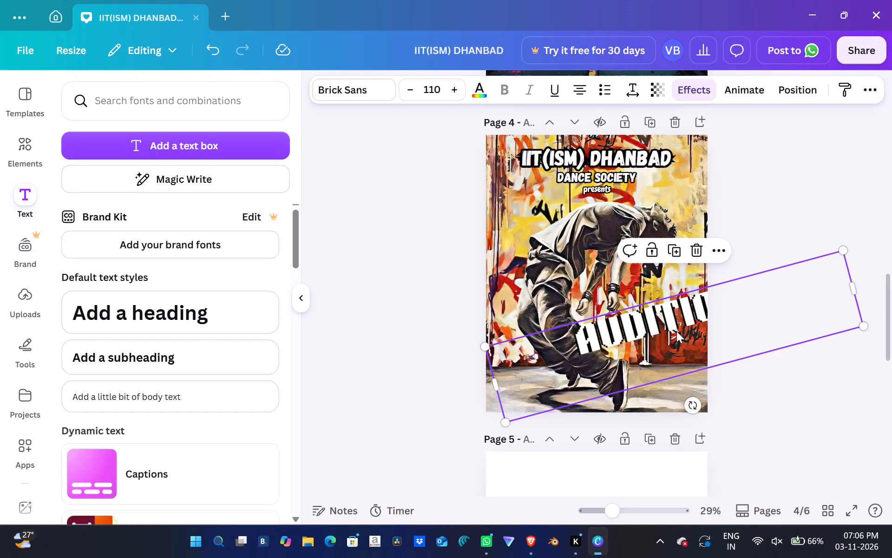
Move the tilted "AUDITIONS" text back onto the page across the dancer's legs and enlarge it to size 112.
drag(676, 331, 623, 345)
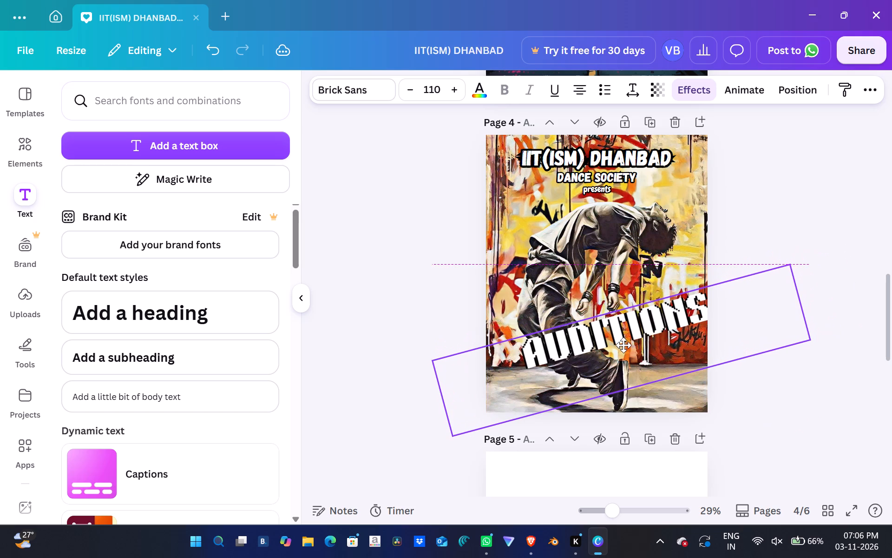
drag(623, 345, 621, 348)
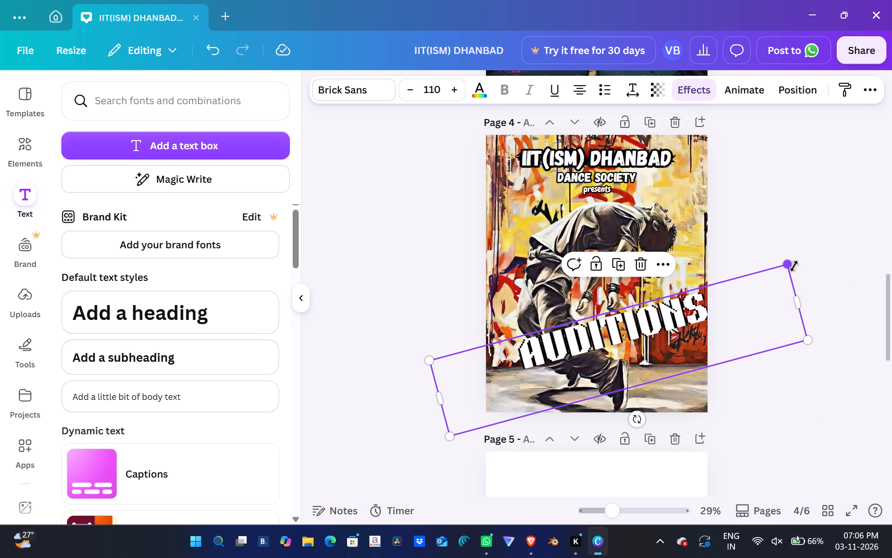
drag(794, 266, 786, 238)
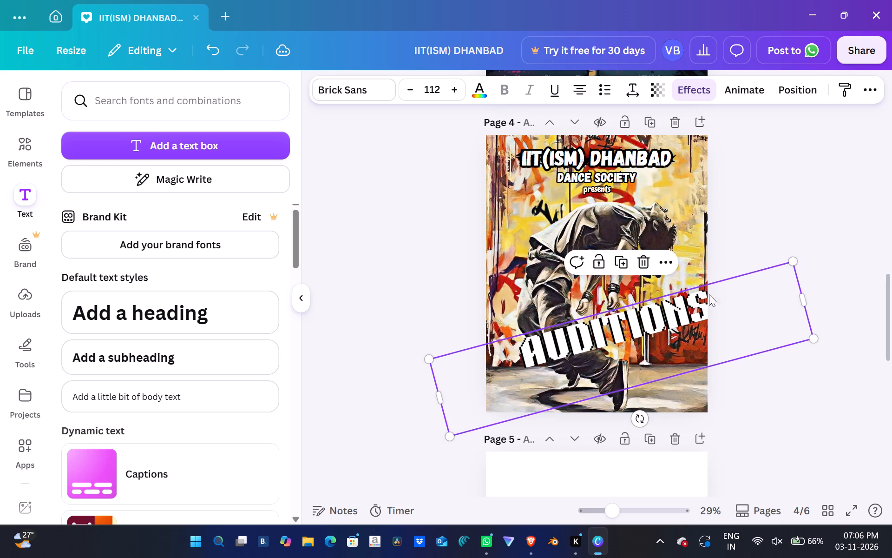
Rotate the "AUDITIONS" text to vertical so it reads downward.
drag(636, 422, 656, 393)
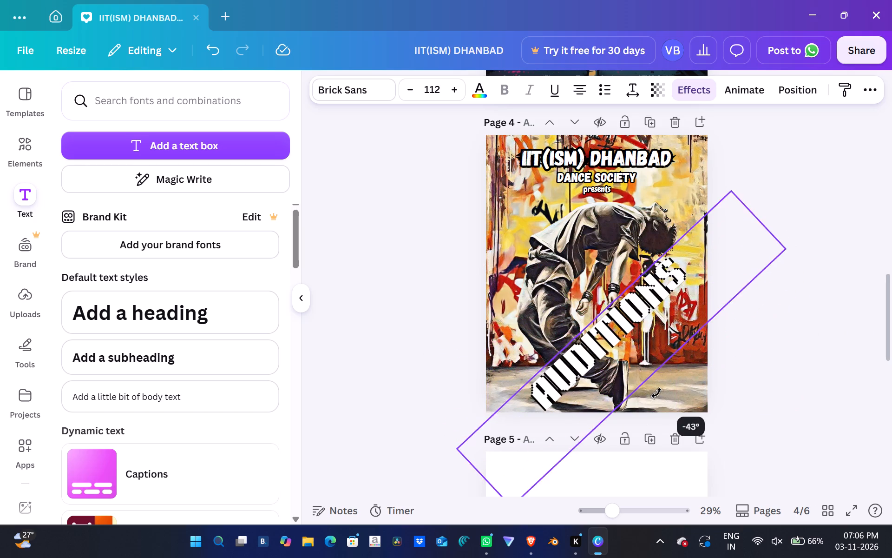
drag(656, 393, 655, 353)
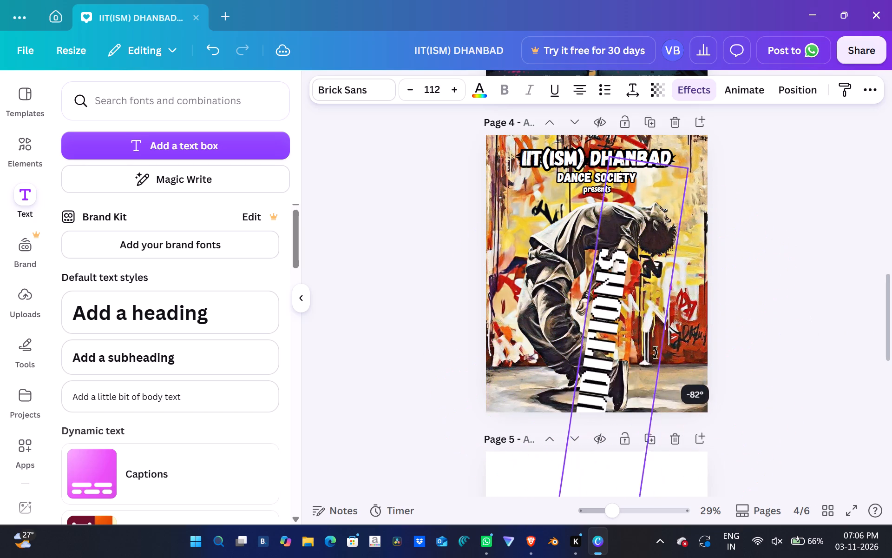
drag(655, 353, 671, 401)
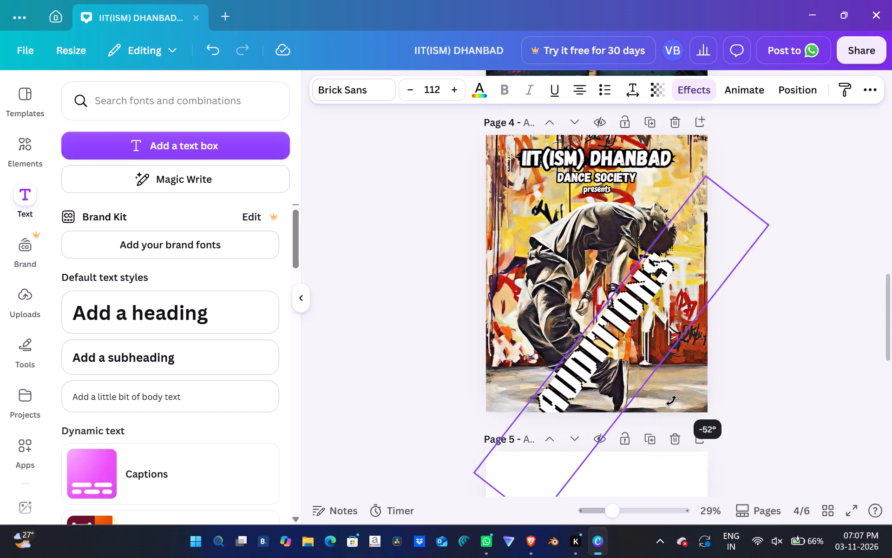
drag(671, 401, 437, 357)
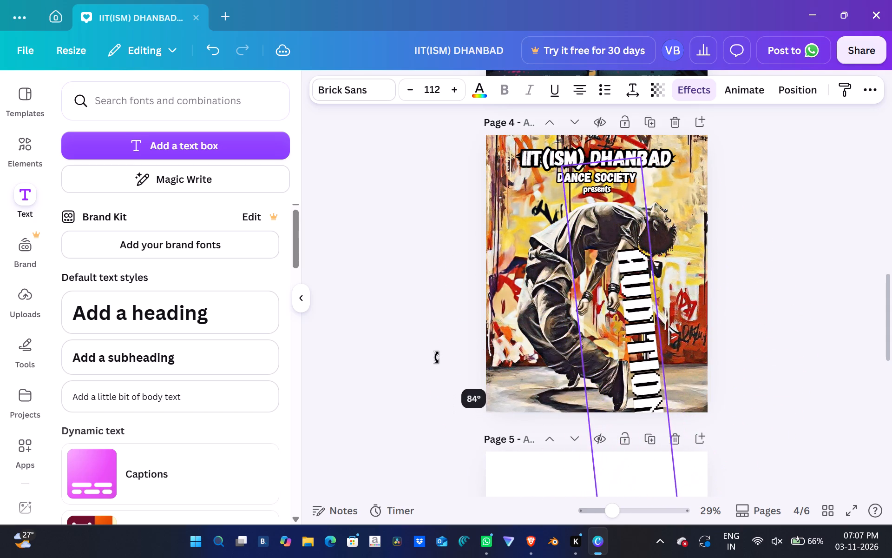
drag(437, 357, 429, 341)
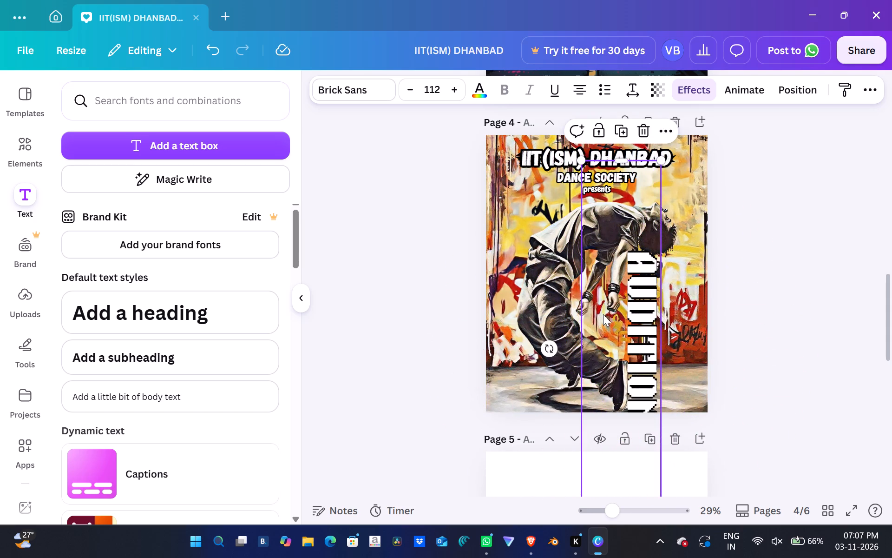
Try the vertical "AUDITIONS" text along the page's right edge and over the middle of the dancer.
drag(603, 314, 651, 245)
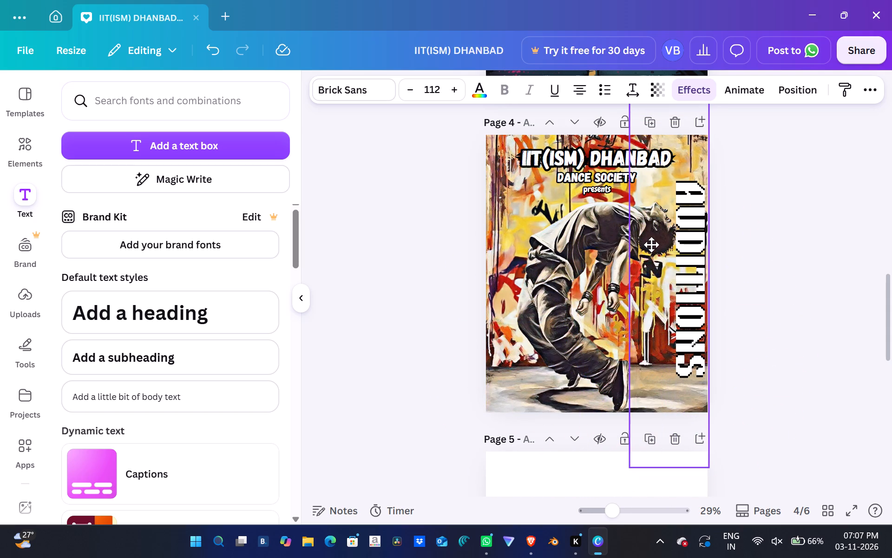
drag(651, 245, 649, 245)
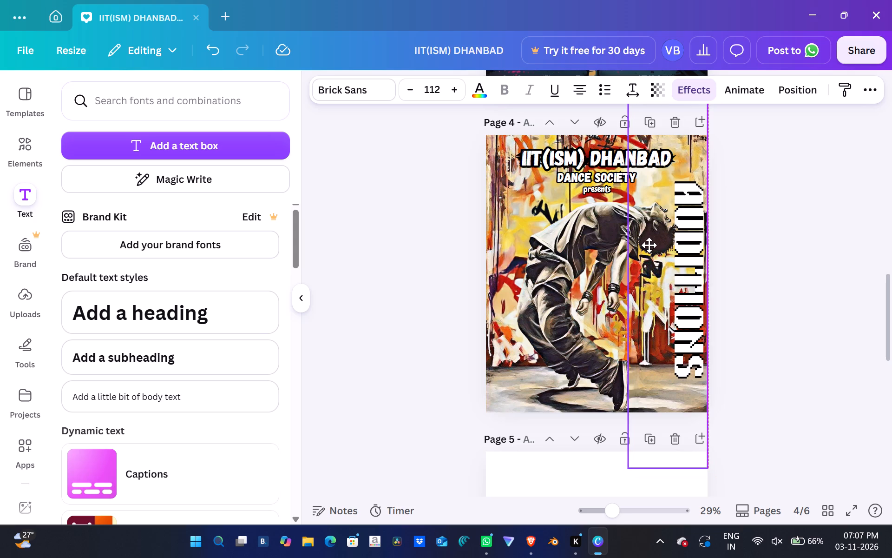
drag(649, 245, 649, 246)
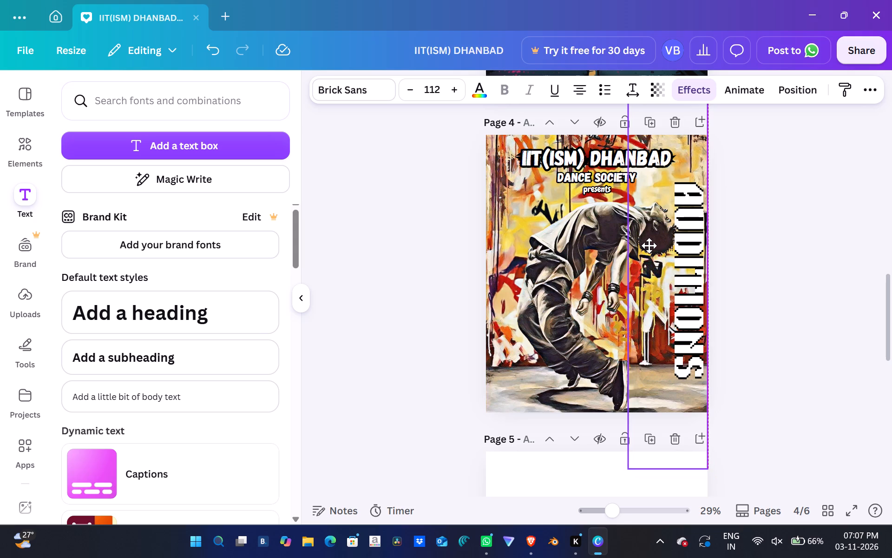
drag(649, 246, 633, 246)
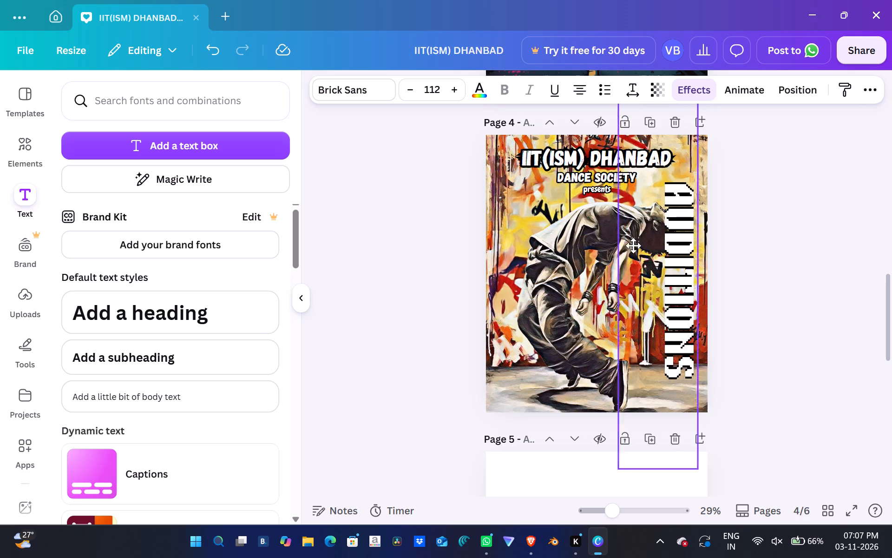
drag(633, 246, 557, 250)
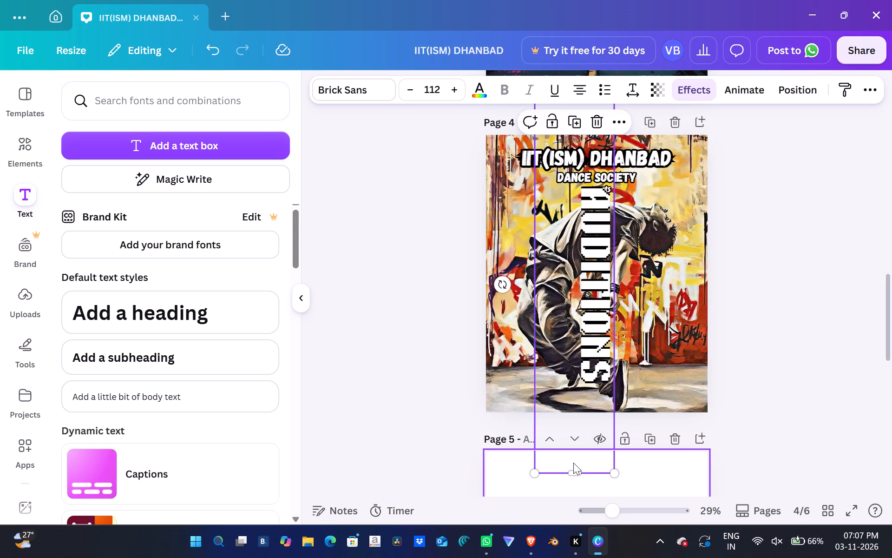
Lengthen the vertical "AUDITIONS" text box along its baseline, further beyond the bottom of the page.
drag(571, 478, 664, 471)
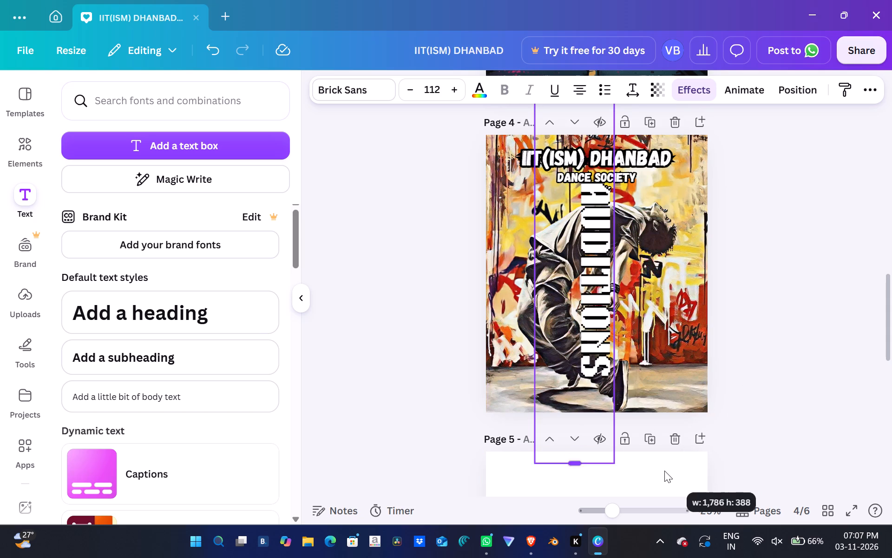
drag(664, 471, 656, 521)
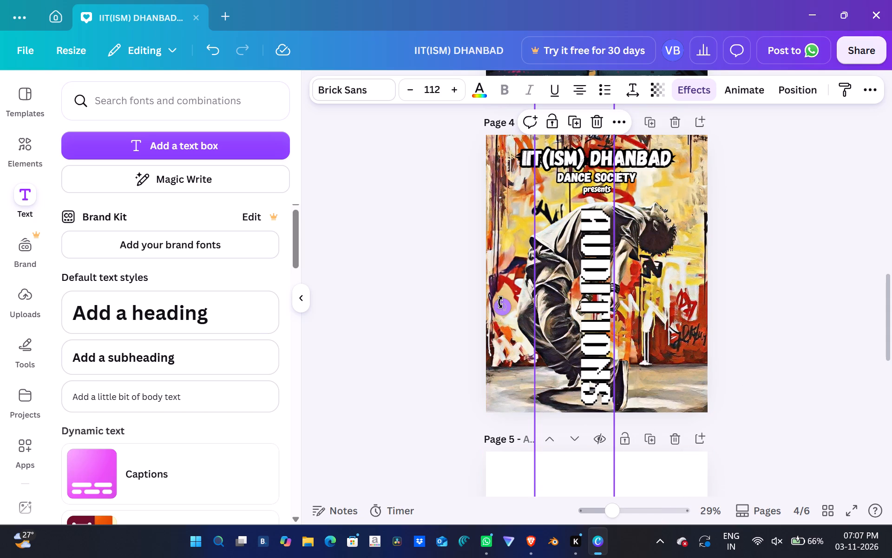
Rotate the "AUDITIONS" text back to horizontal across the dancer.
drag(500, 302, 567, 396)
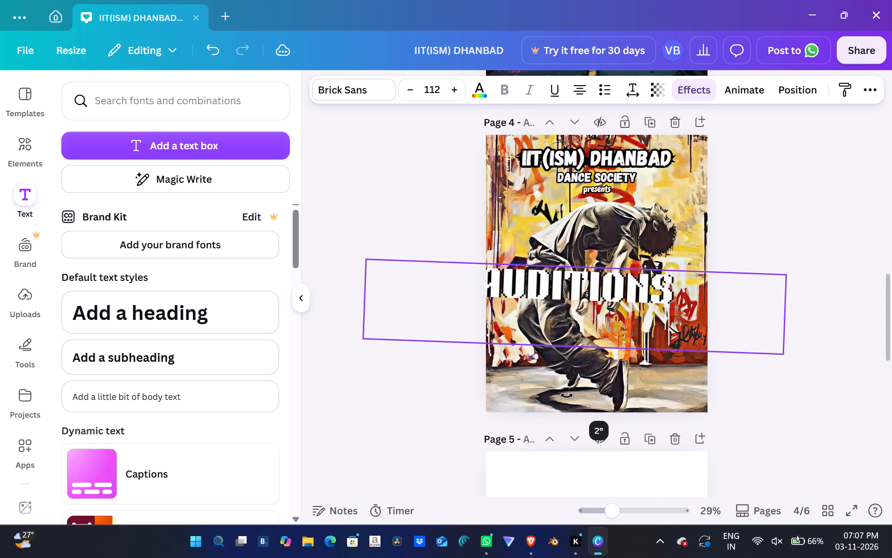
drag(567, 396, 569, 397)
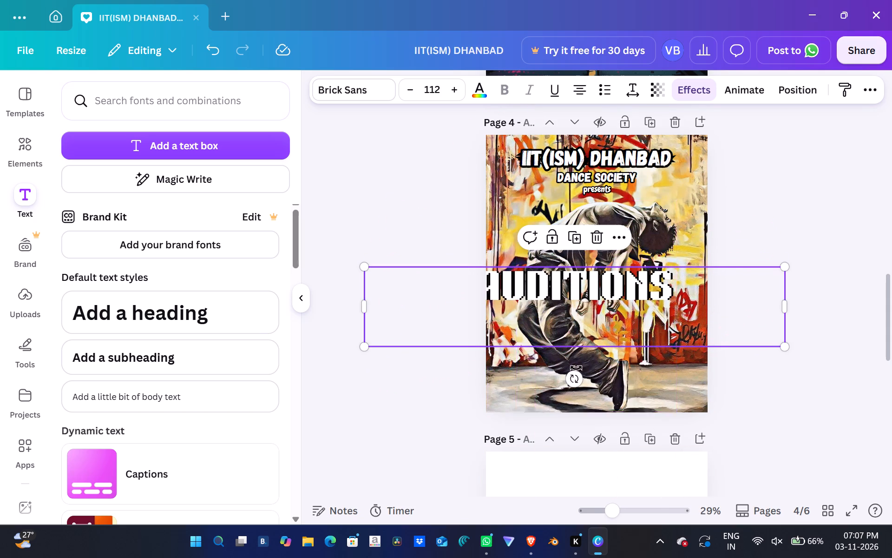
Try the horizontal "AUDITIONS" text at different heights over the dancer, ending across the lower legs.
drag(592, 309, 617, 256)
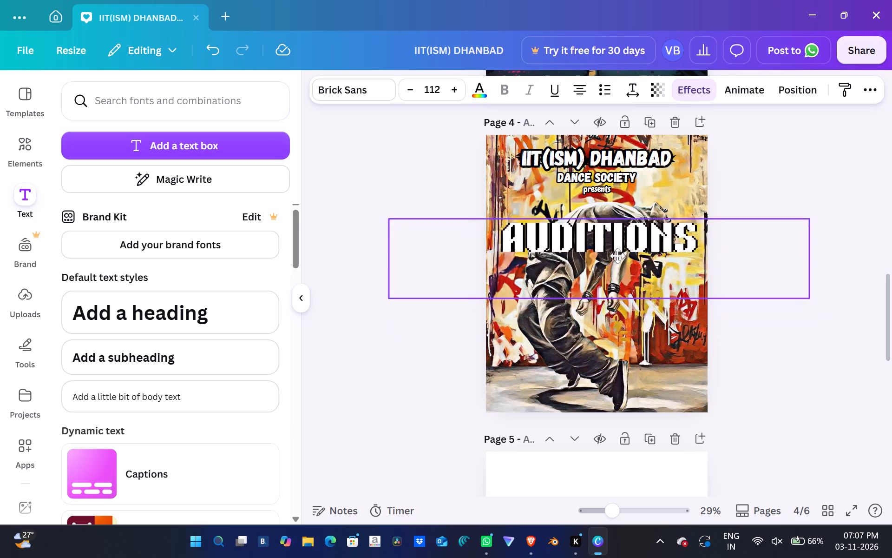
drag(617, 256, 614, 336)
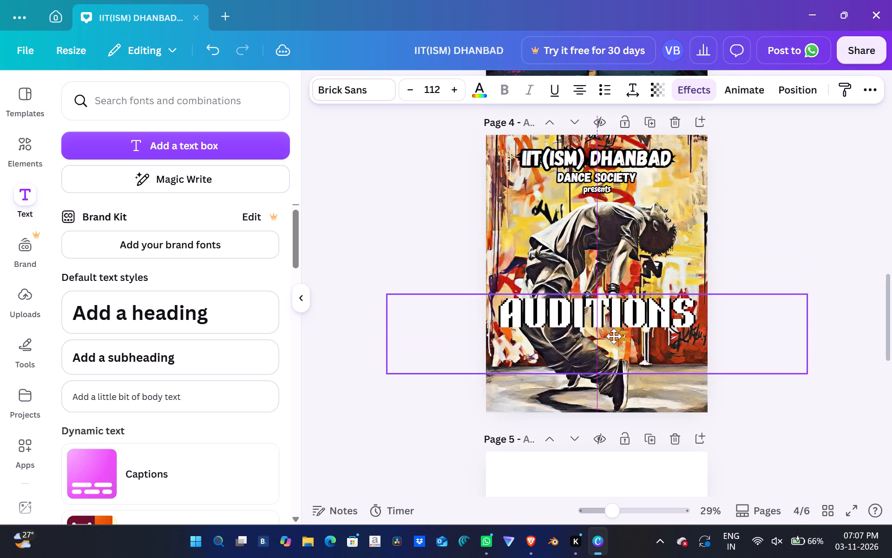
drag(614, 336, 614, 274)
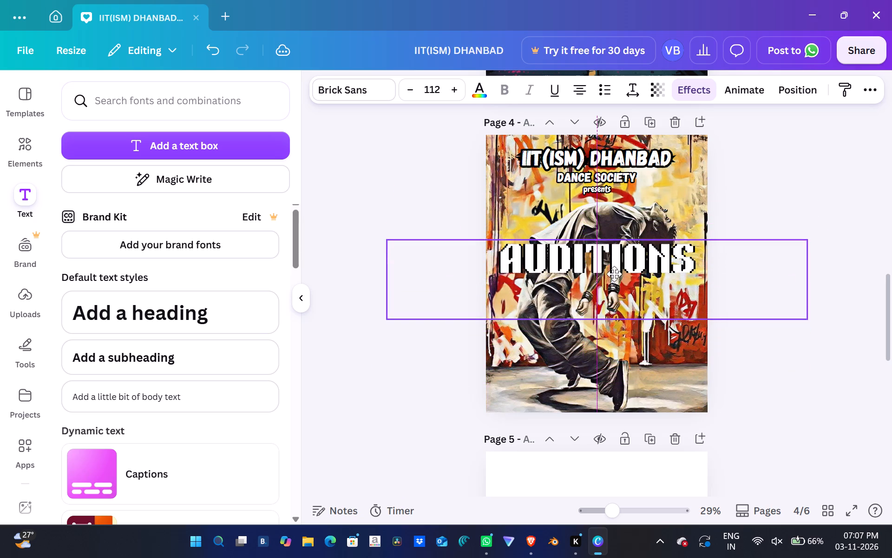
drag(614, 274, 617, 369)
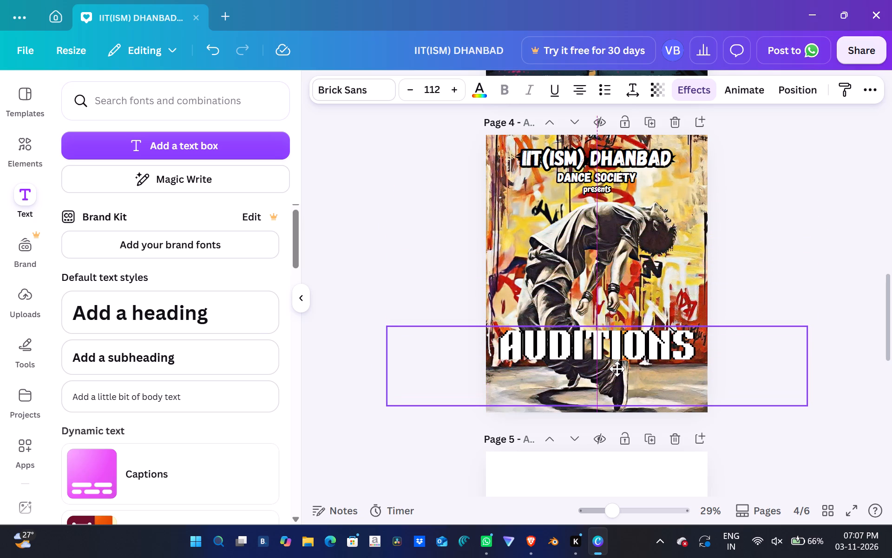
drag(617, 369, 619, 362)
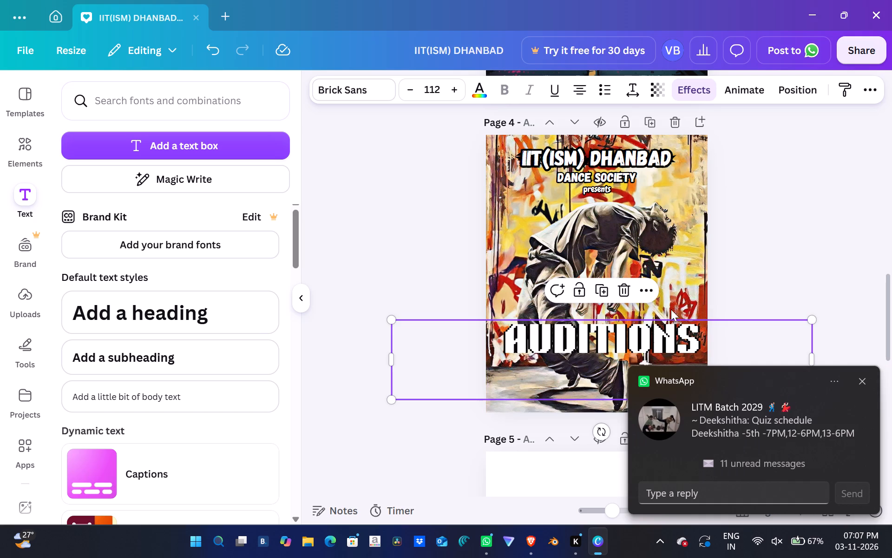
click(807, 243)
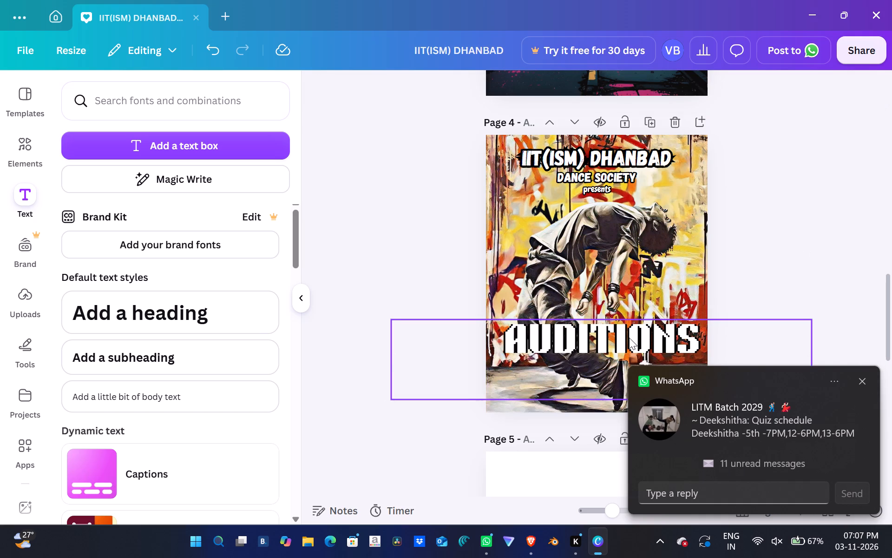
Rotate the "AUDITIONS" text to vertical so it reads upward.
click(629, 338)
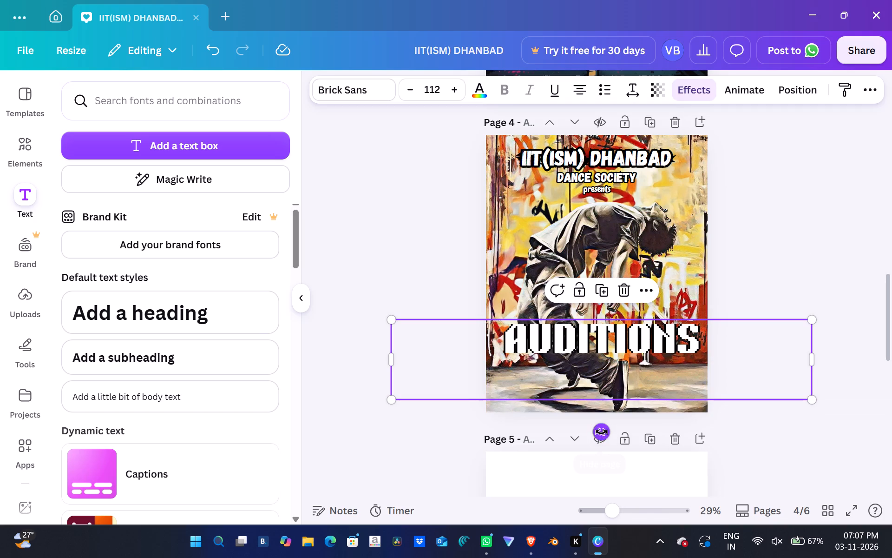
drag(603, 431, 683, 358)
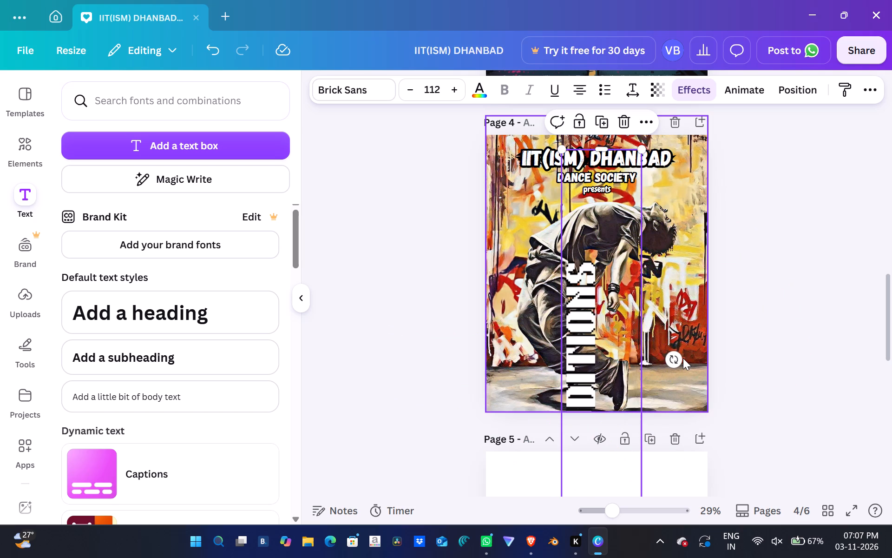
Position the vertical "AUDITIONS" text just inside the page's left edge, beside the dancer and below the heading.
drag(621, 345, 557, 258)
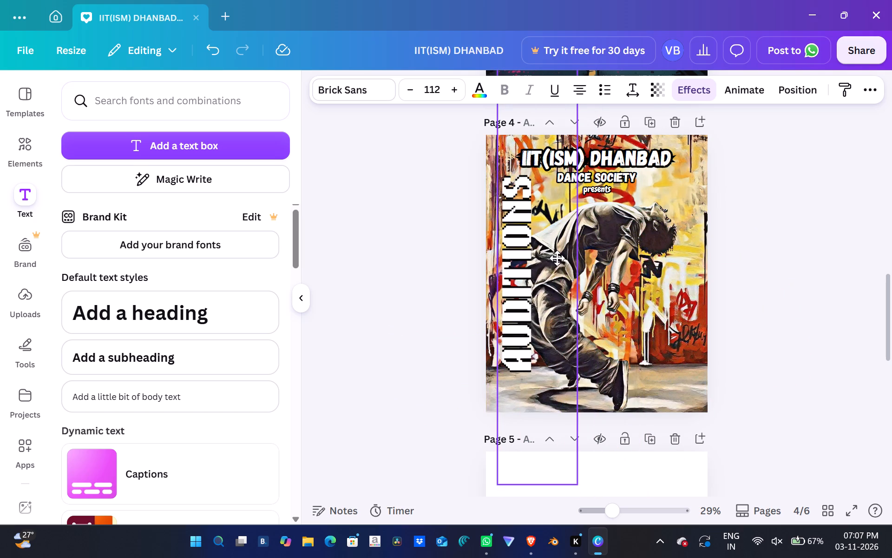
drag(557, 258, 560, 266)
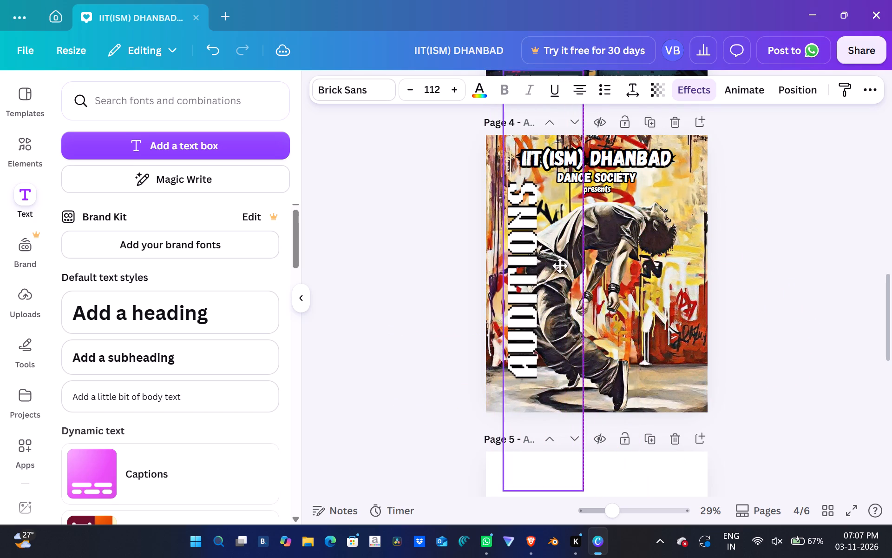
drag(560, 266, 557, 268)
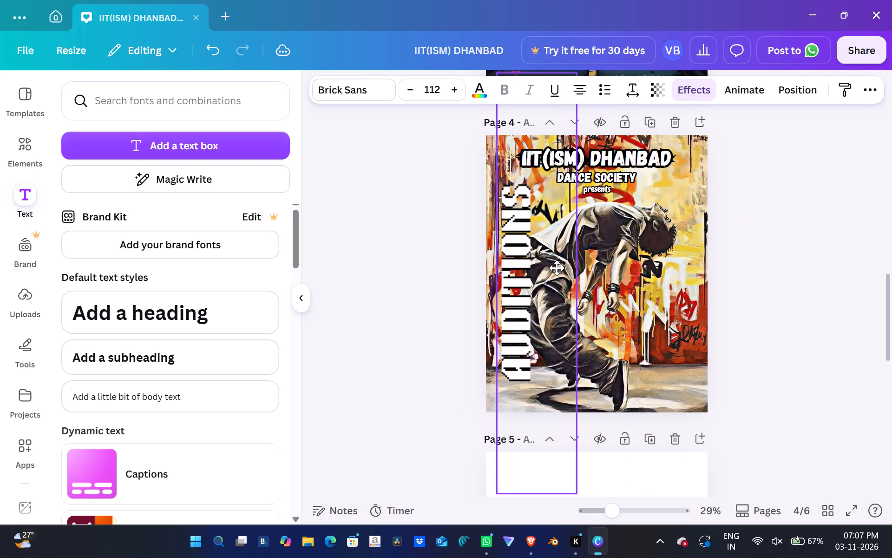
drag(557, 268, 552, 268)
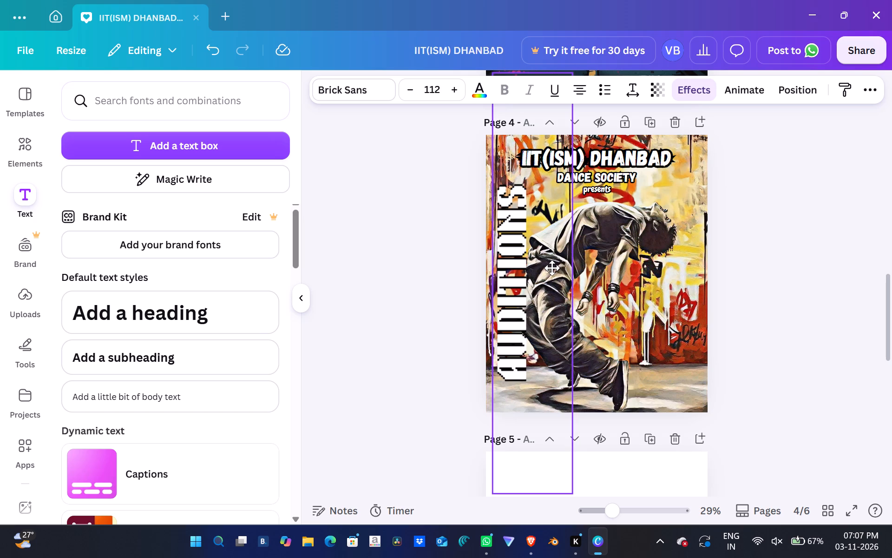
drag(552, 268, 549, 270)
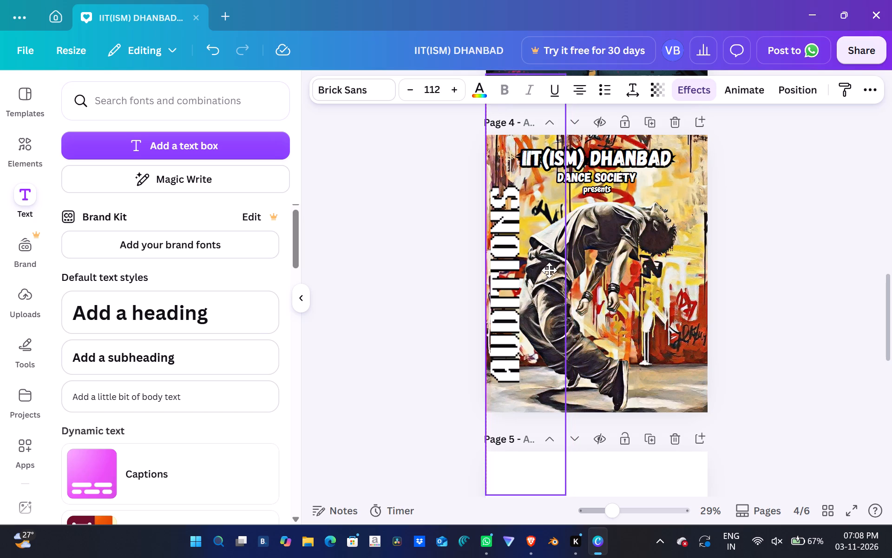
drag(549, 270, 551, 270)
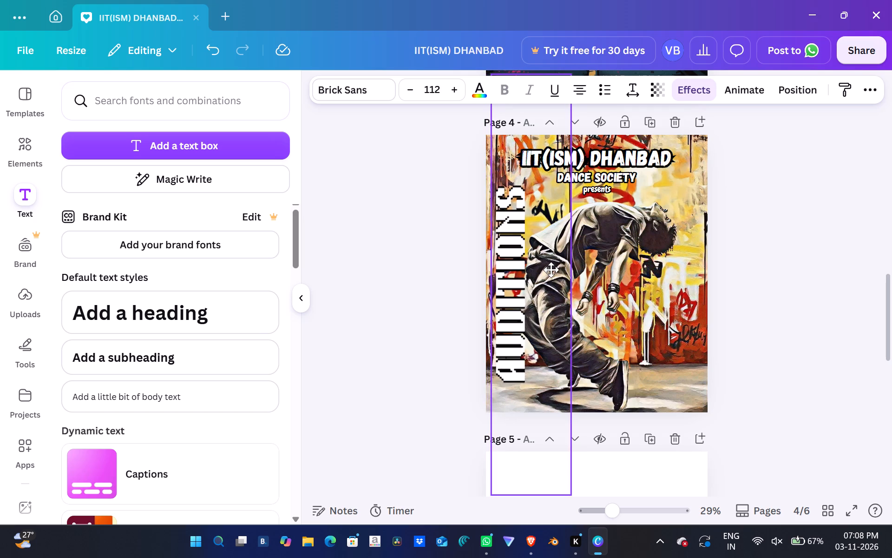
drag(551, 270, 551, 272)
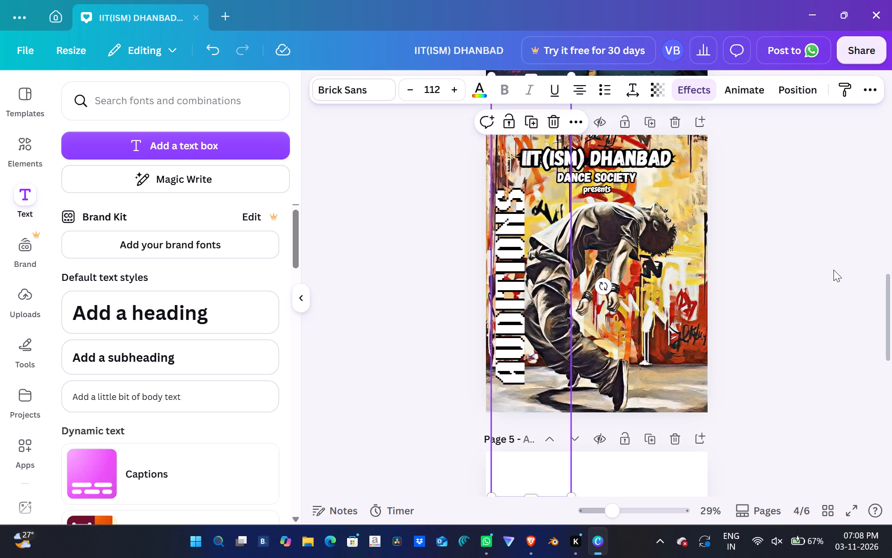
click(836, 271)
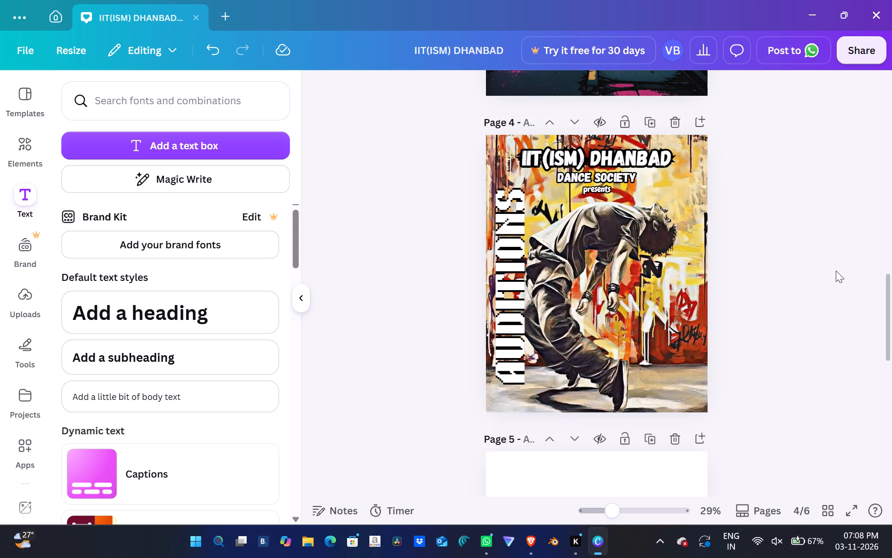
Shift the dancer image slightly to the right, clear of the vertical "AUDITIONS" text, keeping its base on the page's bottom edge.
click(603, 262)
drag(603, 262, 609, 265)
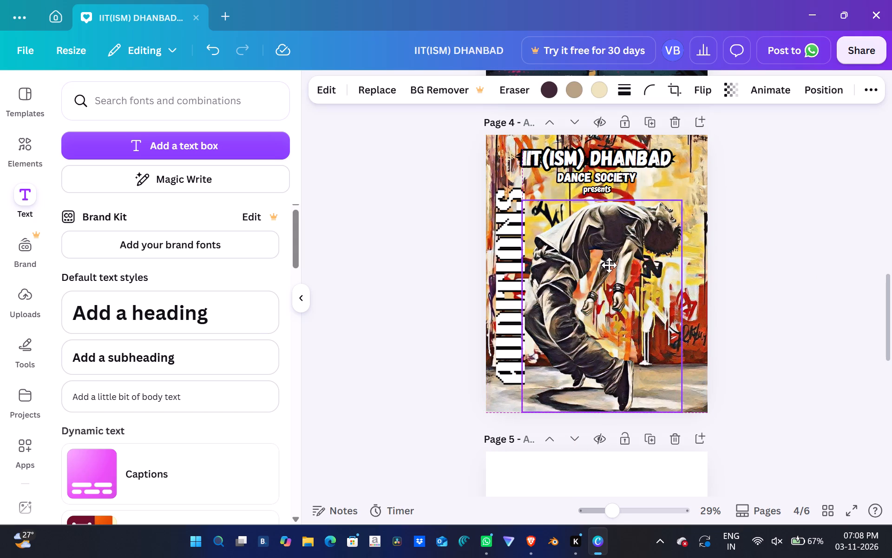
drag(609, 265, 610, 264)
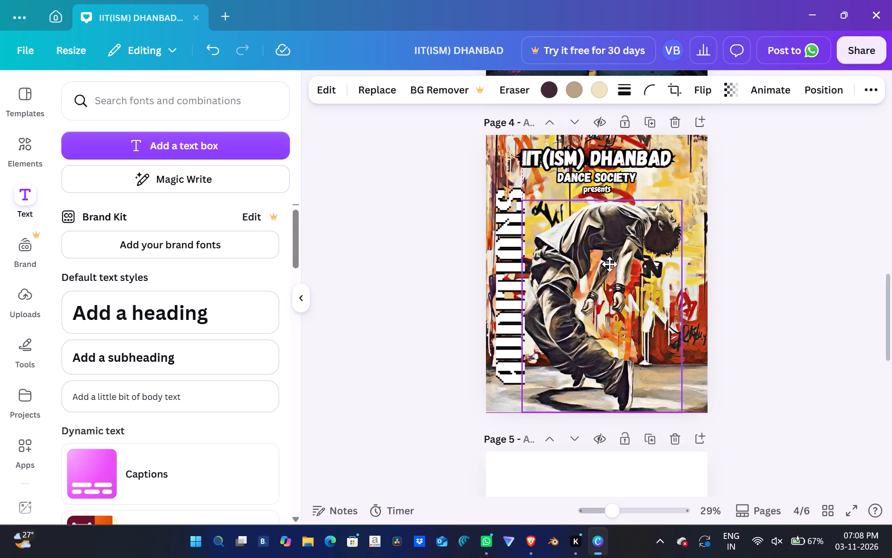
drag(610, 264, 611, 264)
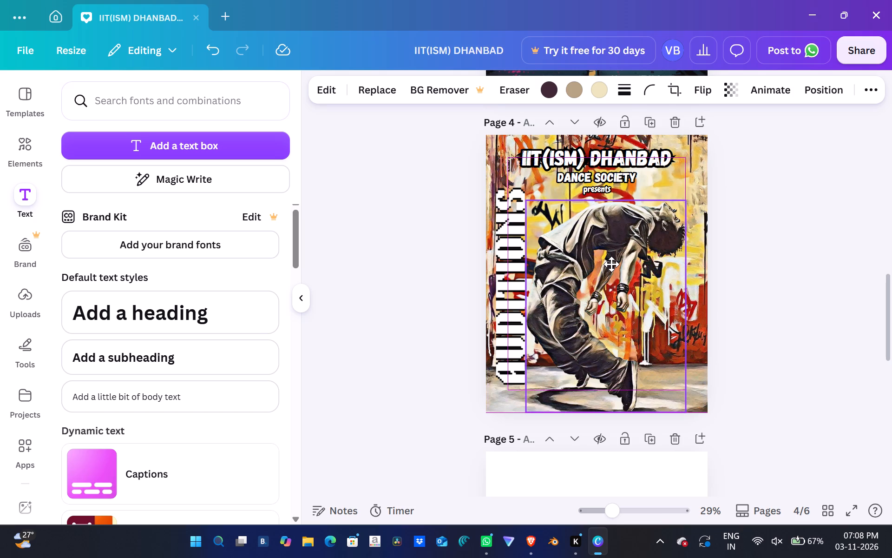
drag(611, 264, 614, 262)
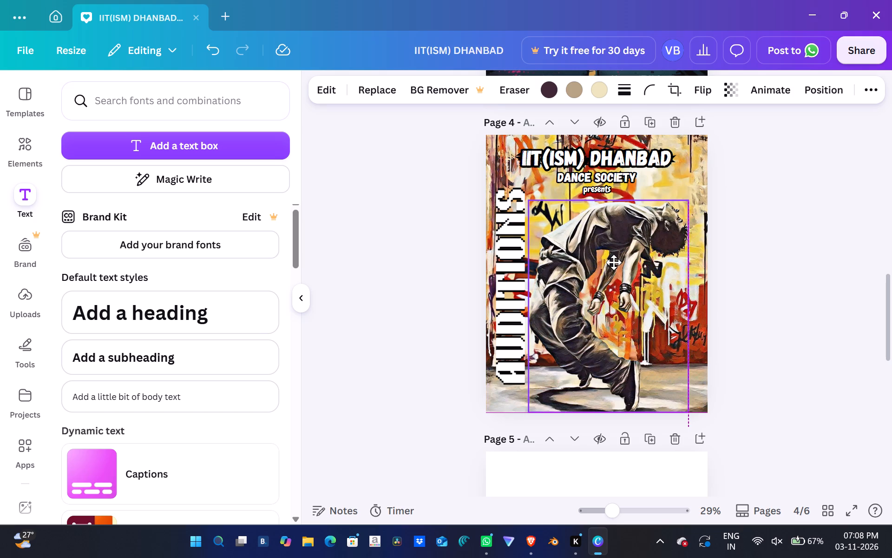
drag(614, 262, 614, 260)
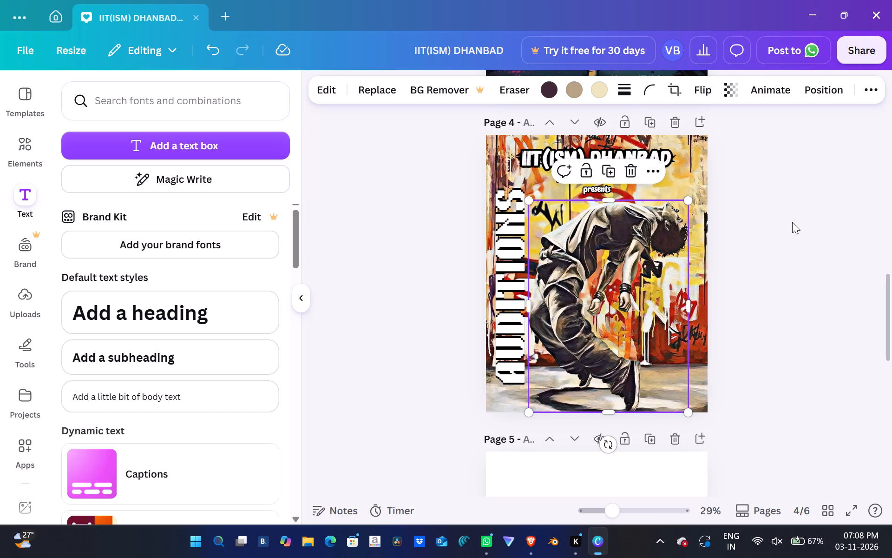
click(793, 222)
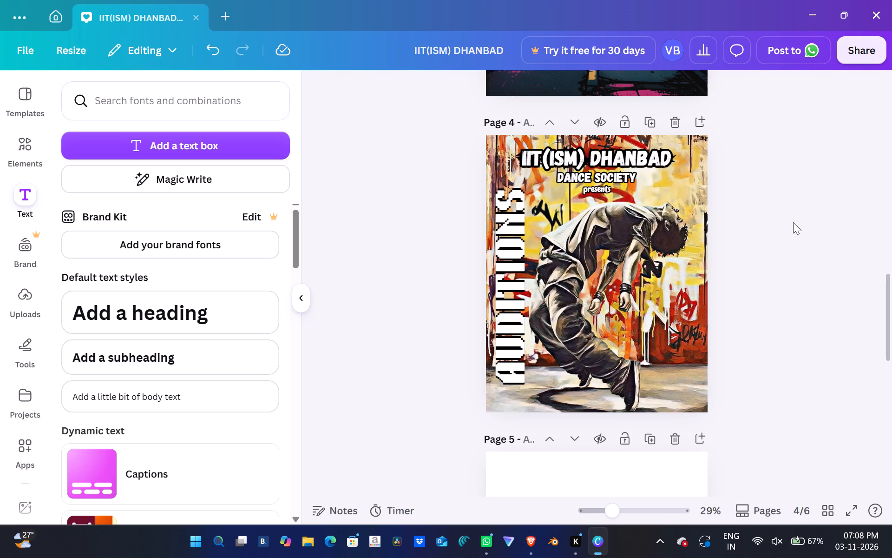
Set the Glitch effect's direction to 147 on the vertical "AUDITIONS" text.
click(511, 296)
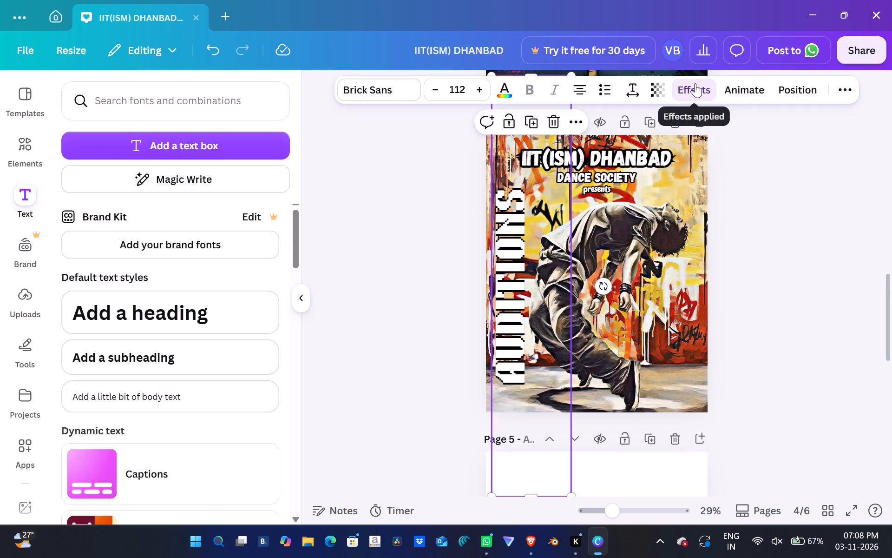
click(695, 83)
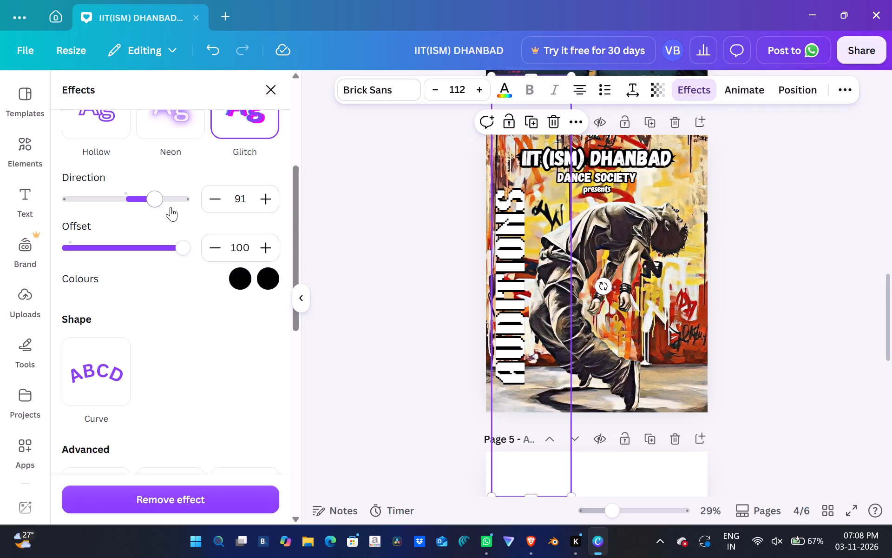
drag(159, 199, 96, 202)
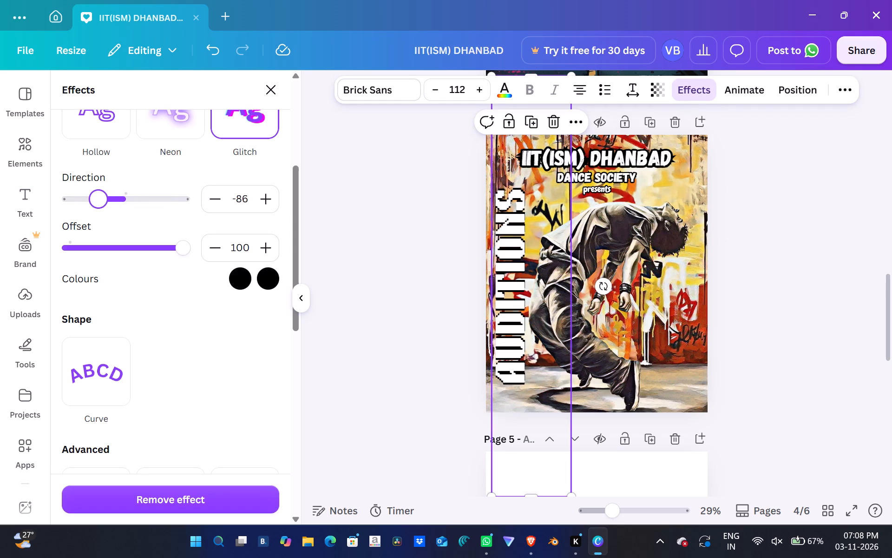
drag(96, 202, 160, 202)
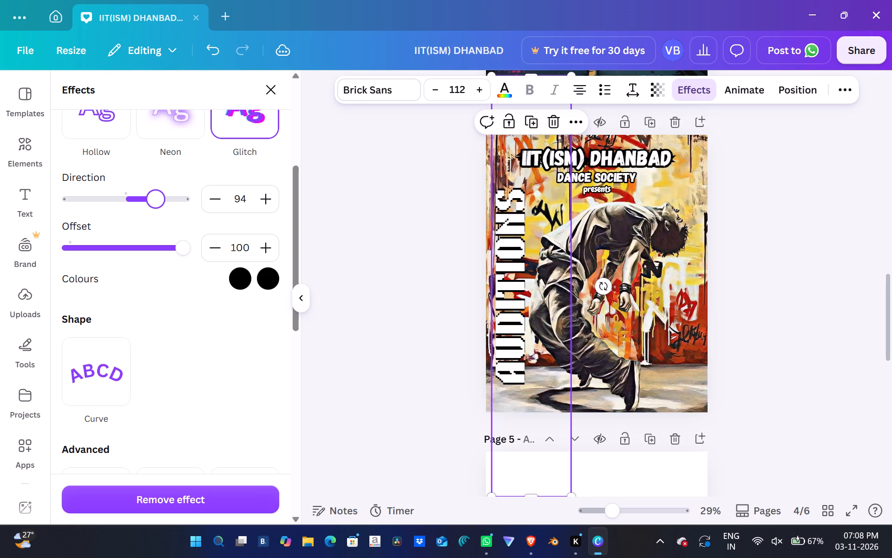
drag(160, 202, 166, 196)
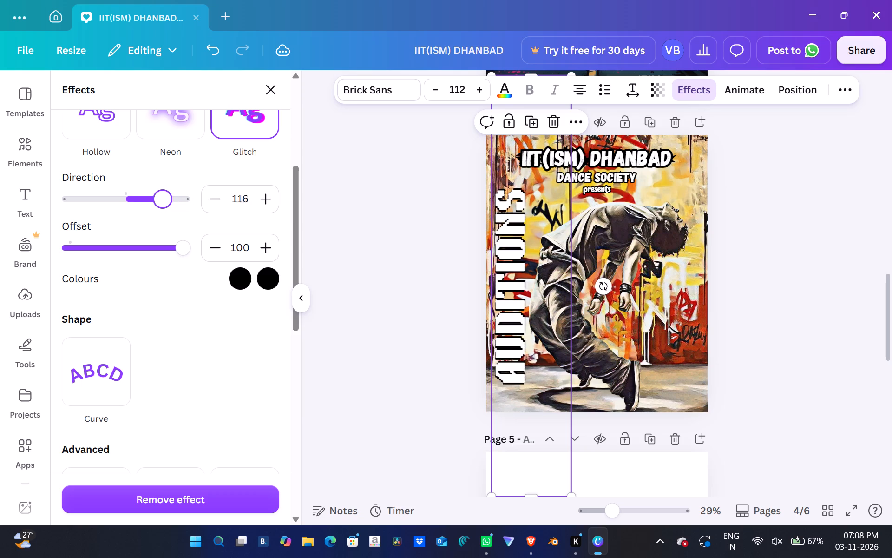
drag(166, 196, 174, 196)
Change the first Glitch colour of the "AUDITIONS" text to pure red, #FF0000.
click(243, 281)
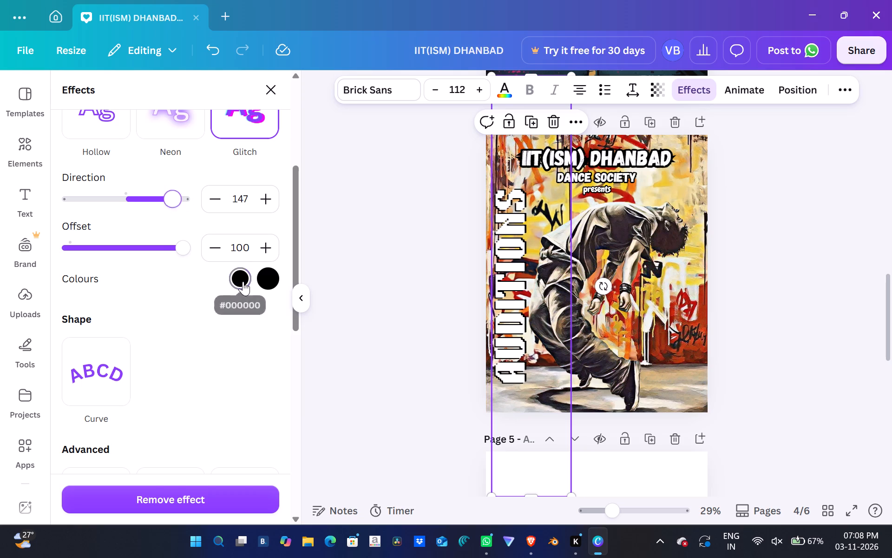
scroll(48, 470, down, 1)
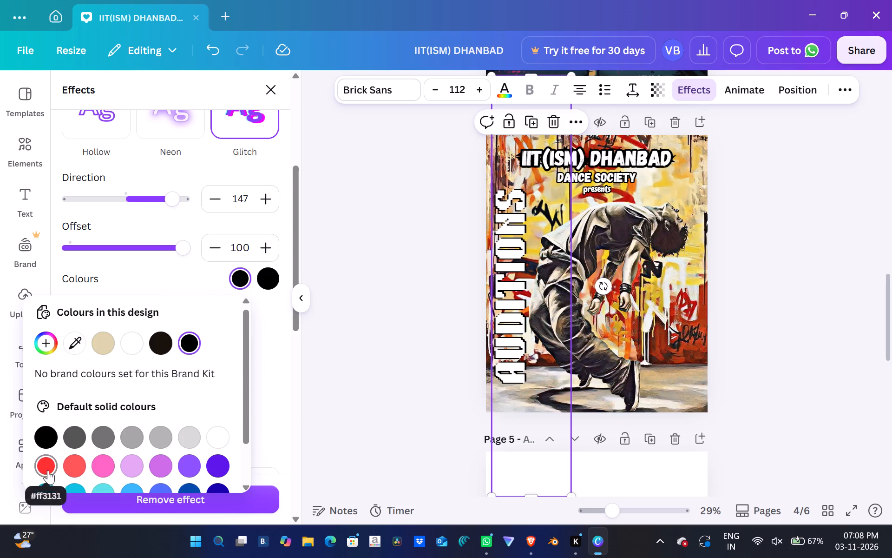
scroll(48, 470, down, 5)
scroll(48, 470, up, 2)
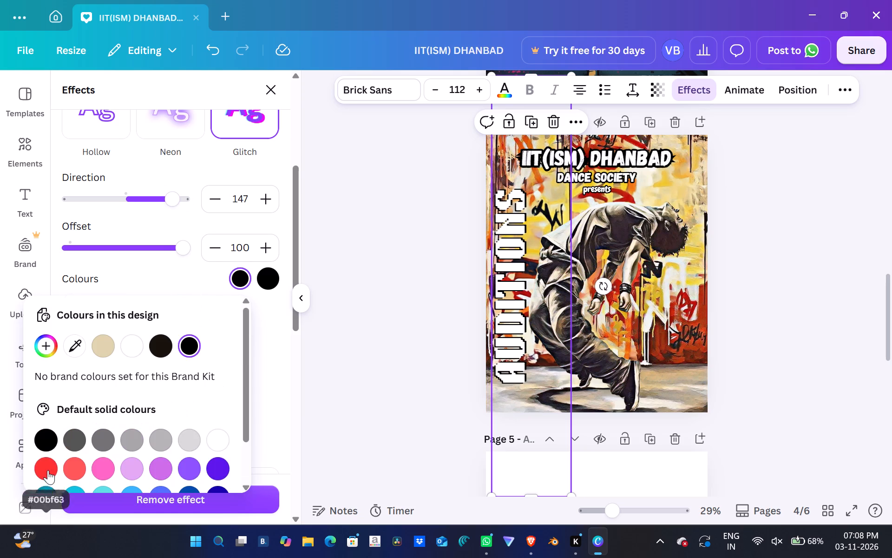
scroll(48, 470, up, 1)
scroll(133, 488, down, 3)
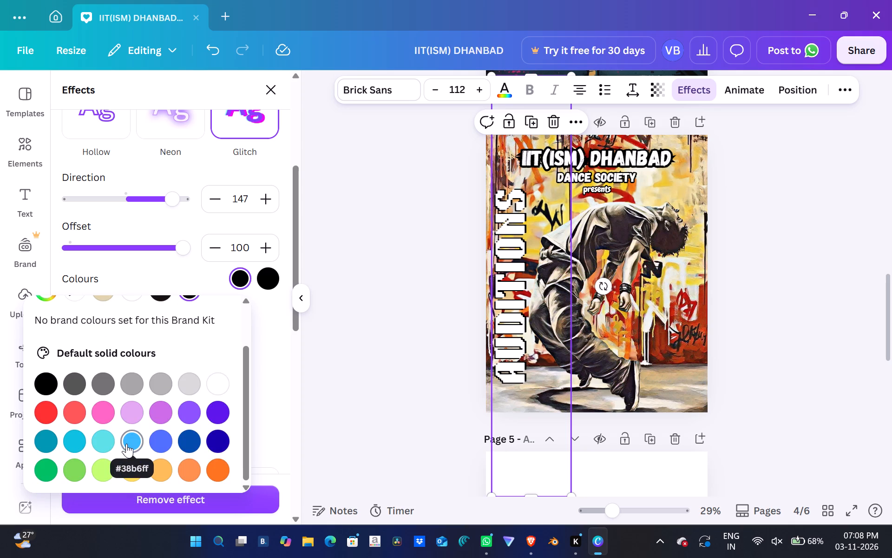
scroll(126, 444, up, 2)
click(49, 347)
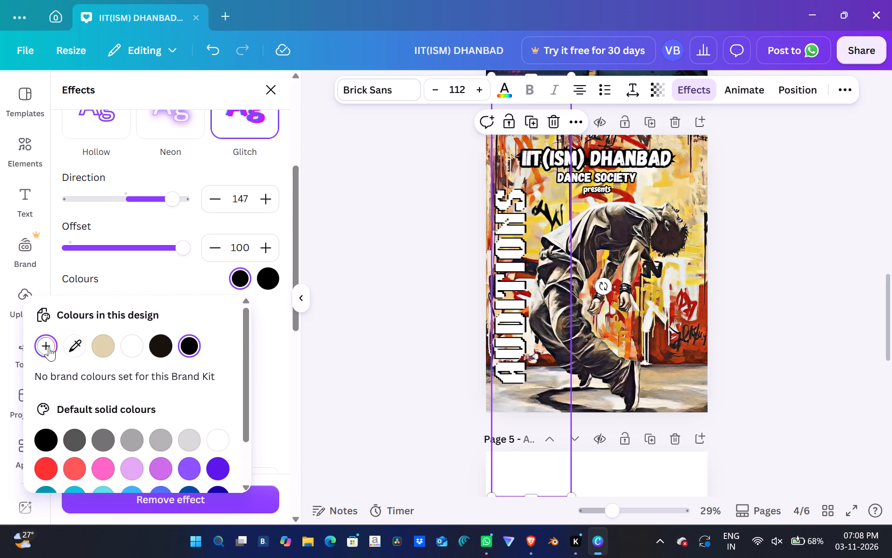
drag(52, 255, 262, 191)
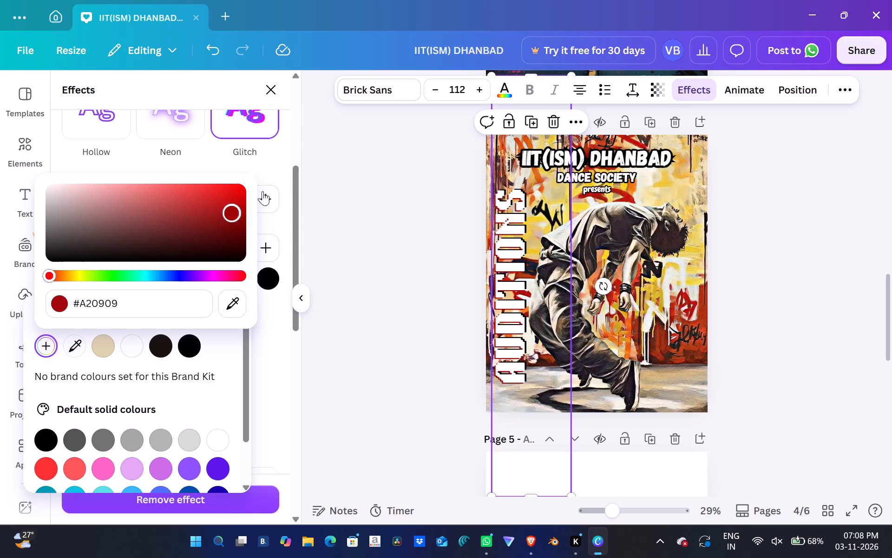
drag(262, 191, 290, 149)
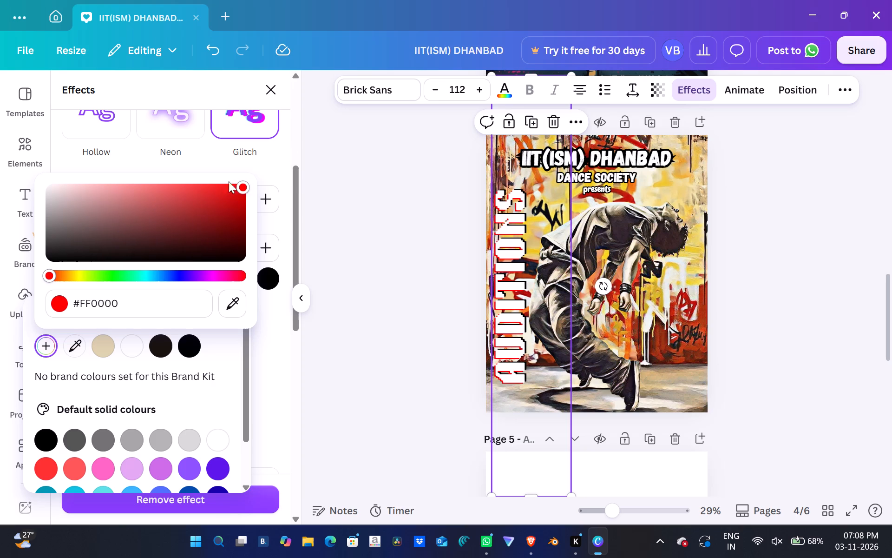
drag(50, 275, 288, 273)
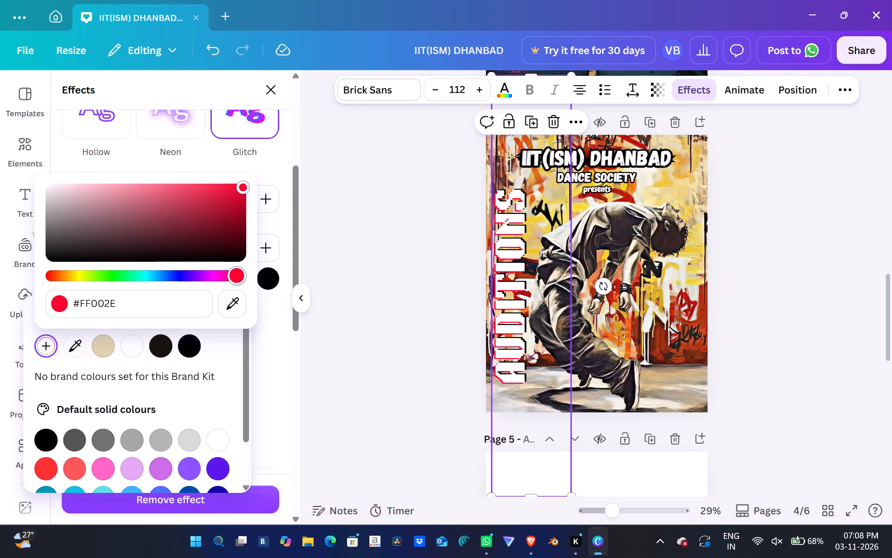
drag(288, 273, 0, 274)
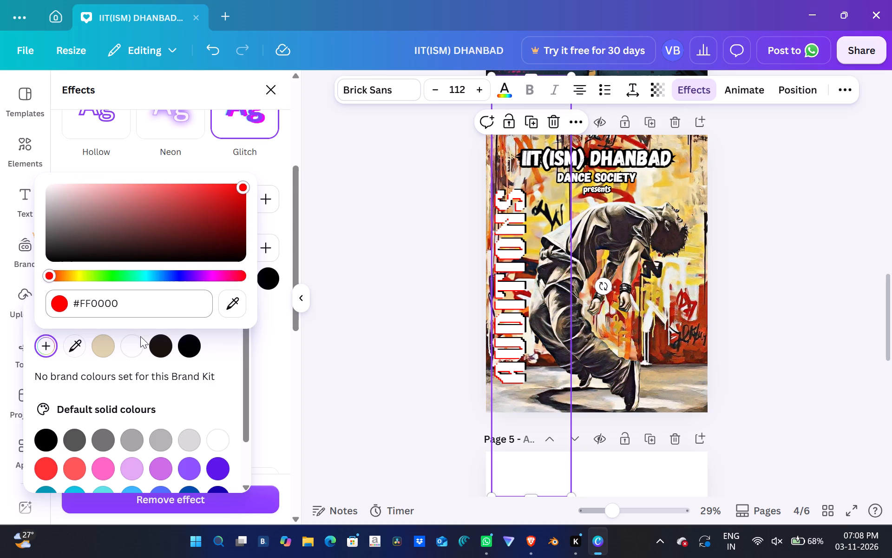
click(264, 423)
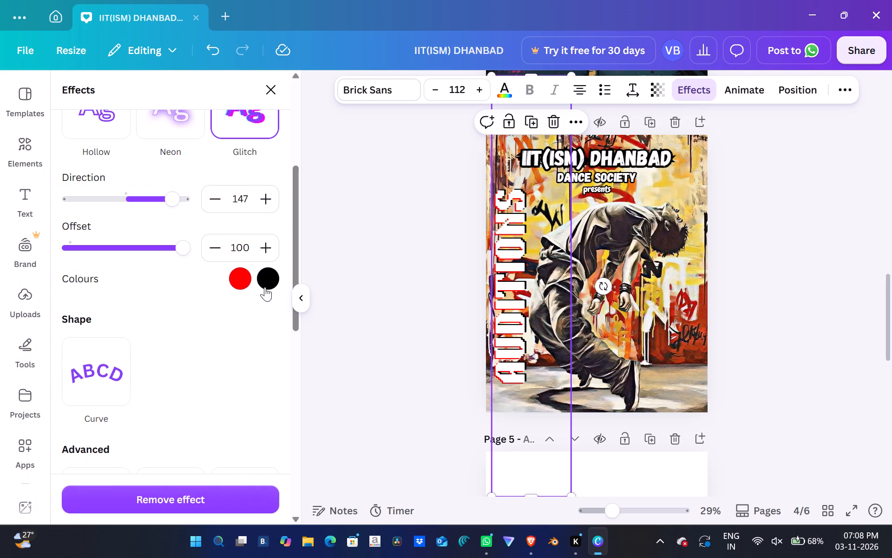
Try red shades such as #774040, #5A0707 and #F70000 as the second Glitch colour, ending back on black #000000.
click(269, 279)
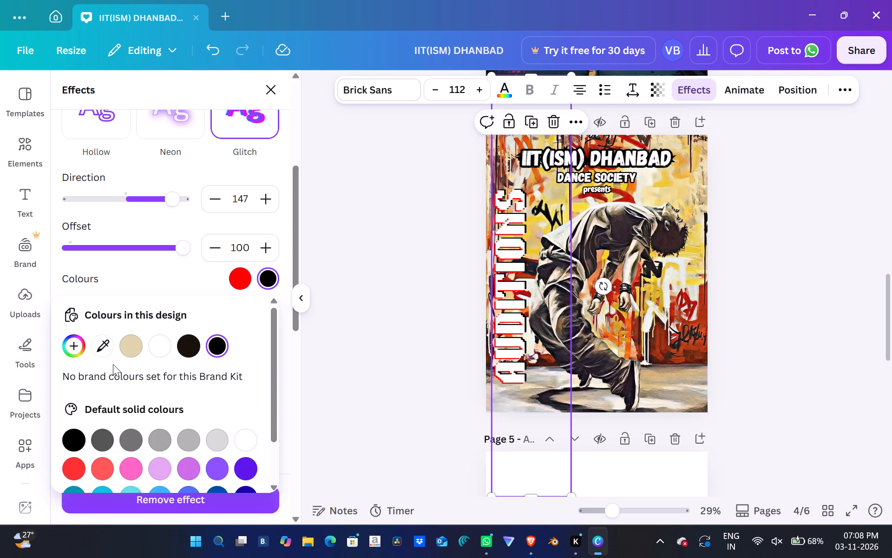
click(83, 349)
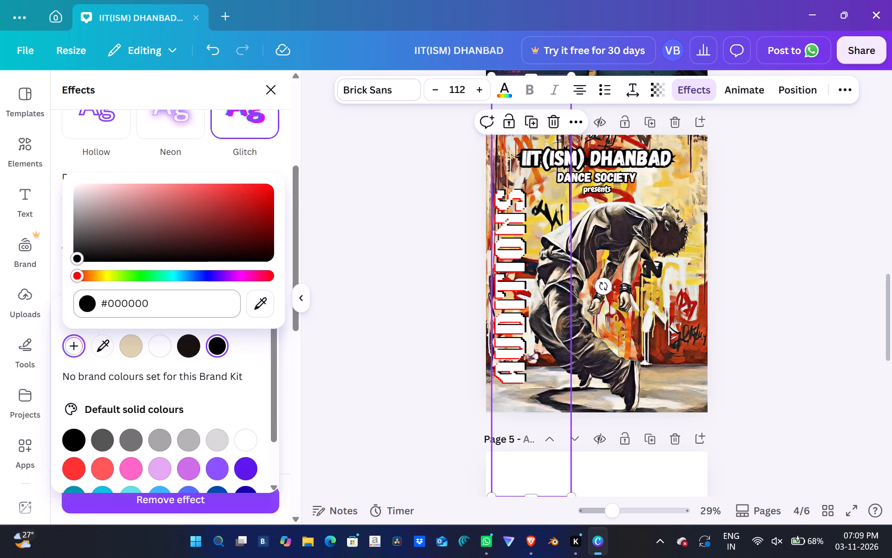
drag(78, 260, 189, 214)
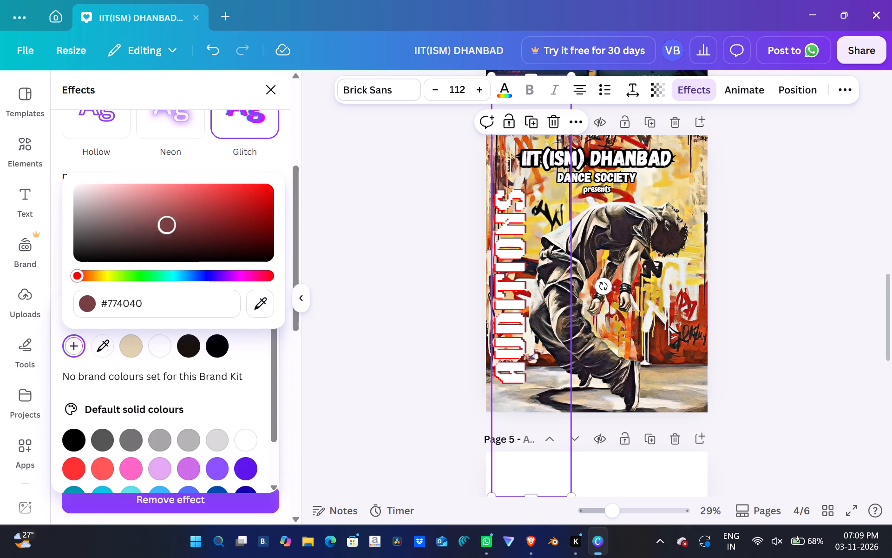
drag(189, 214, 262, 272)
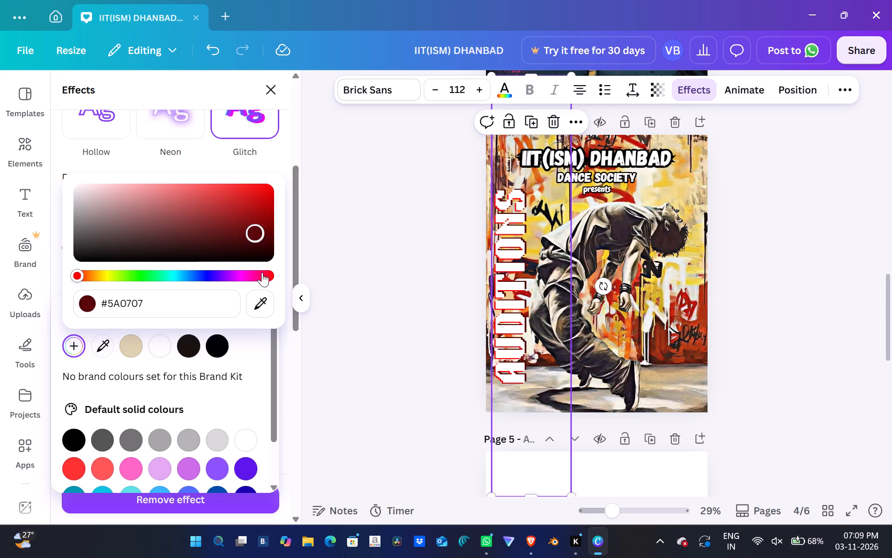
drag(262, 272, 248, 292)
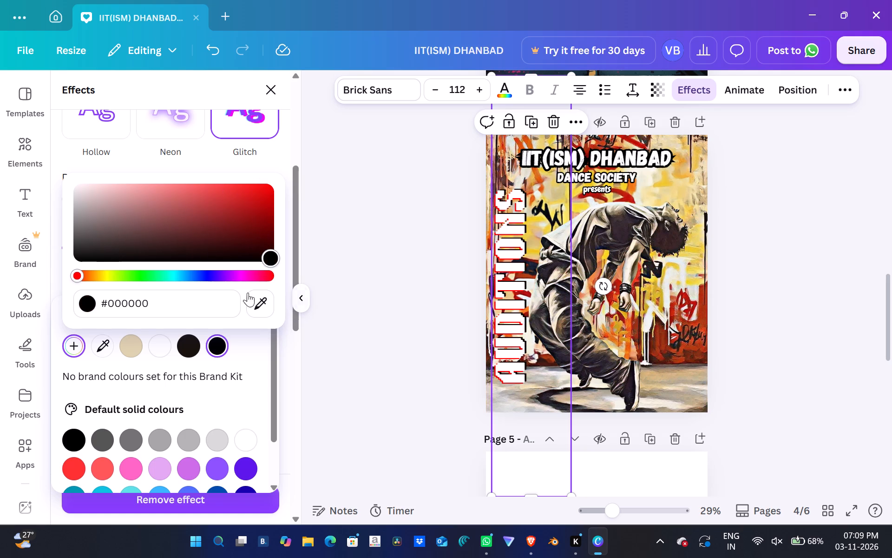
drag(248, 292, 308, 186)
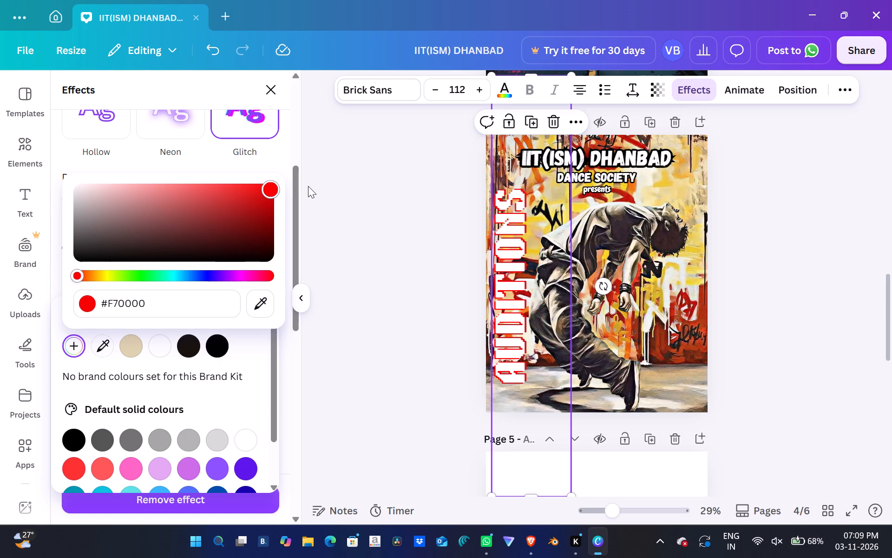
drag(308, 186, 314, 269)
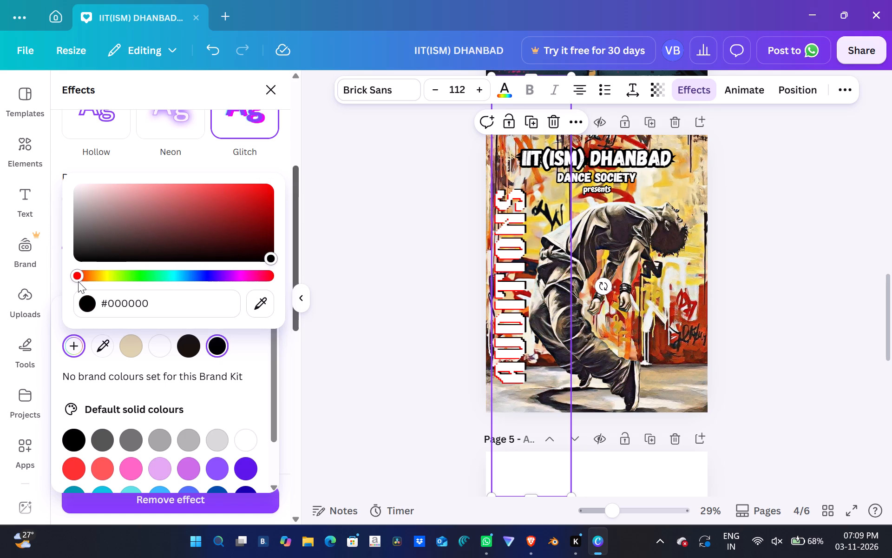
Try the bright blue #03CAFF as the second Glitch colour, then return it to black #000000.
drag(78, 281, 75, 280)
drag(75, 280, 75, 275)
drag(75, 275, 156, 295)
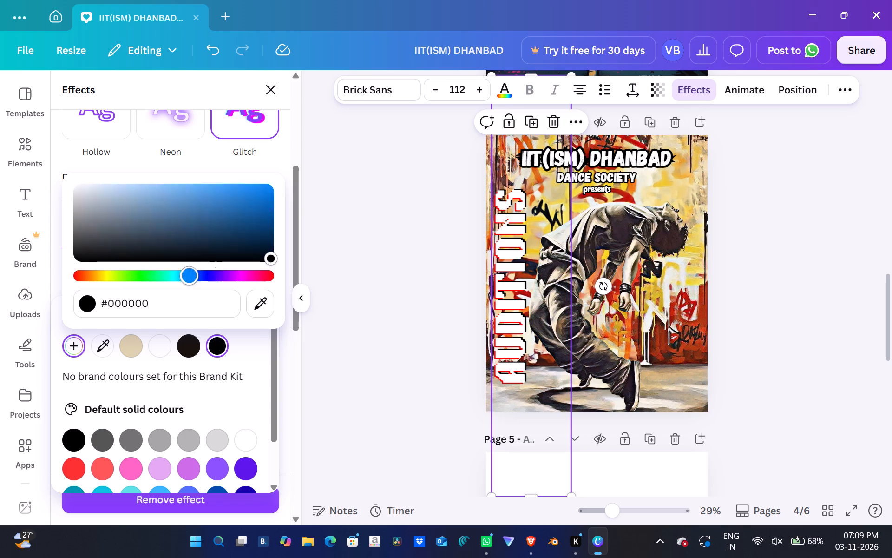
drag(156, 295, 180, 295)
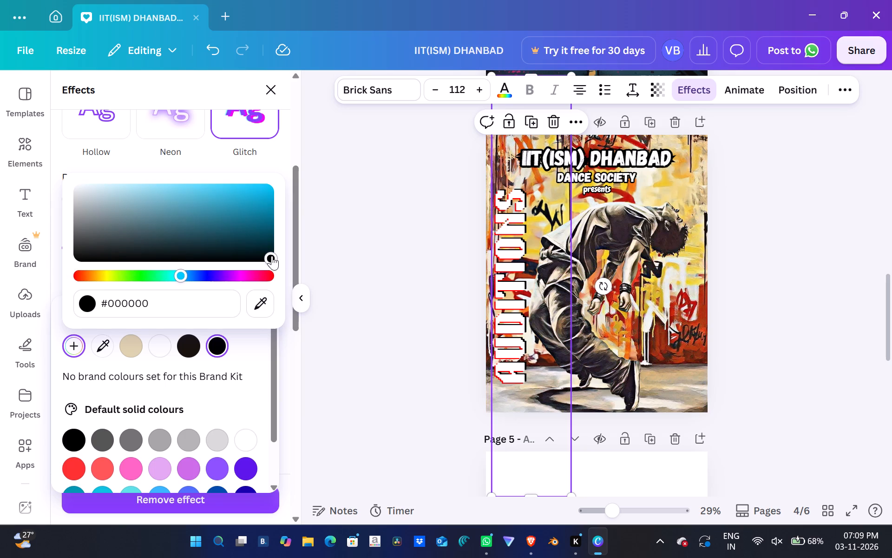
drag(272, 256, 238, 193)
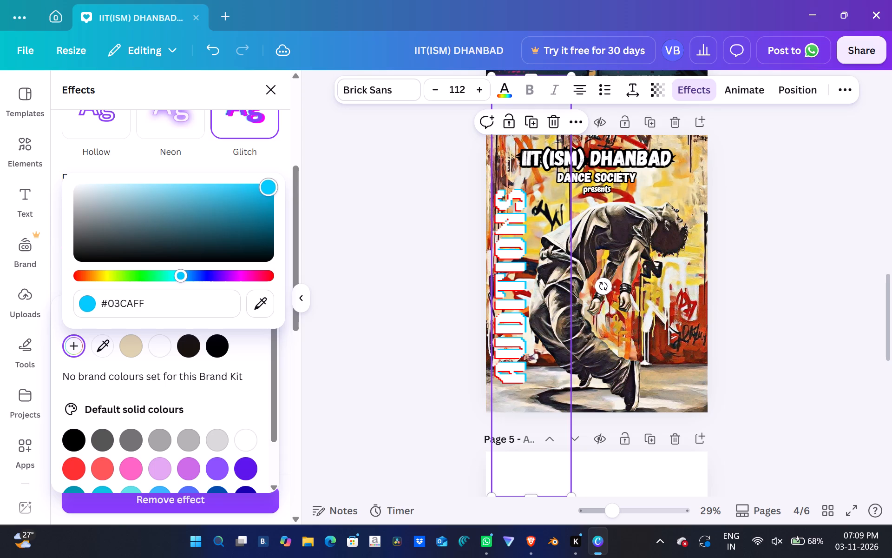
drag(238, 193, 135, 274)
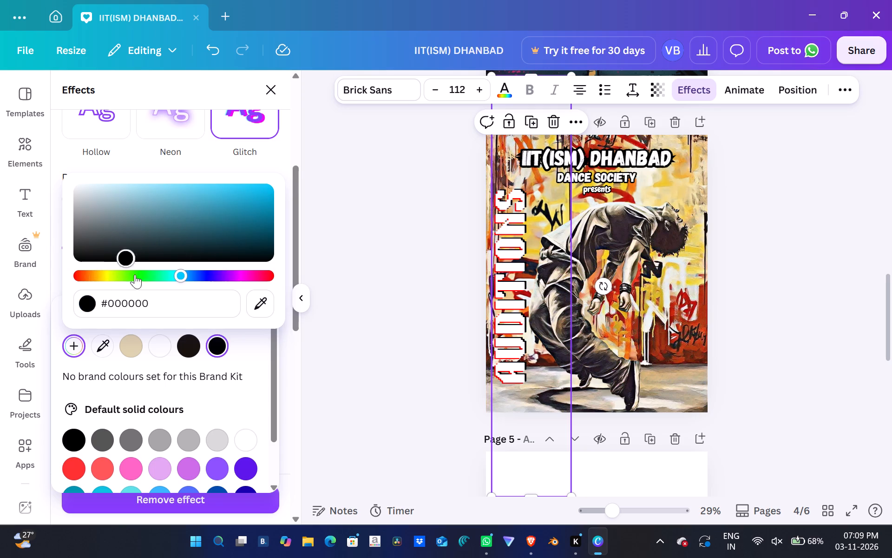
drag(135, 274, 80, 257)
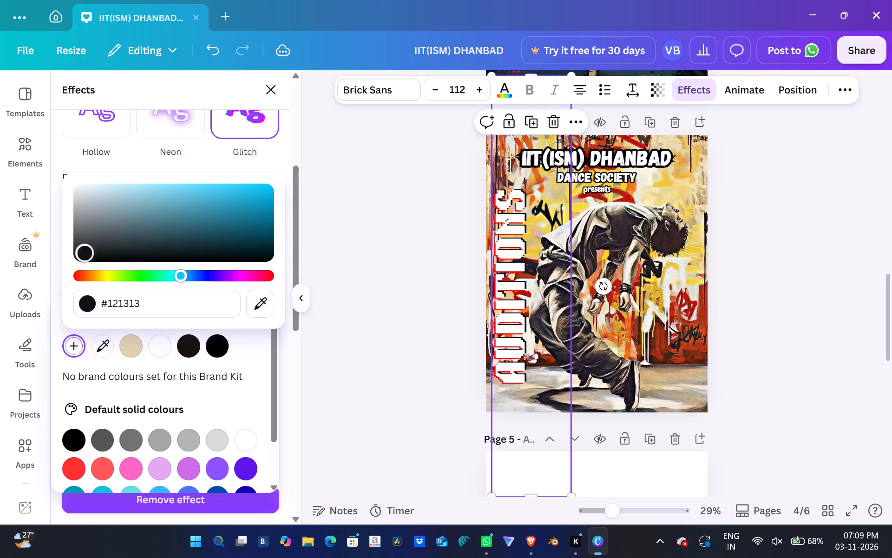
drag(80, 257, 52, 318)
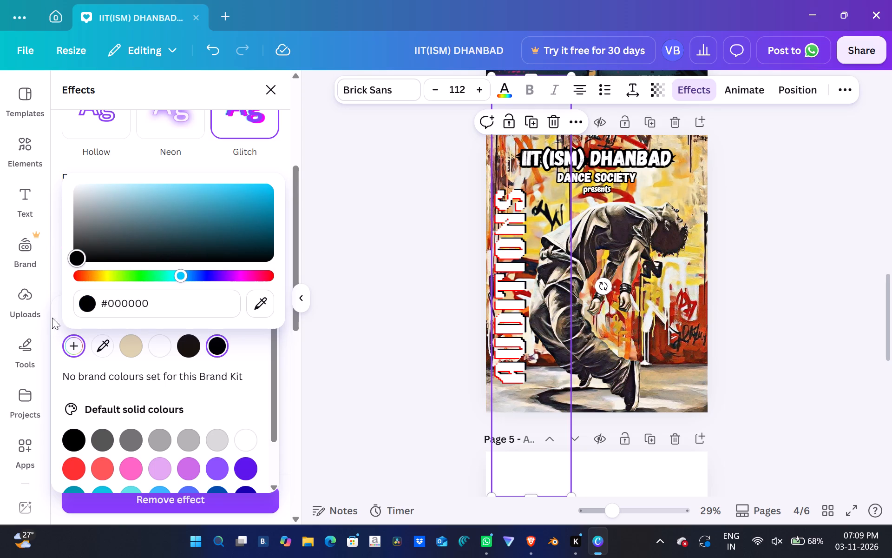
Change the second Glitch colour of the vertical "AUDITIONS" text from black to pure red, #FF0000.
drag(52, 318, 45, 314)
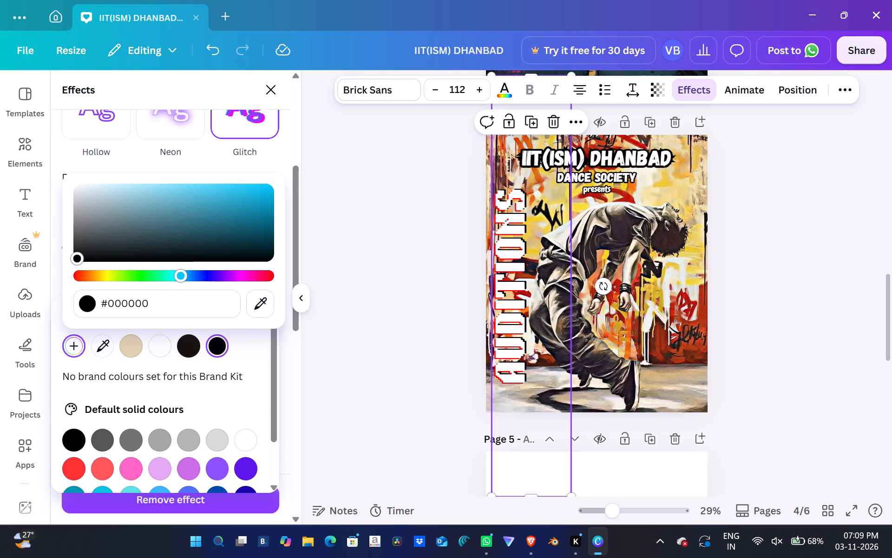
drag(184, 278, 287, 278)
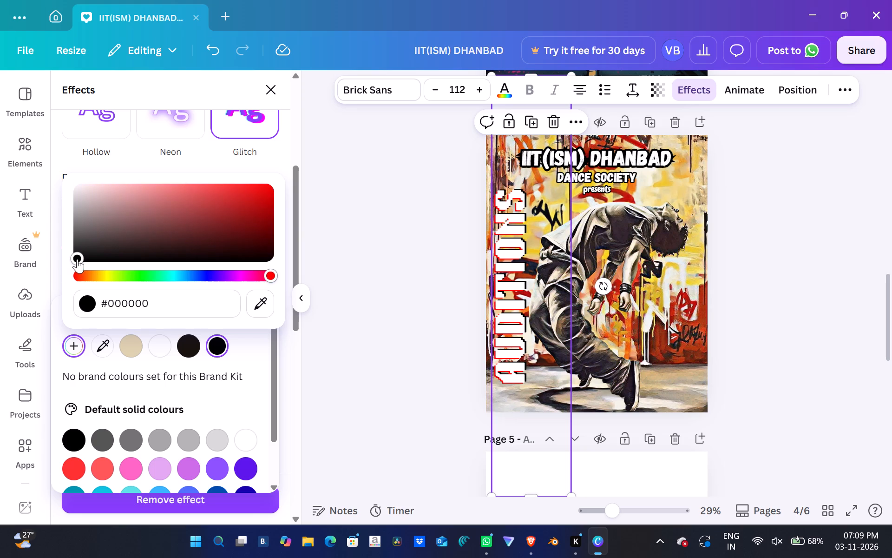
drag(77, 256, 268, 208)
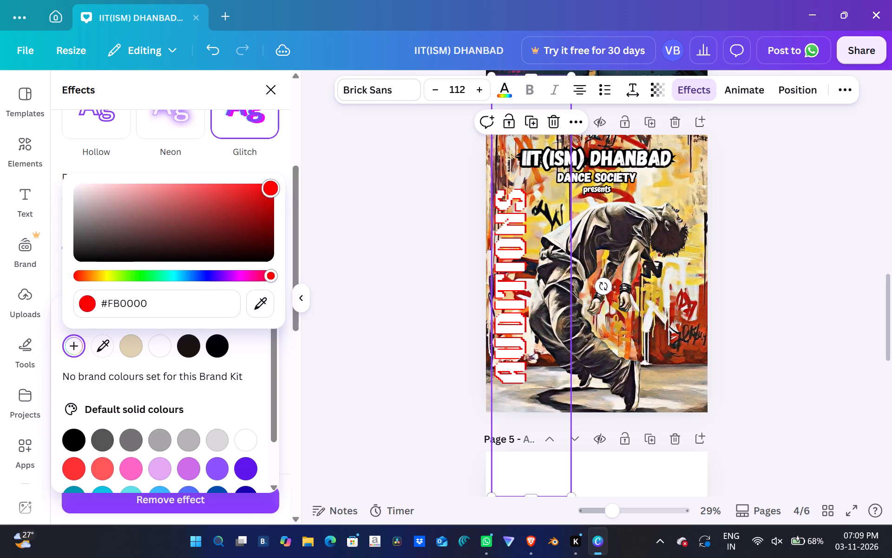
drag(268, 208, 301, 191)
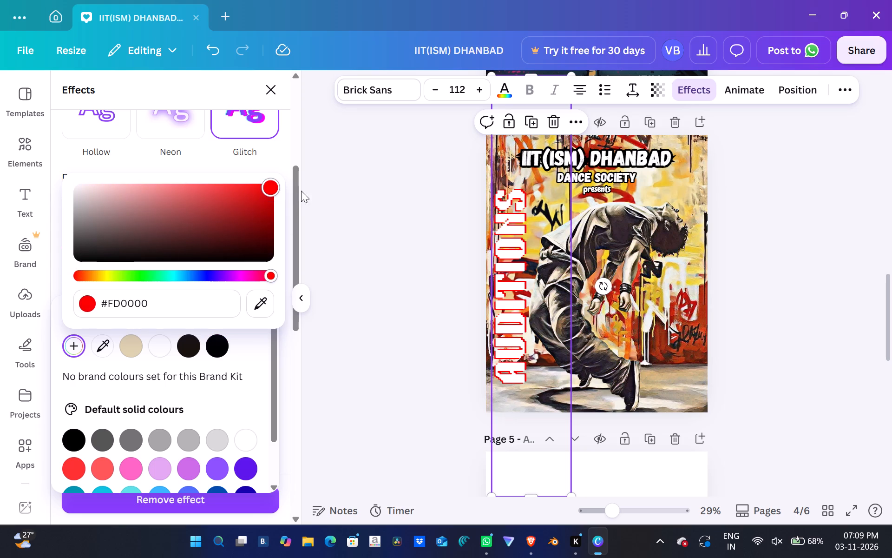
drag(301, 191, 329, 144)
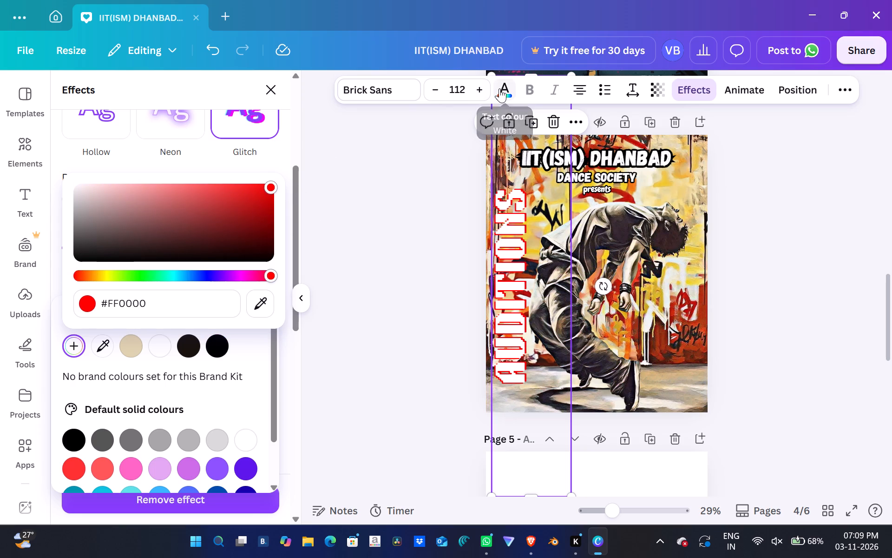
Recolour the white "AUDITIONS" text, trying dark red #2F0000 and black #000000 and ending on red #FF0000.
click(500, 88)
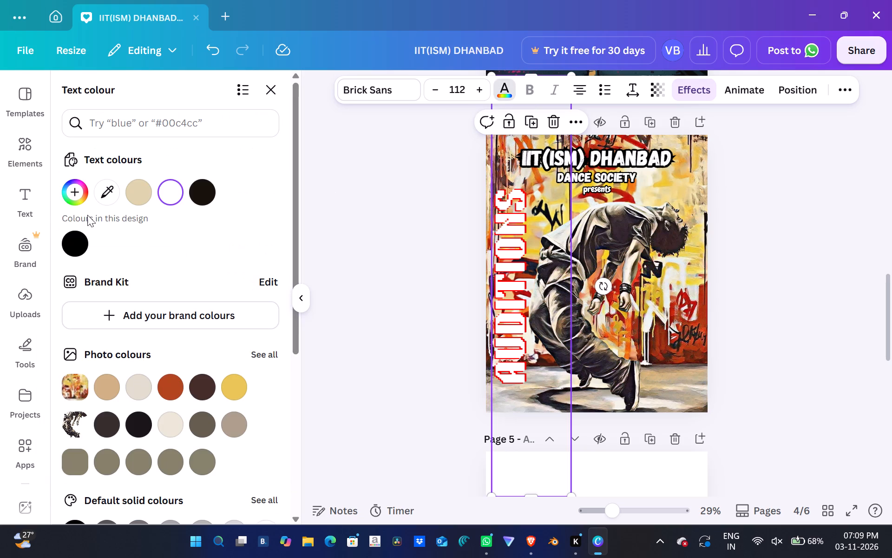
click(78, 196)
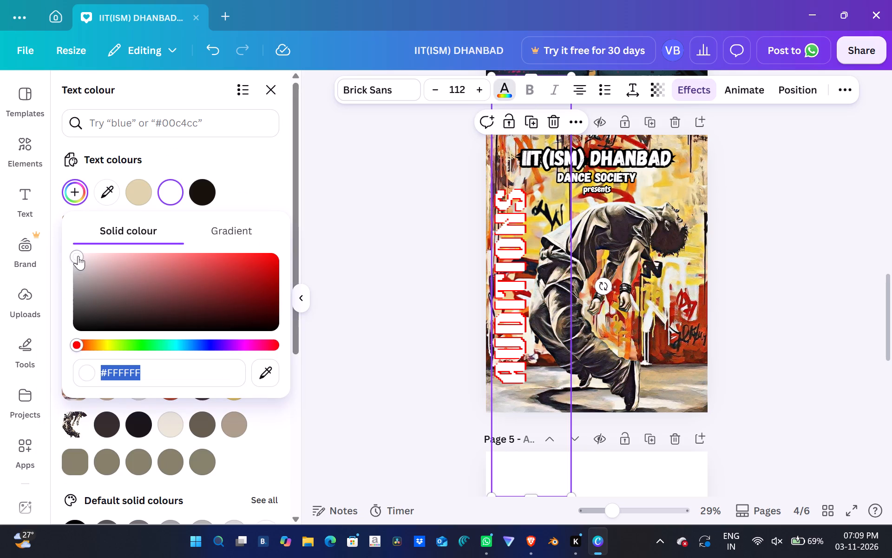
drag(78, 255, 300, 252)
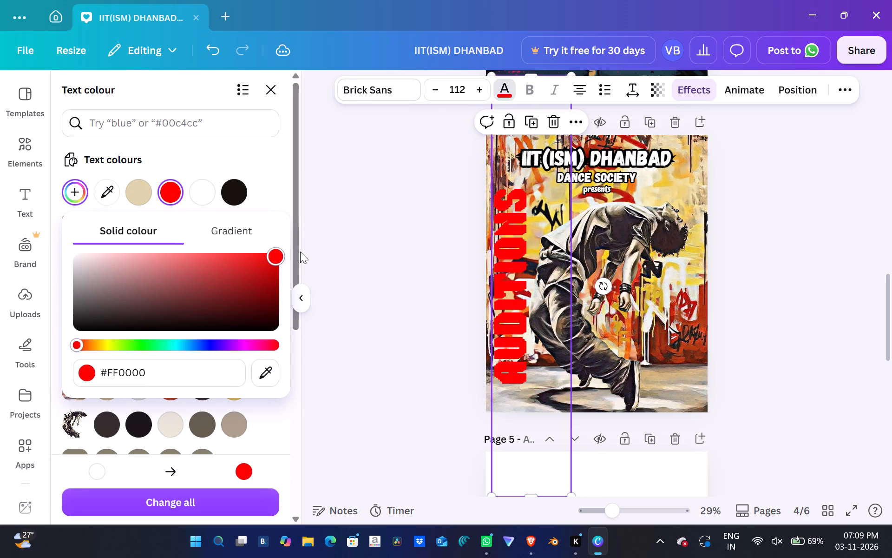
drag(300, 252, 301, 317)
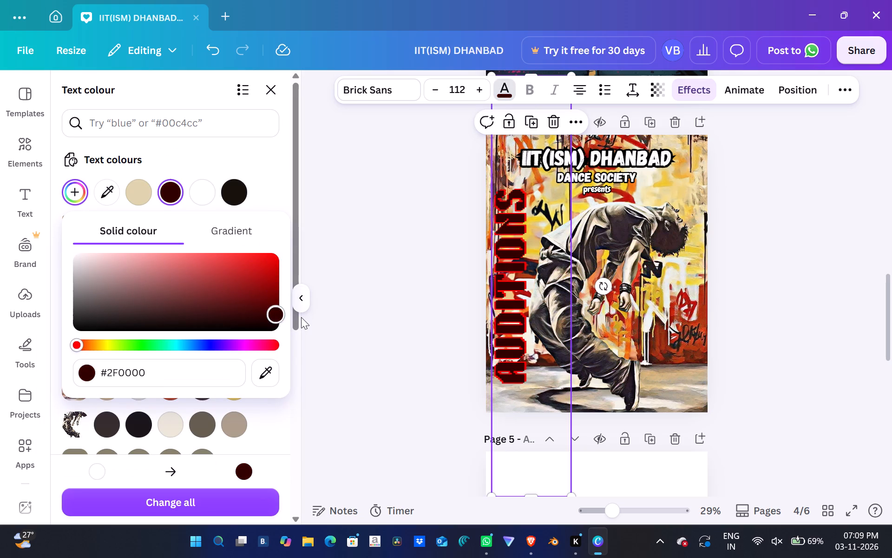
drag(301, 317, 303, 345)
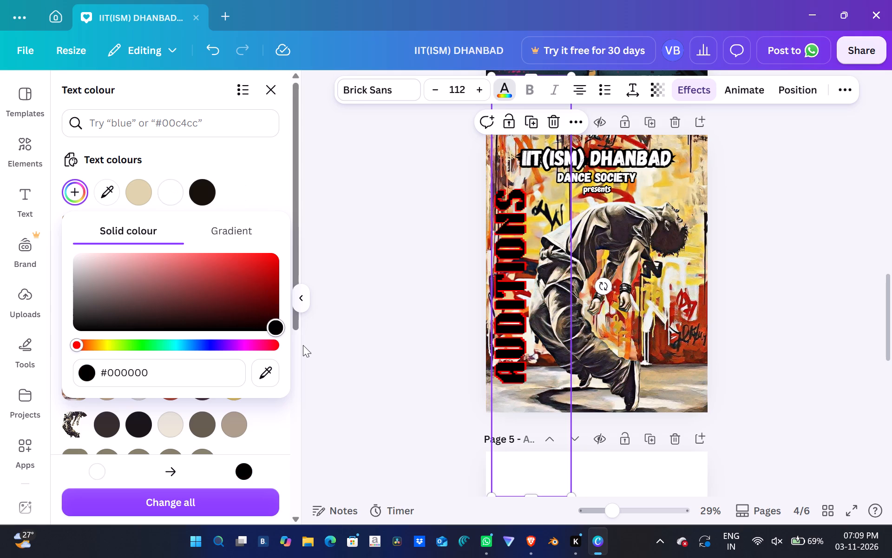
drag(303, 345, 302, 229)
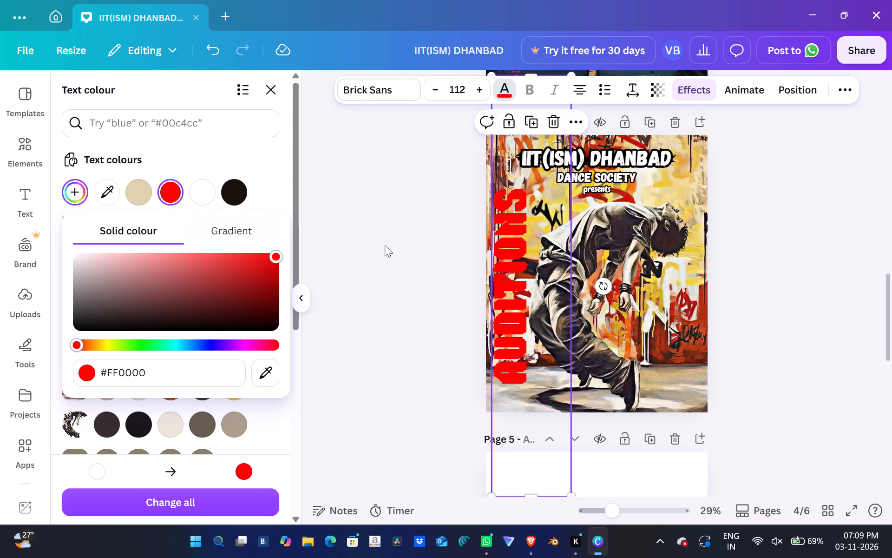
Set both Glitch effect colours of the vertical "AUDITIONS" text to the design's near-black #19120c and deselect the text.
click(690, 92)
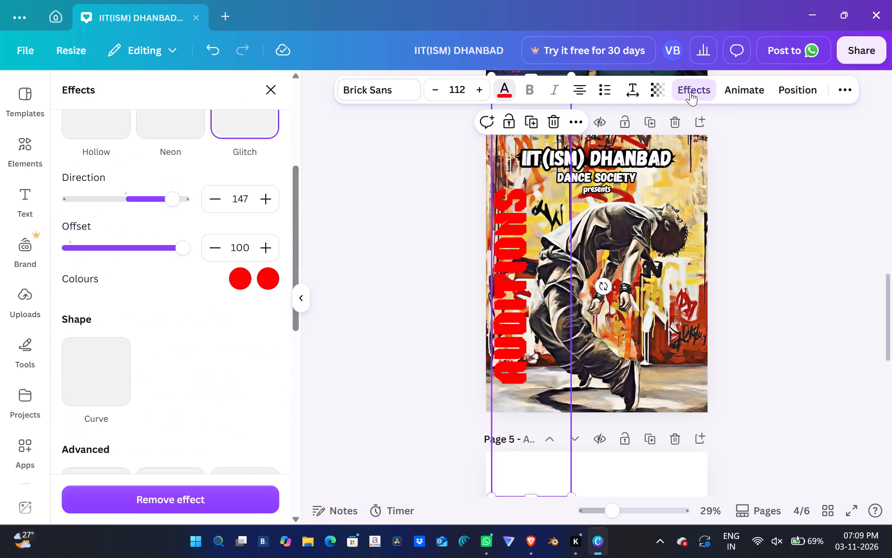
click(237, 281)
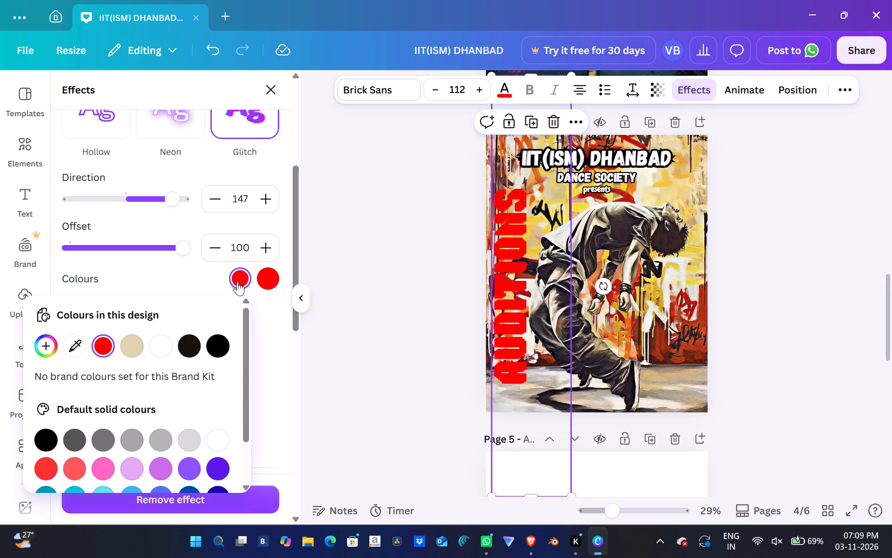
click(189, 344)
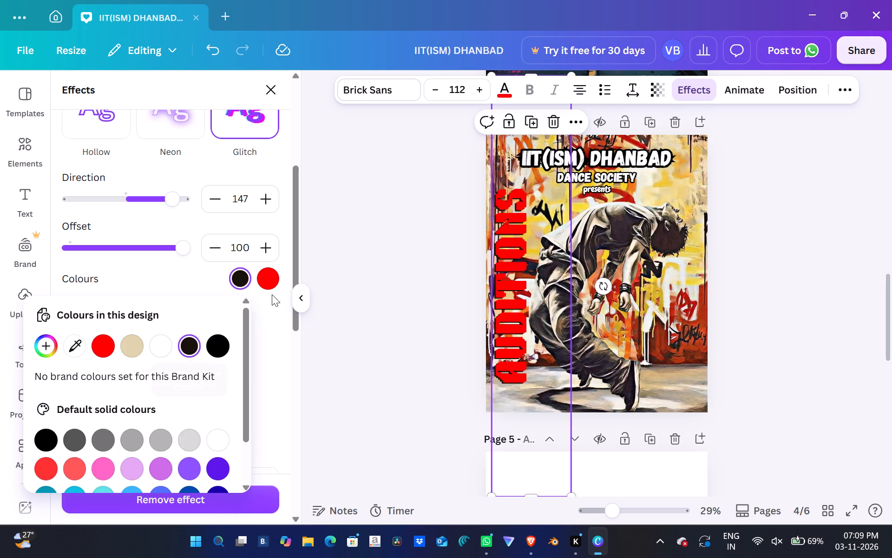
click(269, 275)
click(215, 348)
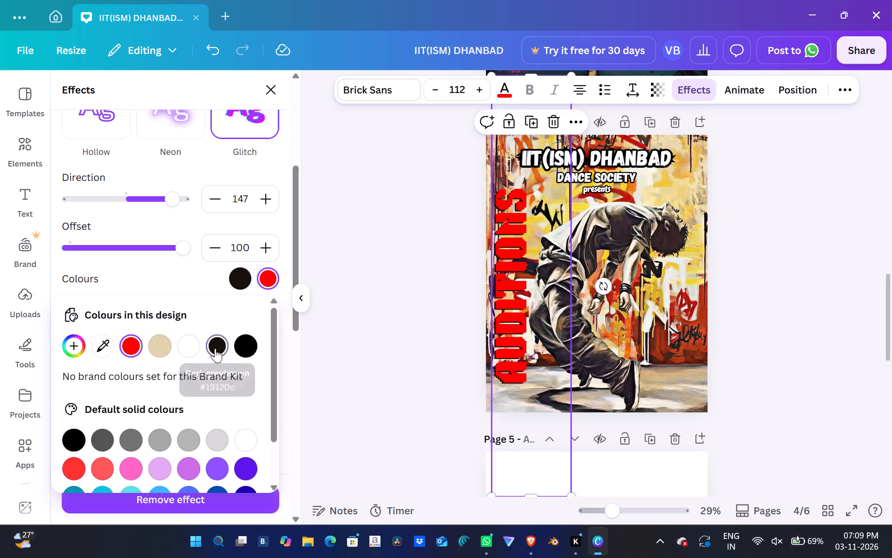
click(350, 336)
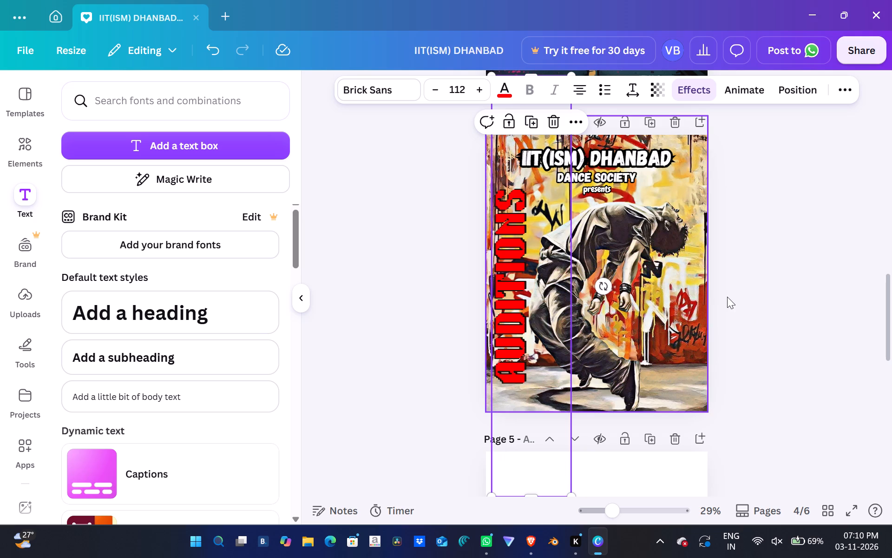
click(764, 291)
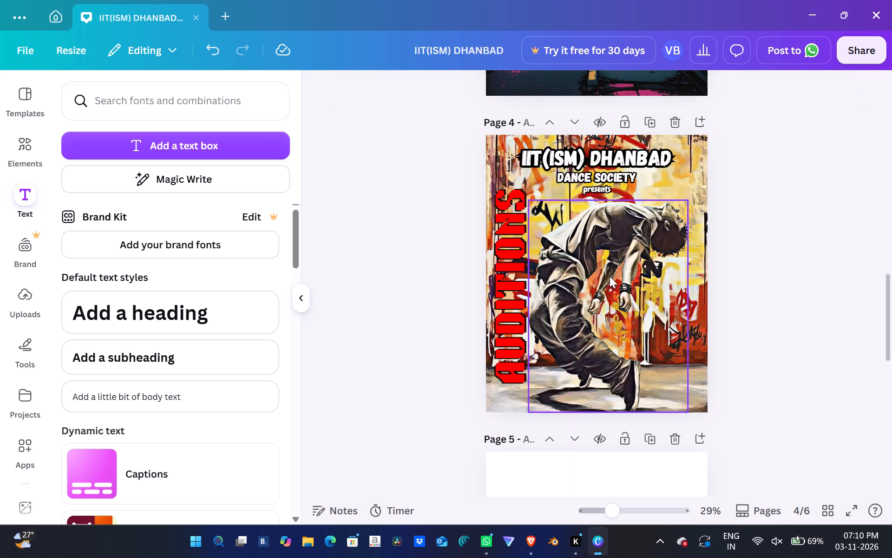
Open the text colour options for the vertical "AUDITIONS" text.
click(523, 295)
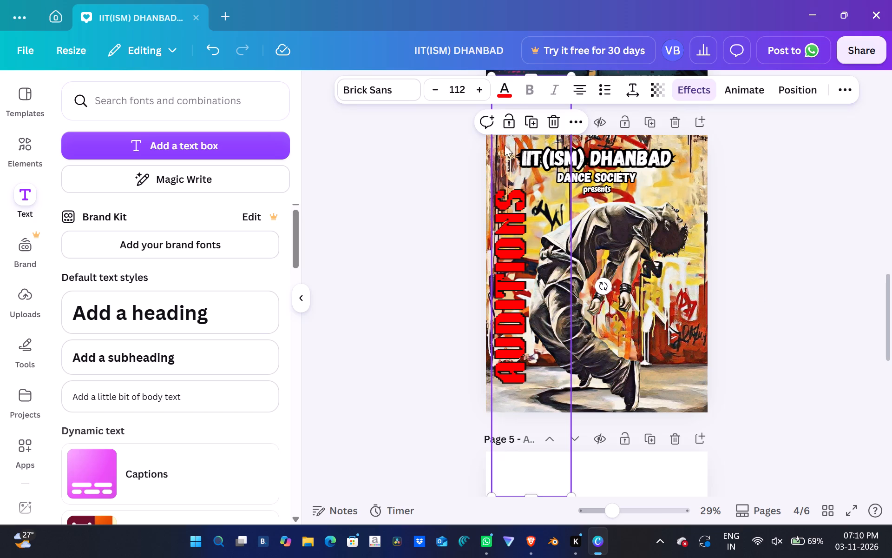
click(508, 86)
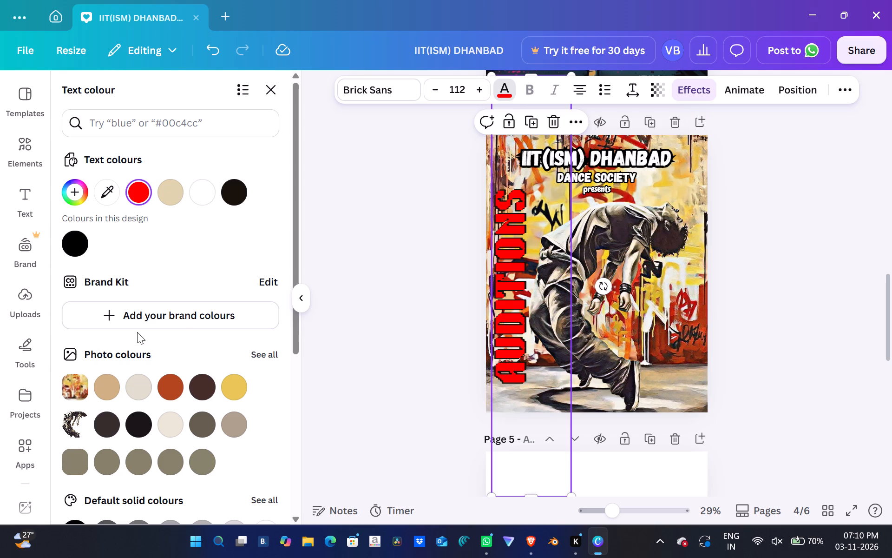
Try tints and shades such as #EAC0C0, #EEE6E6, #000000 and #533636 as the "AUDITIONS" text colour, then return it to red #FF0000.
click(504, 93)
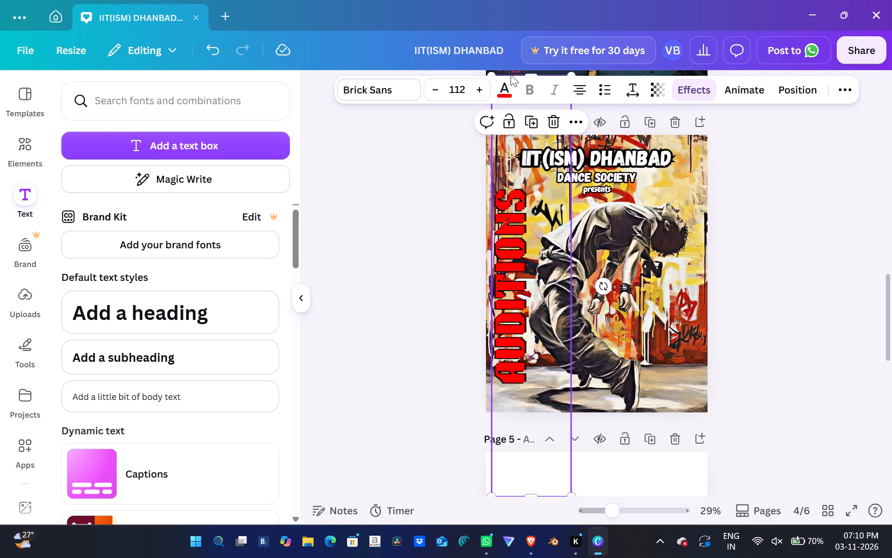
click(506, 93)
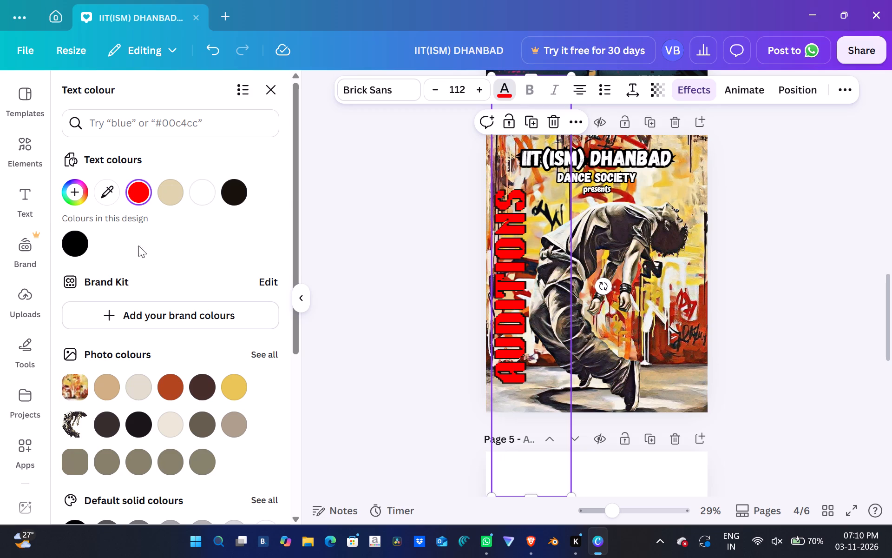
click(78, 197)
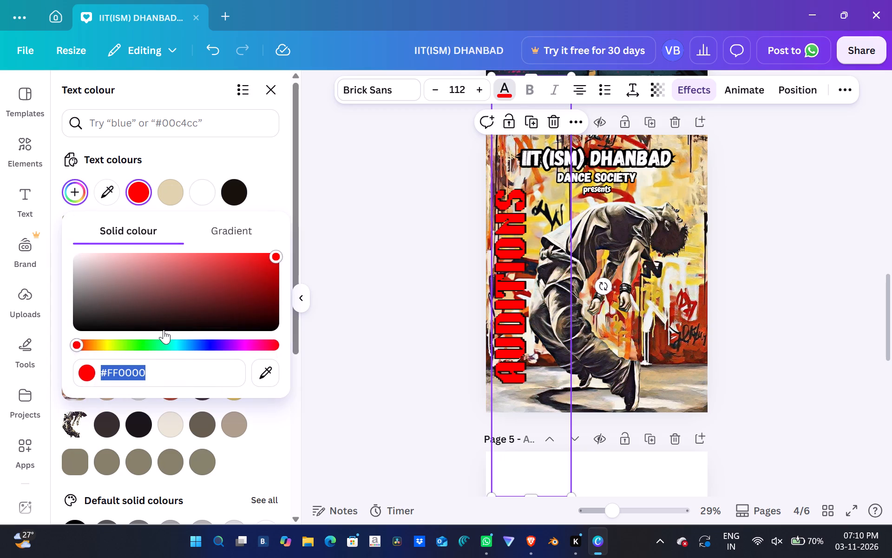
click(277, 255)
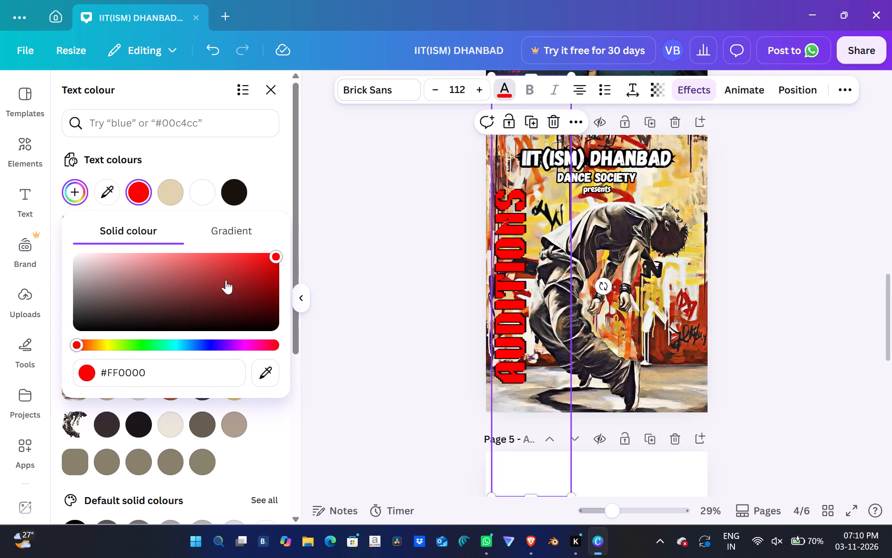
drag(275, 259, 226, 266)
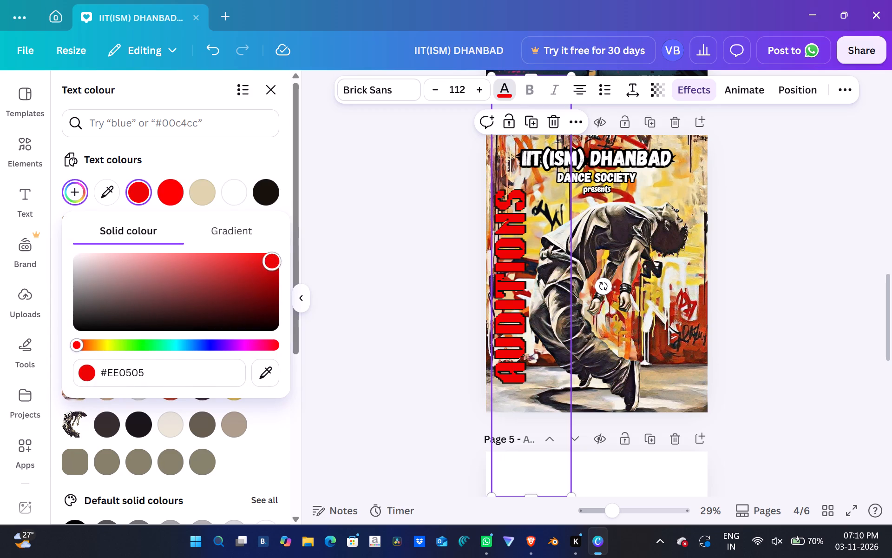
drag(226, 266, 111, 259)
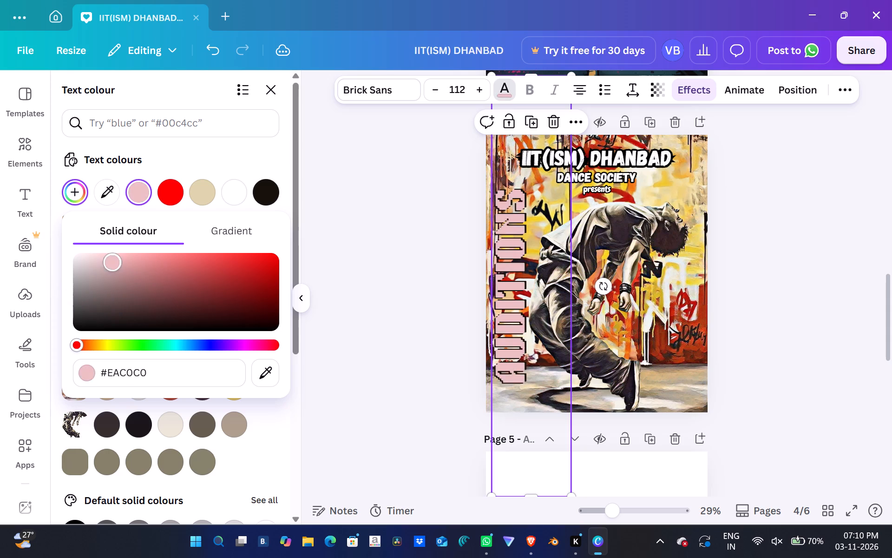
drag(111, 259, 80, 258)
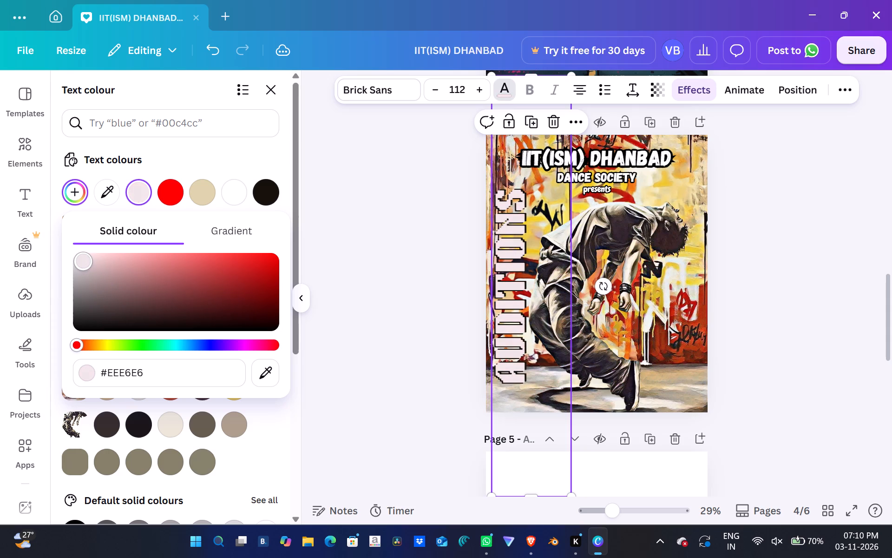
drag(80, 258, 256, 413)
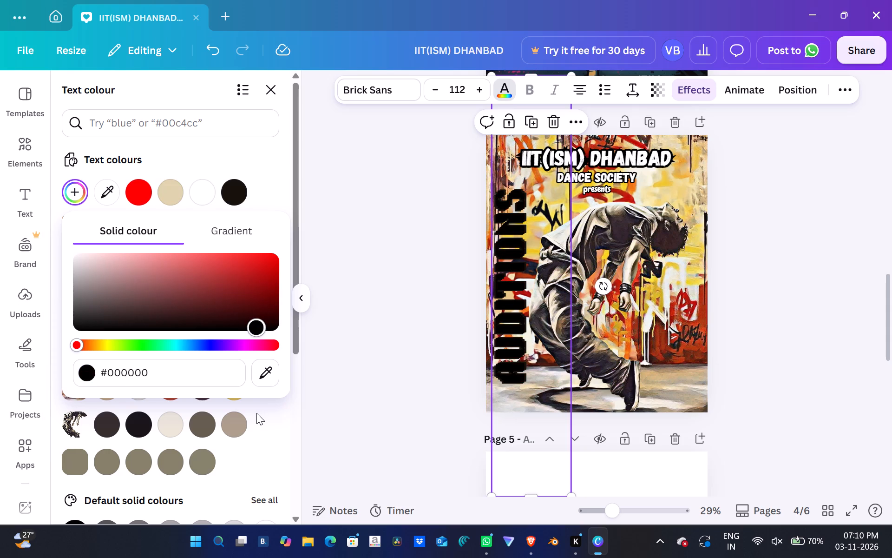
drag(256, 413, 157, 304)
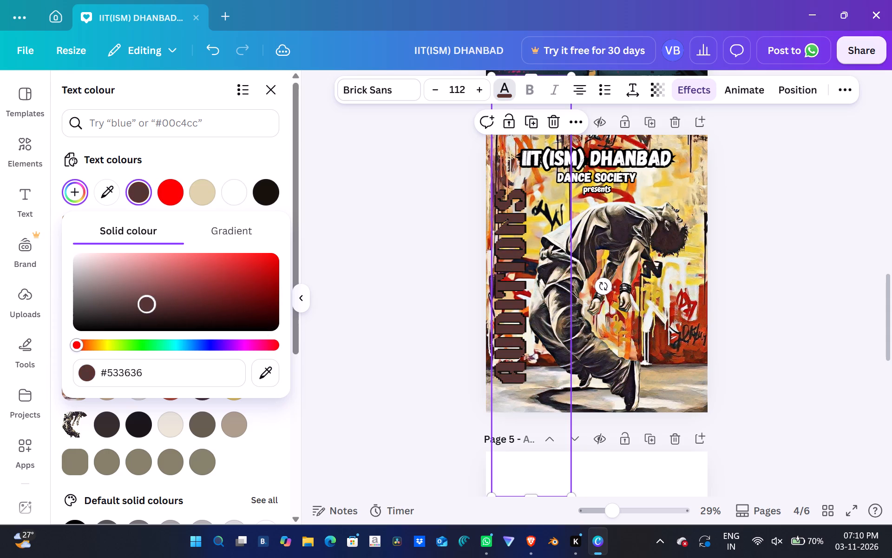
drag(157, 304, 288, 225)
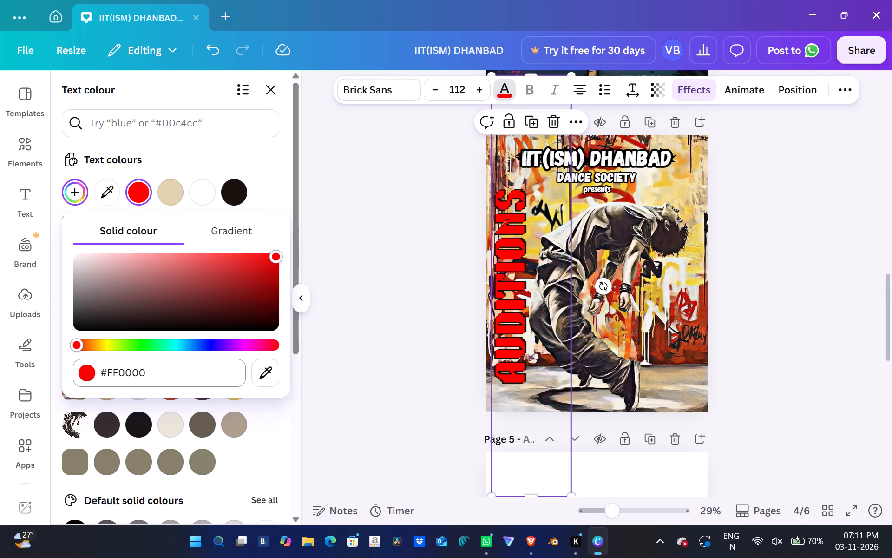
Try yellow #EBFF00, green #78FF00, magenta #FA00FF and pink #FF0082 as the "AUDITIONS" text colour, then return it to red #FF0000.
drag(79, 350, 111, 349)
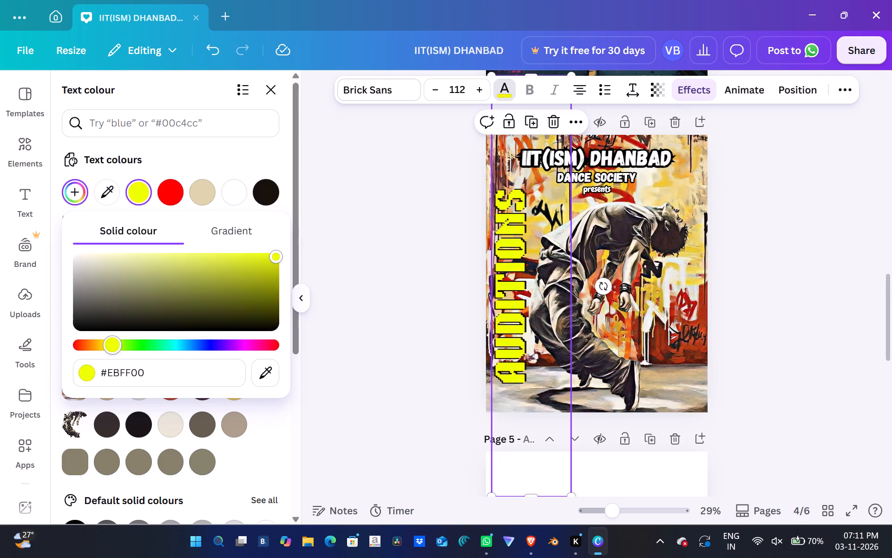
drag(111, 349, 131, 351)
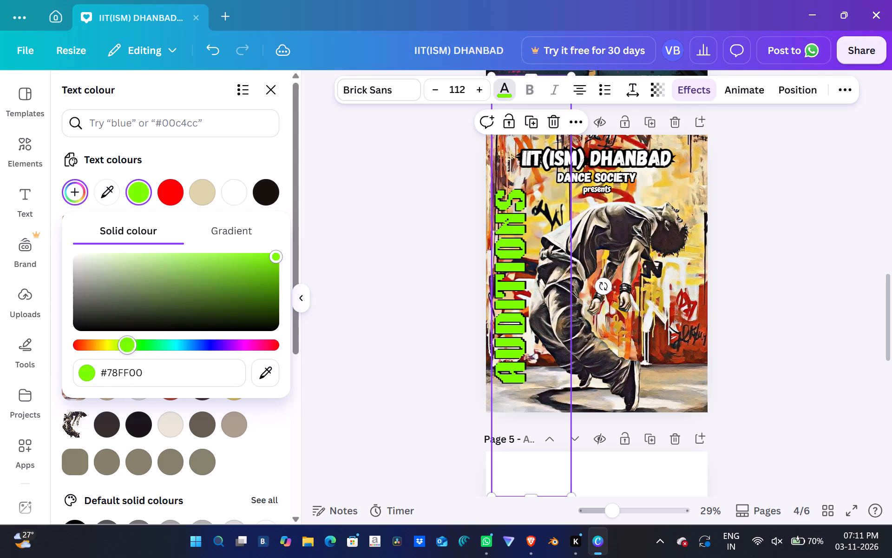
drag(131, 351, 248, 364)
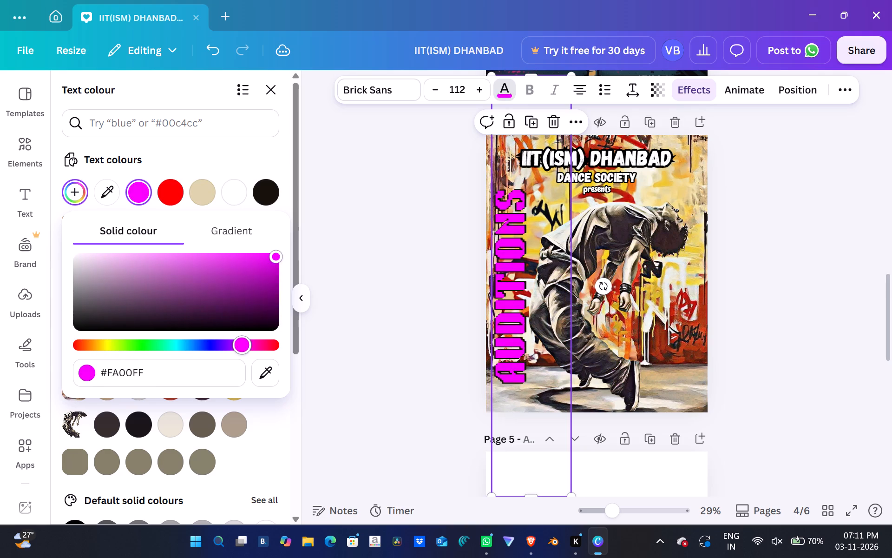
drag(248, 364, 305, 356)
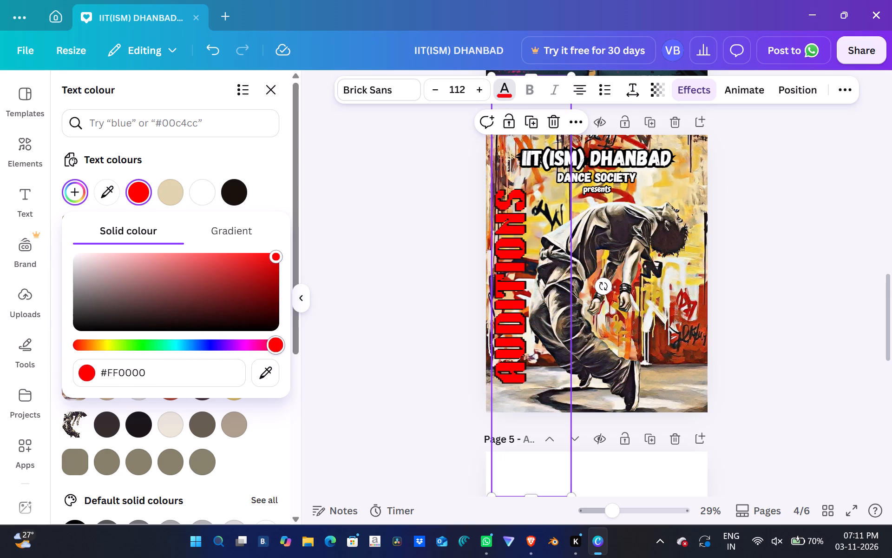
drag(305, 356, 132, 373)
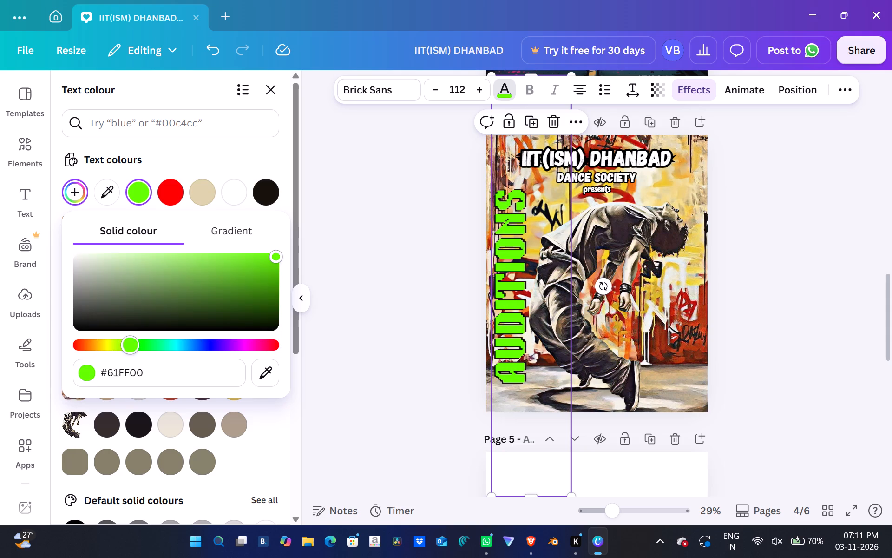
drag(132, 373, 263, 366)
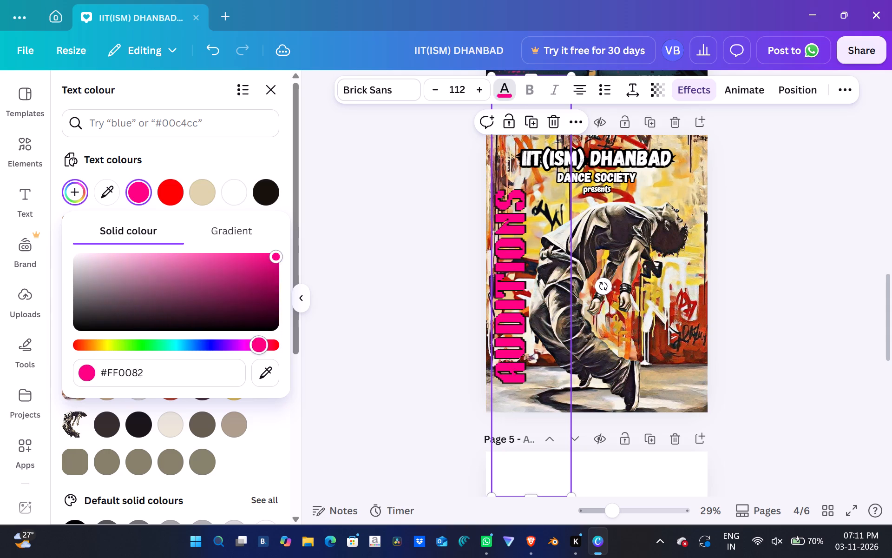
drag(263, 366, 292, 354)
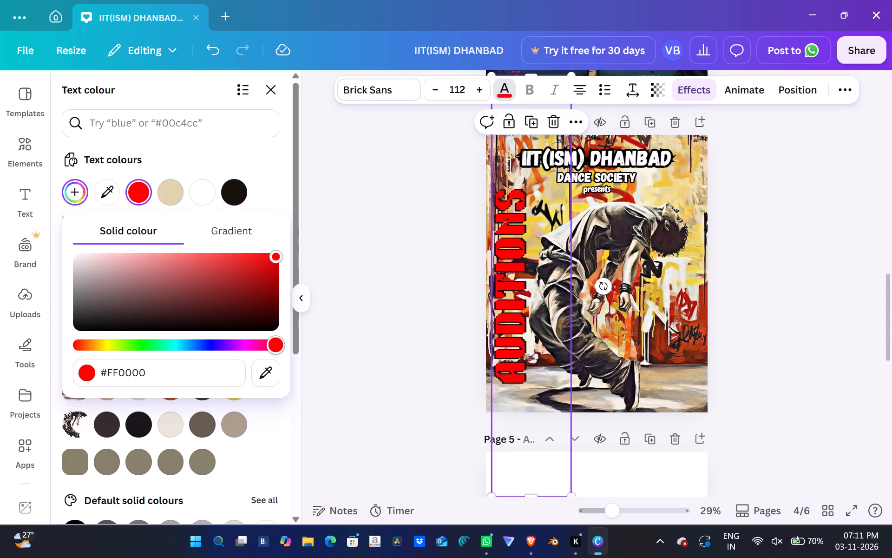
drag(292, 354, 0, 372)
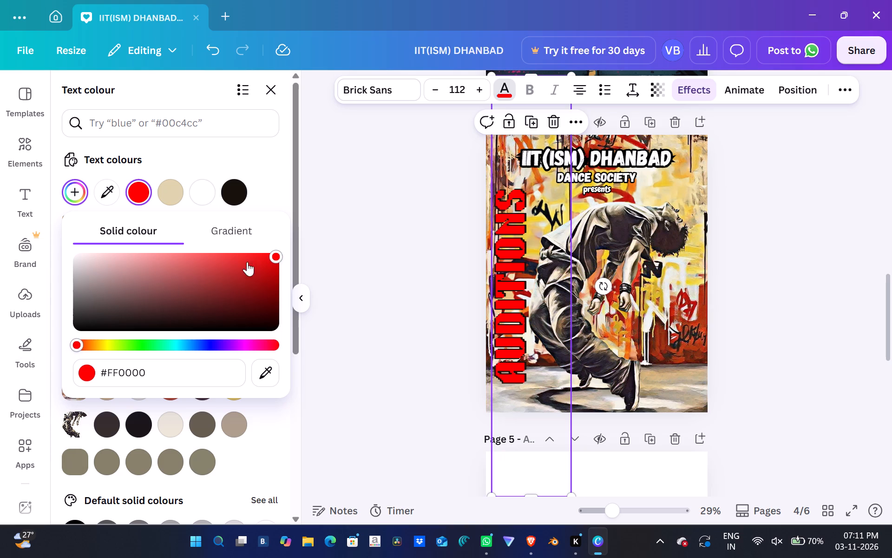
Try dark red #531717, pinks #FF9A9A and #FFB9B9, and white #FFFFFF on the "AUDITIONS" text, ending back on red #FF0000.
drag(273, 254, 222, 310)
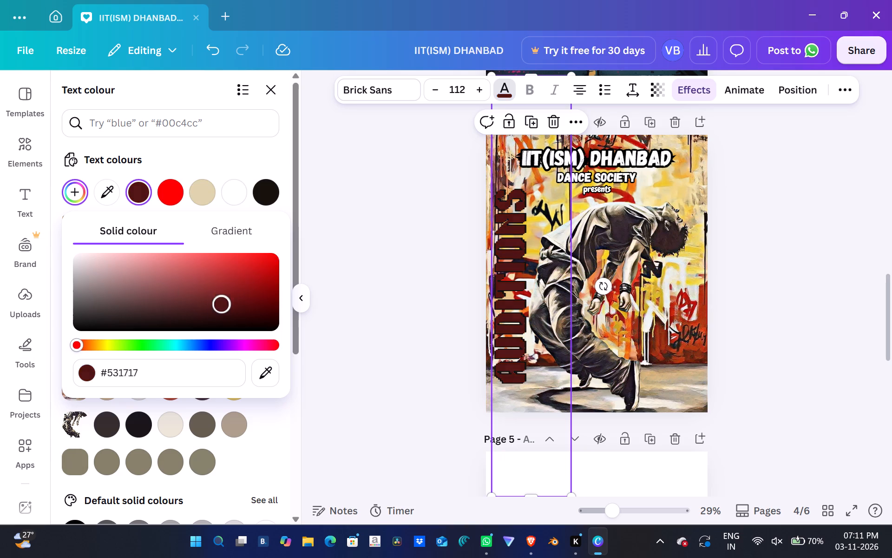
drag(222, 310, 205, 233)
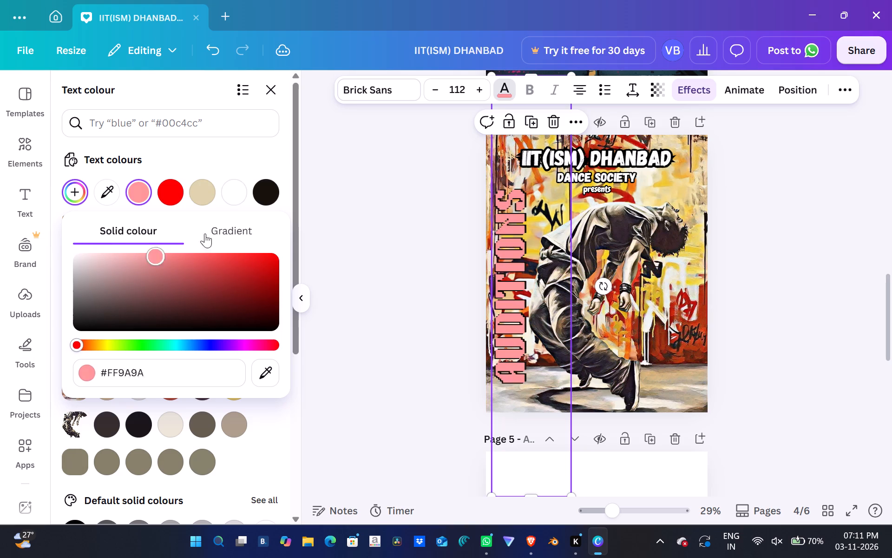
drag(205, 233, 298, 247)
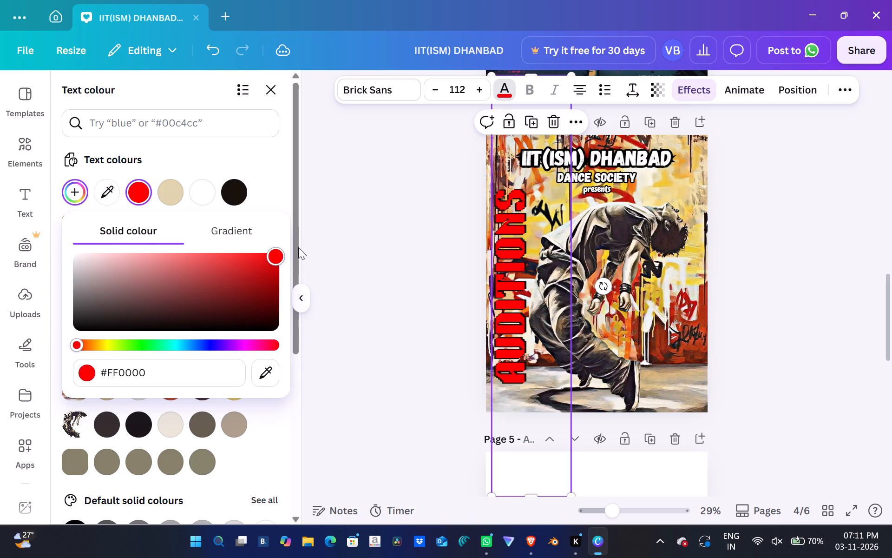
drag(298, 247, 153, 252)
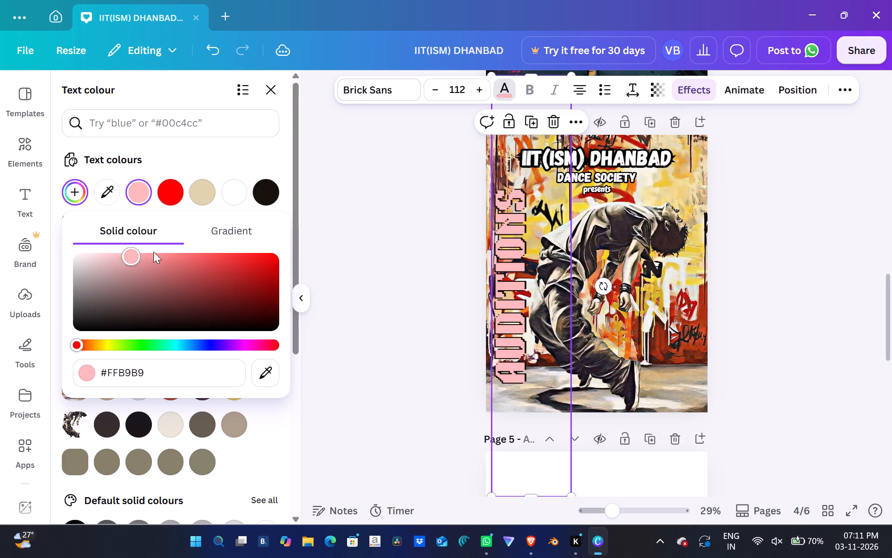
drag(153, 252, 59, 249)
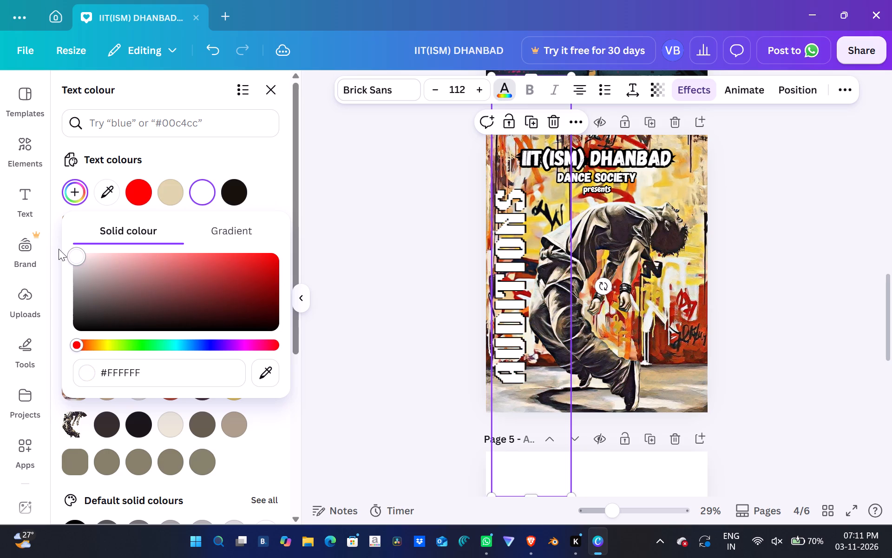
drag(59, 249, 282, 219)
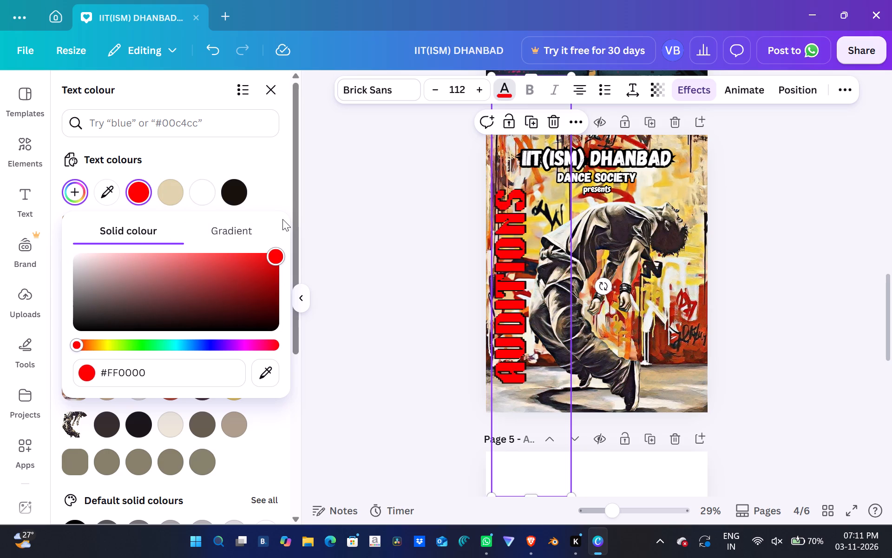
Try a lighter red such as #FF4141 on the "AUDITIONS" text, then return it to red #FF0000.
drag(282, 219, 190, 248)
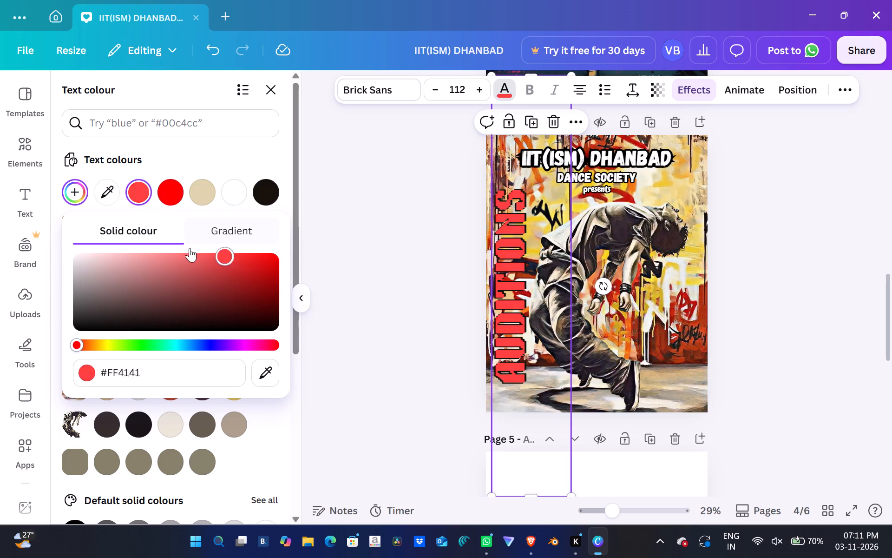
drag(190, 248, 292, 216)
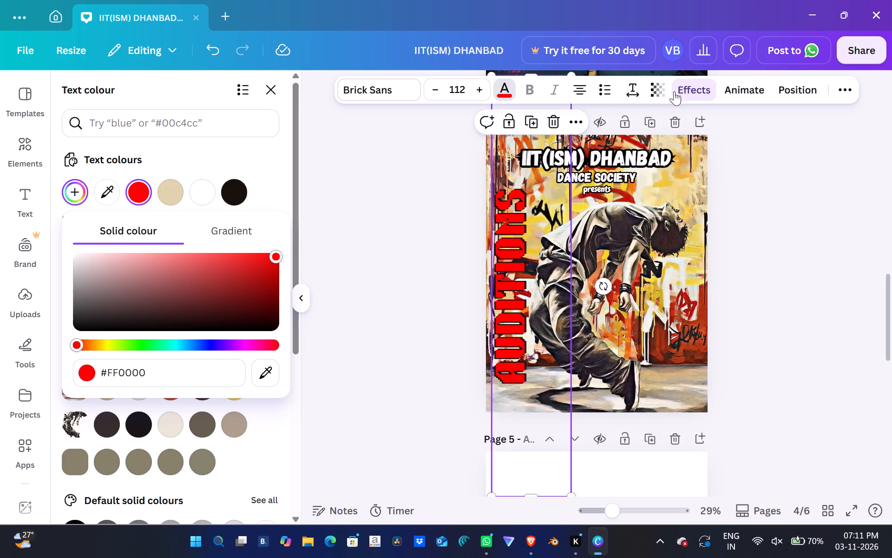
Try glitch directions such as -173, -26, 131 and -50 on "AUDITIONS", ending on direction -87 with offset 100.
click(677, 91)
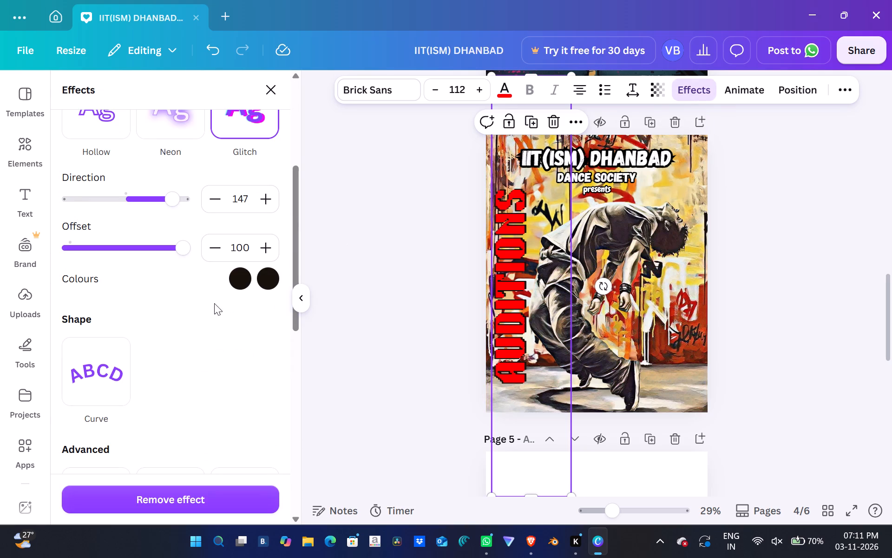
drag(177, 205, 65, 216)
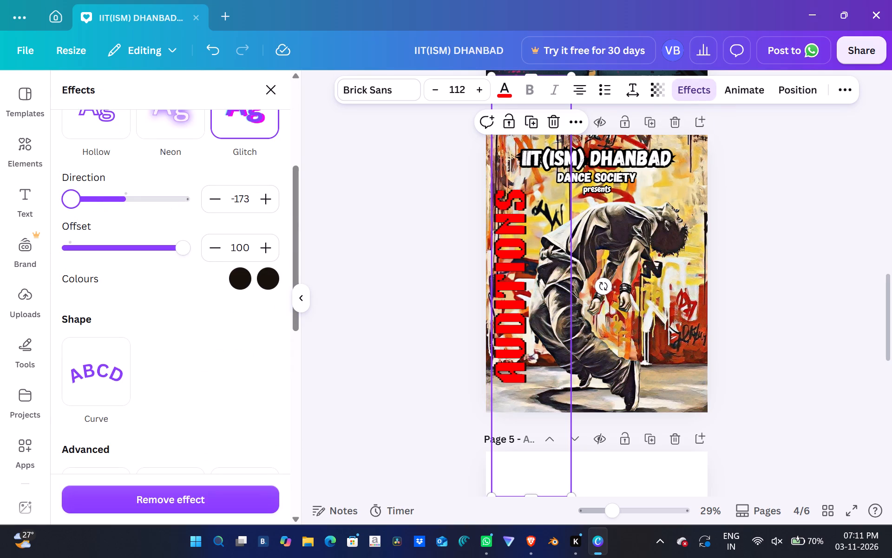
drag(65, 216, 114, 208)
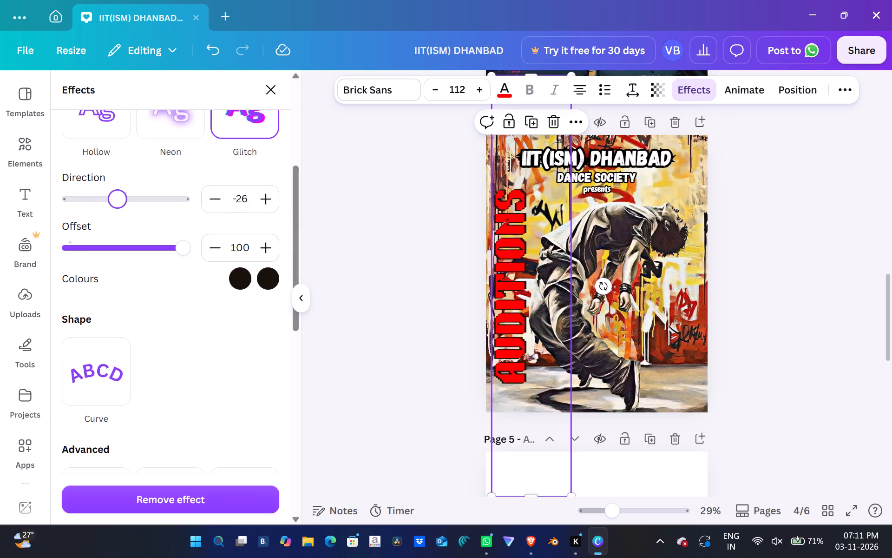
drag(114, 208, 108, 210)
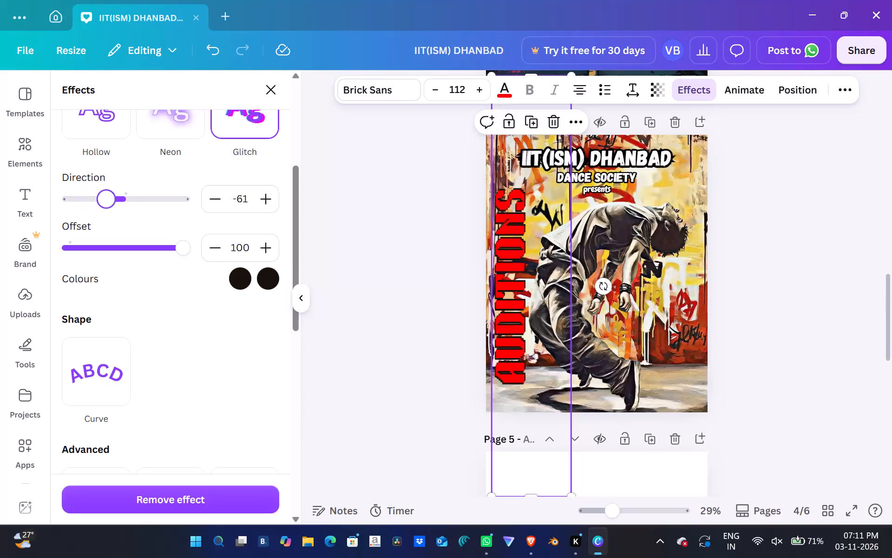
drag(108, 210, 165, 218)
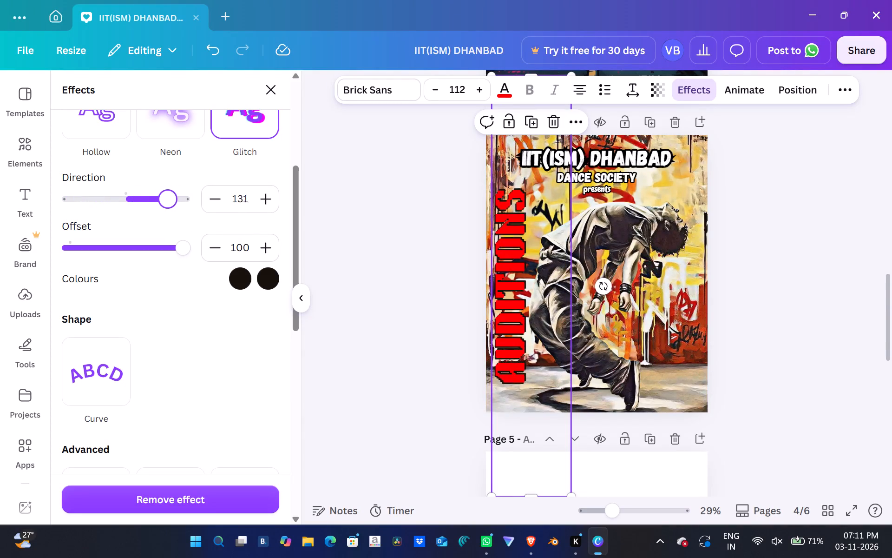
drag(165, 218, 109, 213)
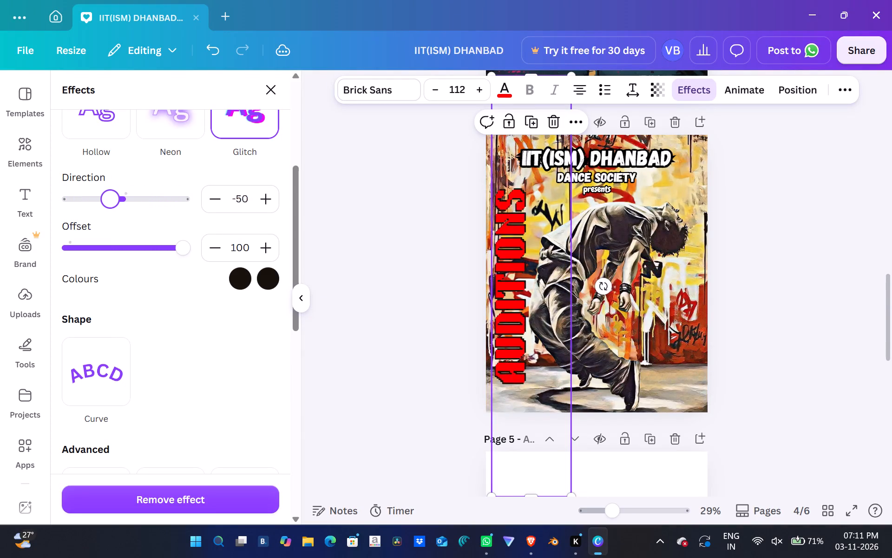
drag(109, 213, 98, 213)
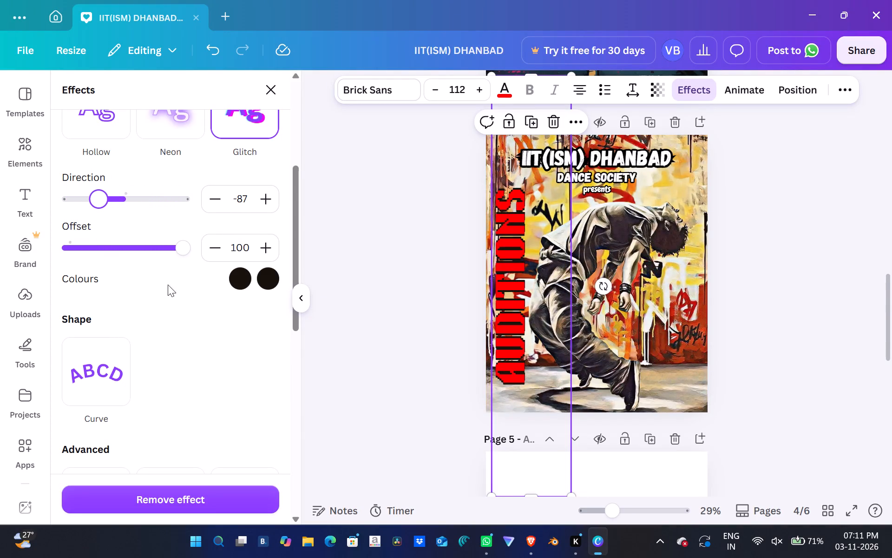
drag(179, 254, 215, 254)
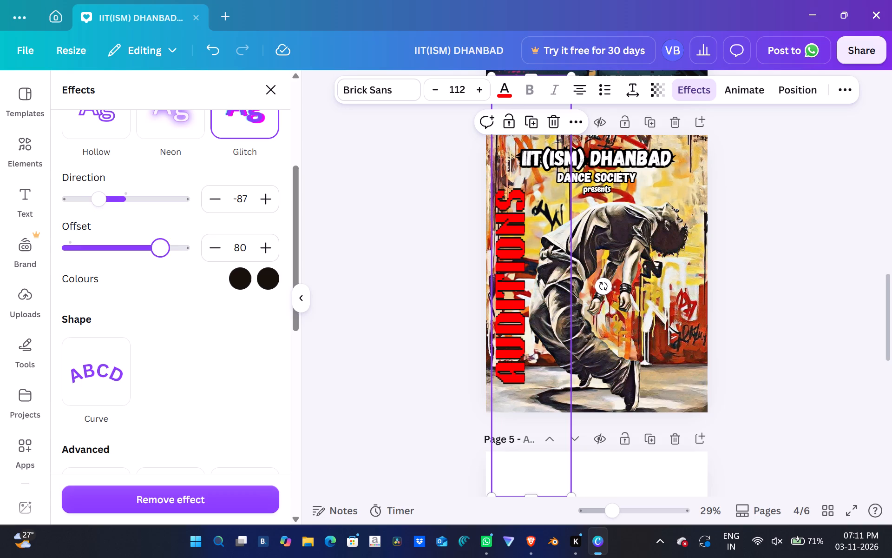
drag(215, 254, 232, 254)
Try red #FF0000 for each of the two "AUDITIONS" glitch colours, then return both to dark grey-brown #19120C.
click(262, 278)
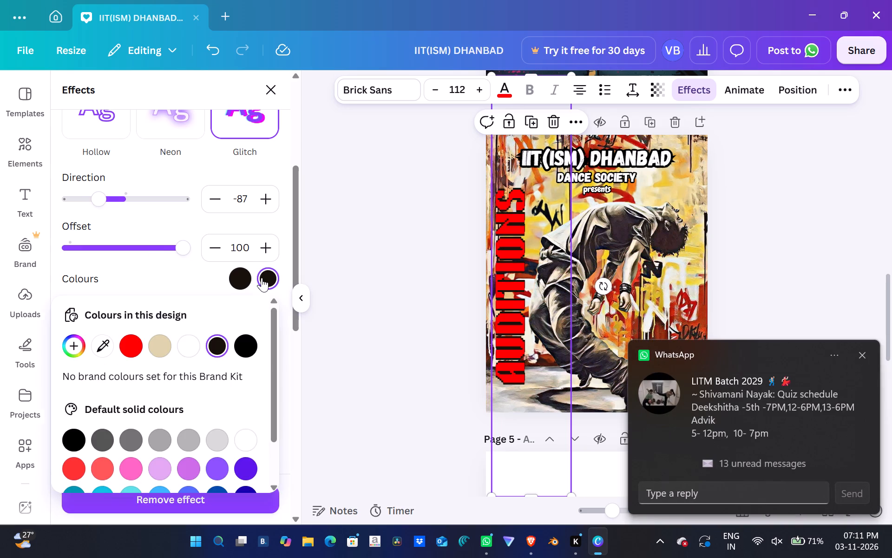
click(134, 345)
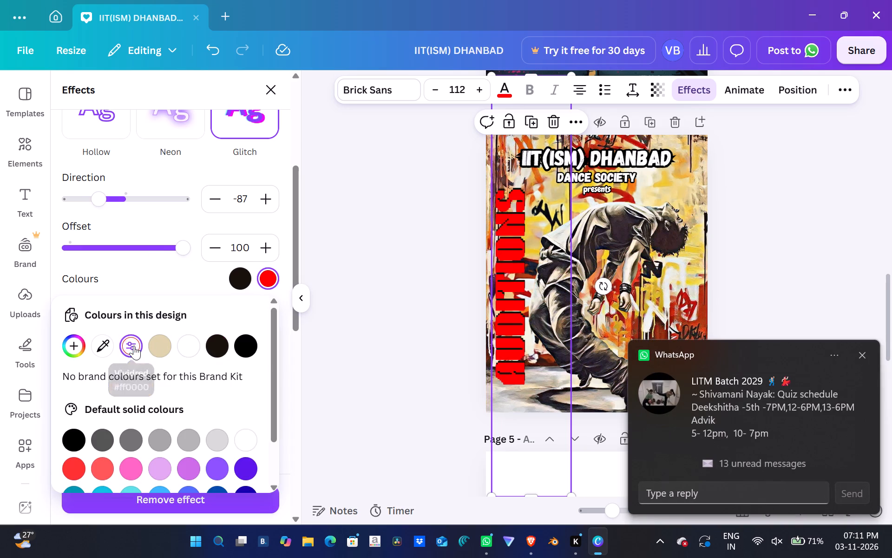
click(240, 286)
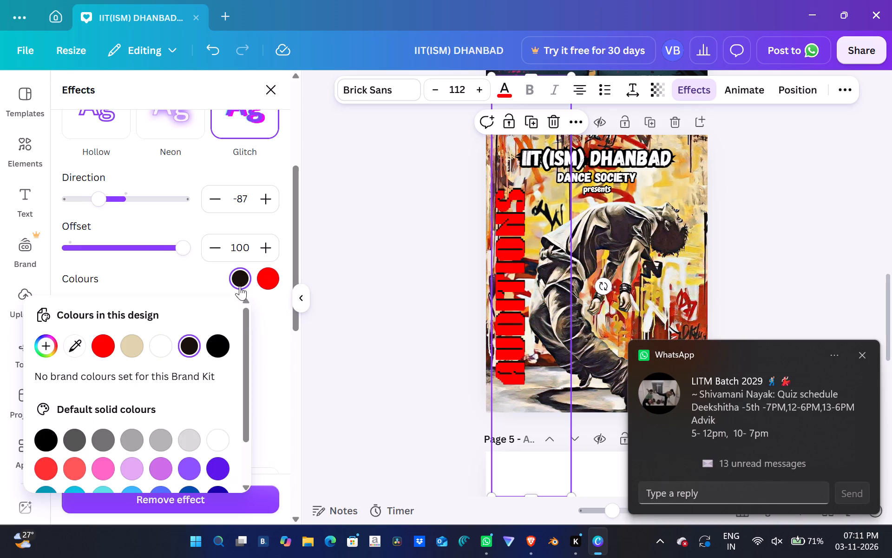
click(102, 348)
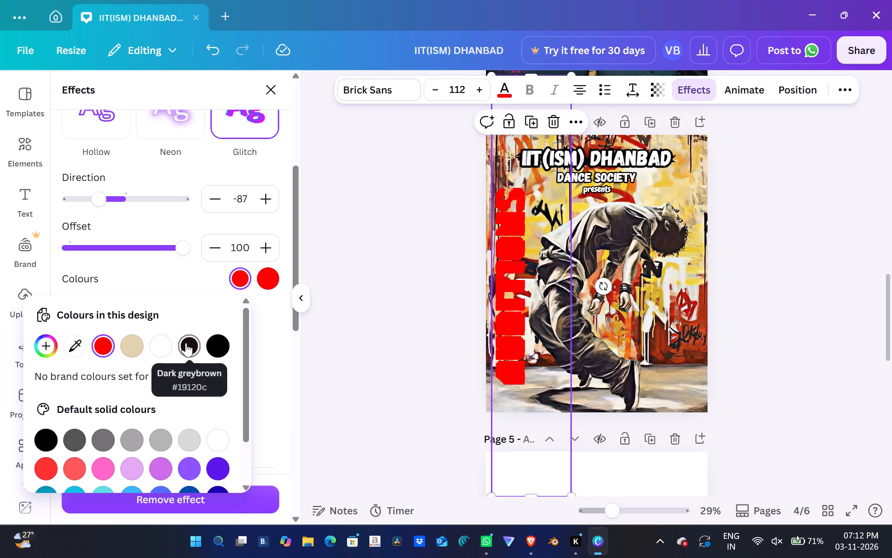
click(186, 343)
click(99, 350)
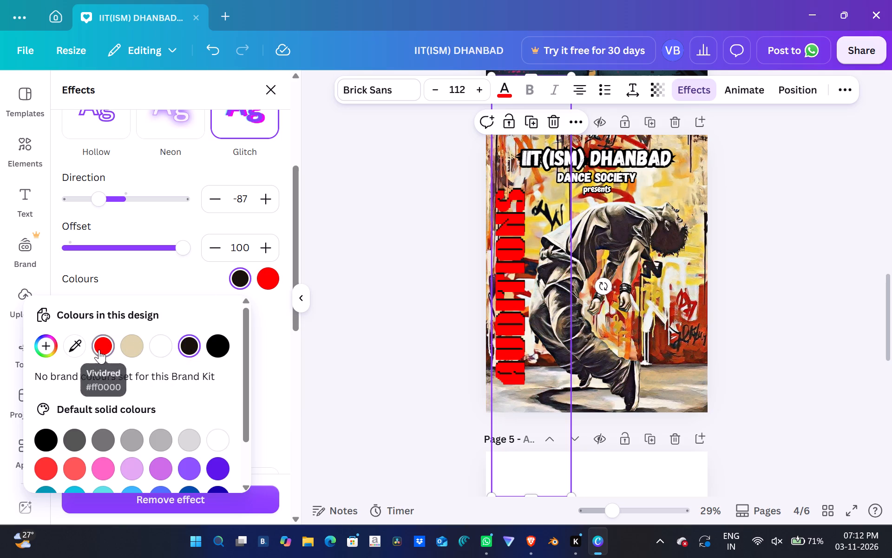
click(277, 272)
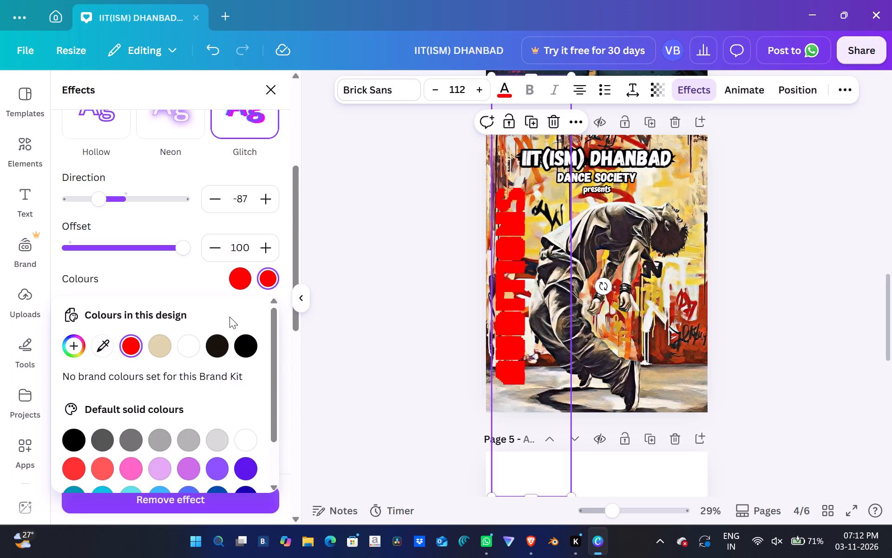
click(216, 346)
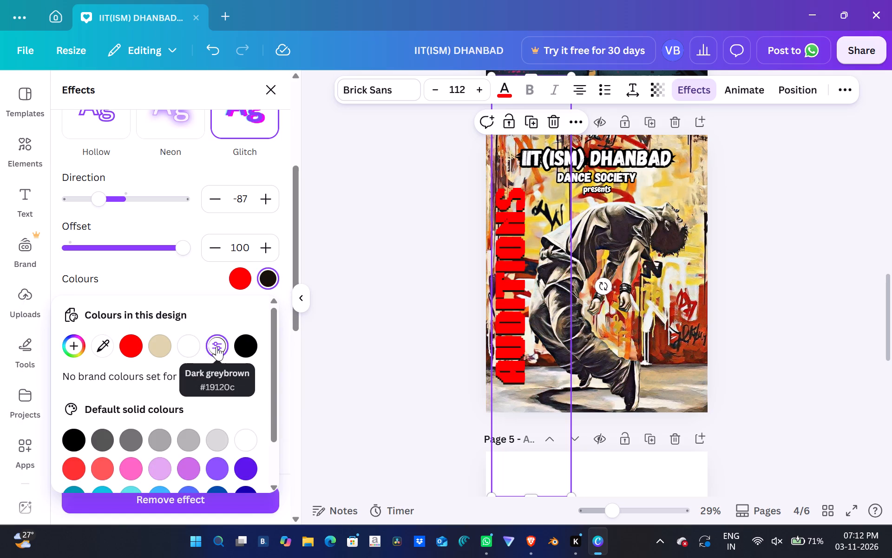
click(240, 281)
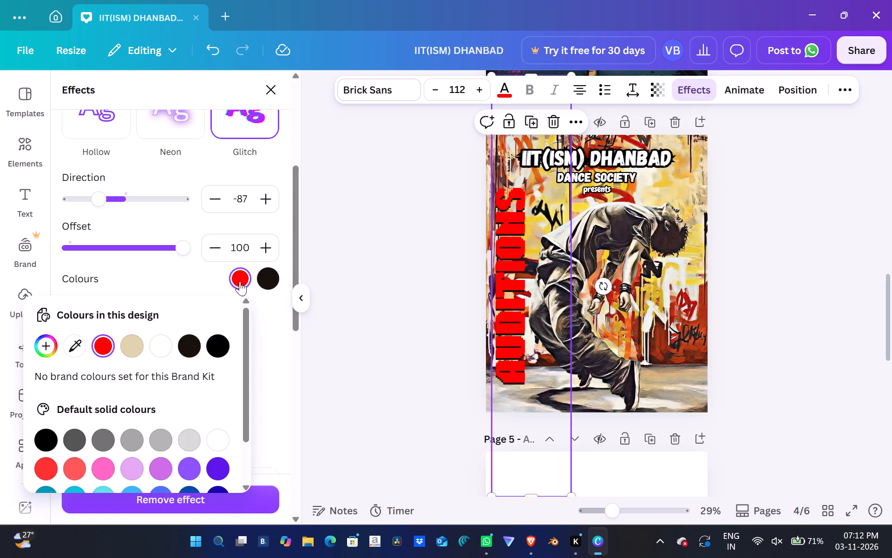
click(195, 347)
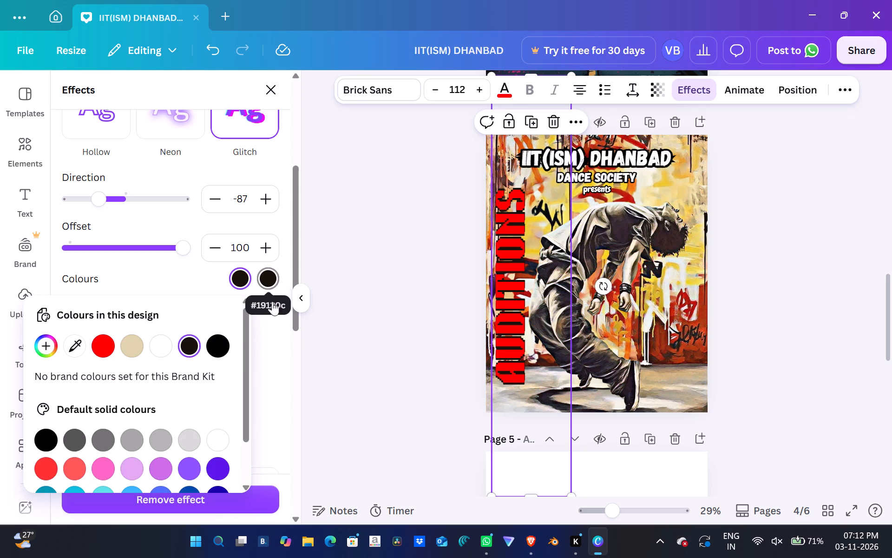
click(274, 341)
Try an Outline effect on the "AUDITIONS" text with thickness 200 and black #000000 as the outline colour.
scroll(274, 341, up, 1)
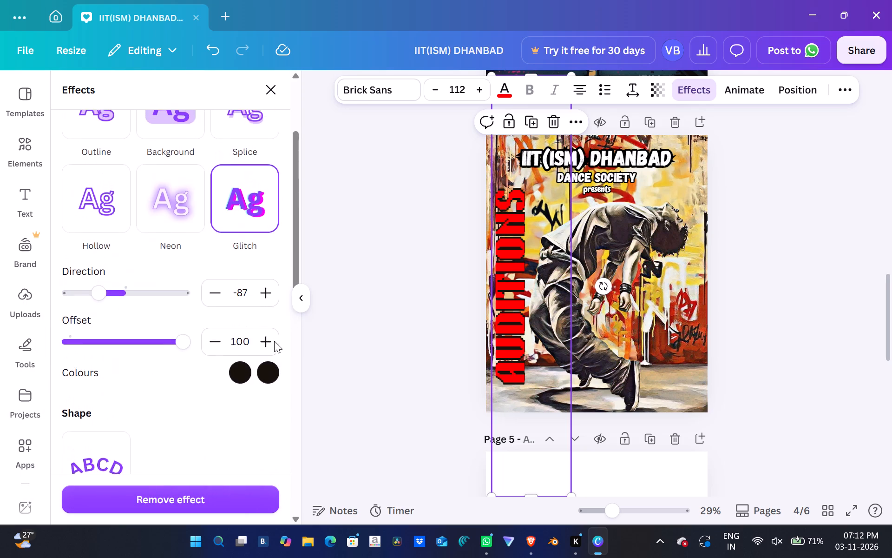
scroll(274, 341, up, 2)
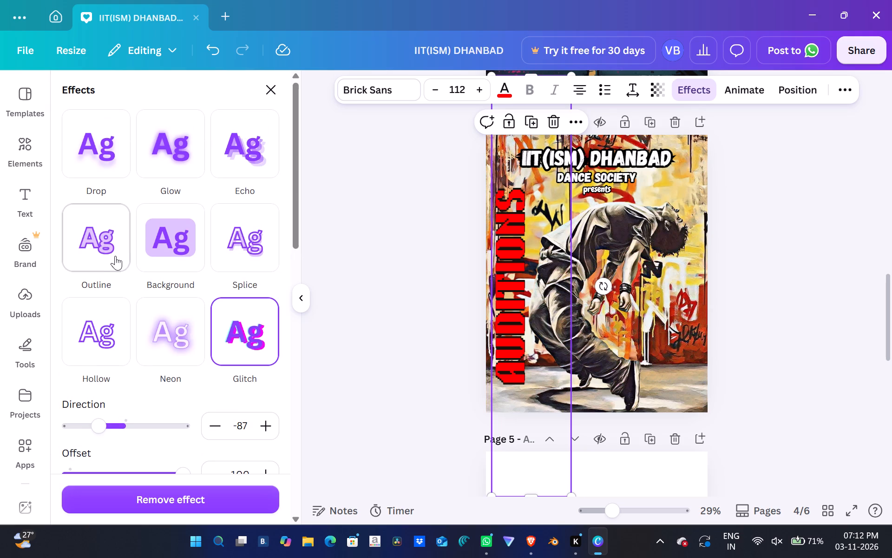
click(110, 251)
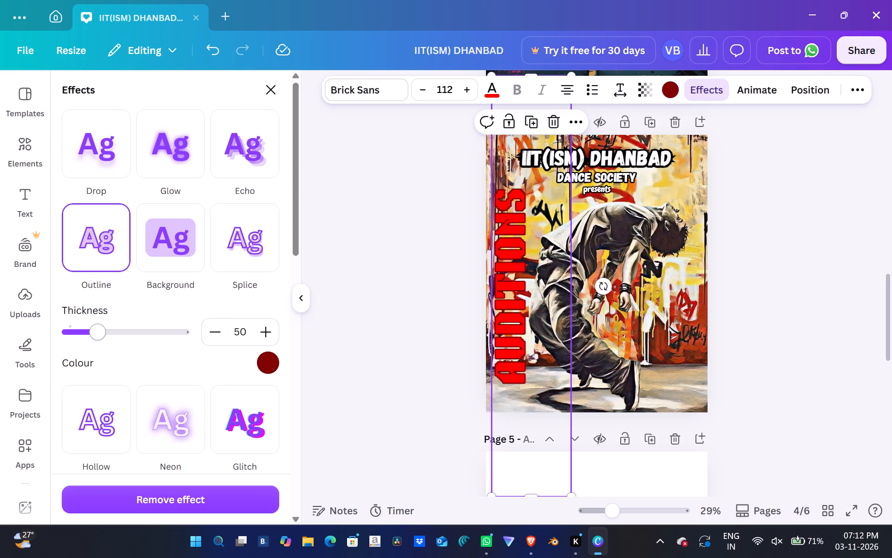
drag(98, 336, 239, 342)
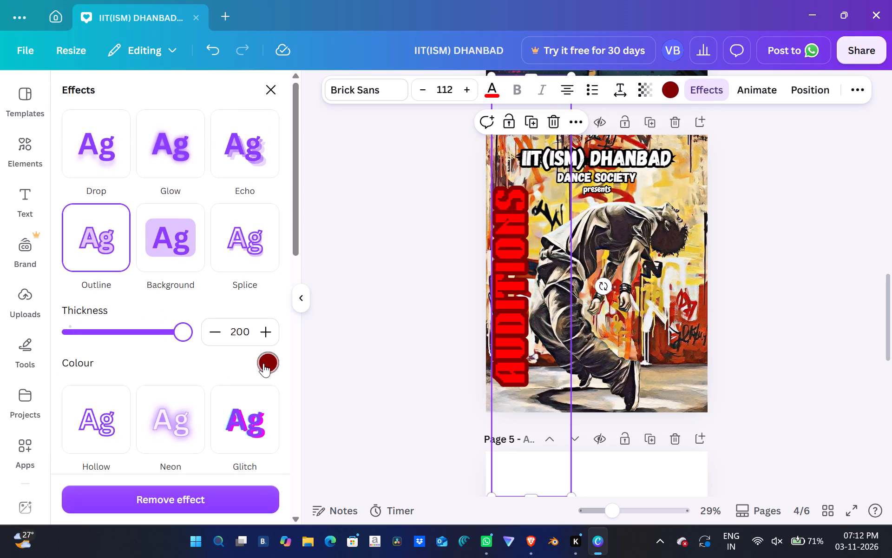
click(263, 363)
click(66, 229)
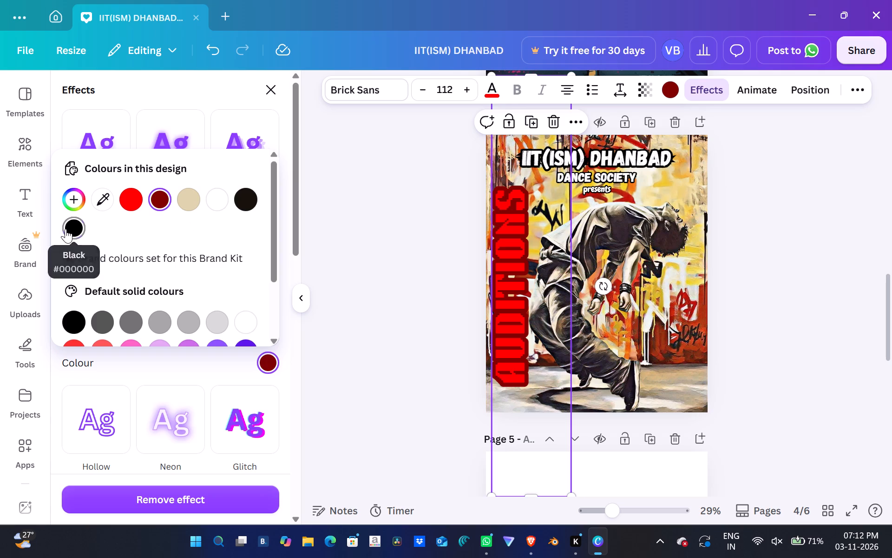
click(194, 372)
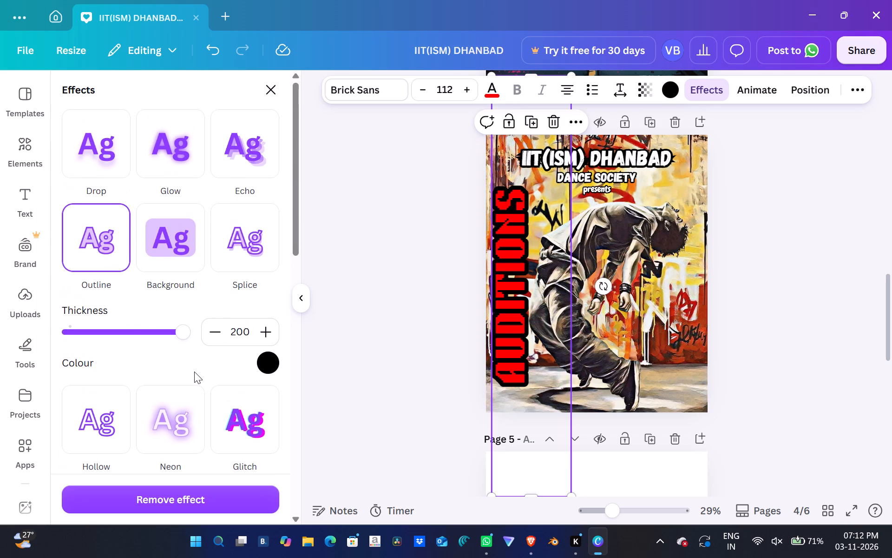
Apply the Glitch effect to the "AUDITIONS" text and set both of its colours to black.
scroll(186, 336, down, 1)
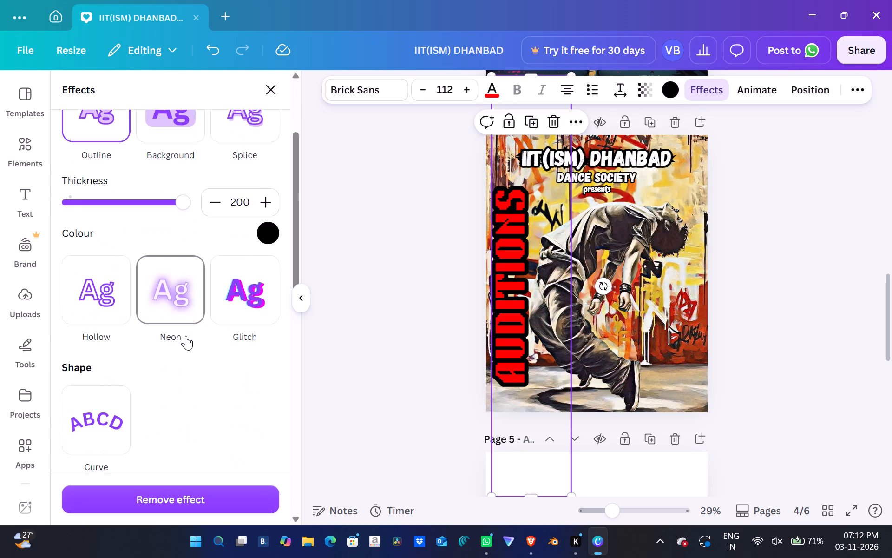
click(260, 297)
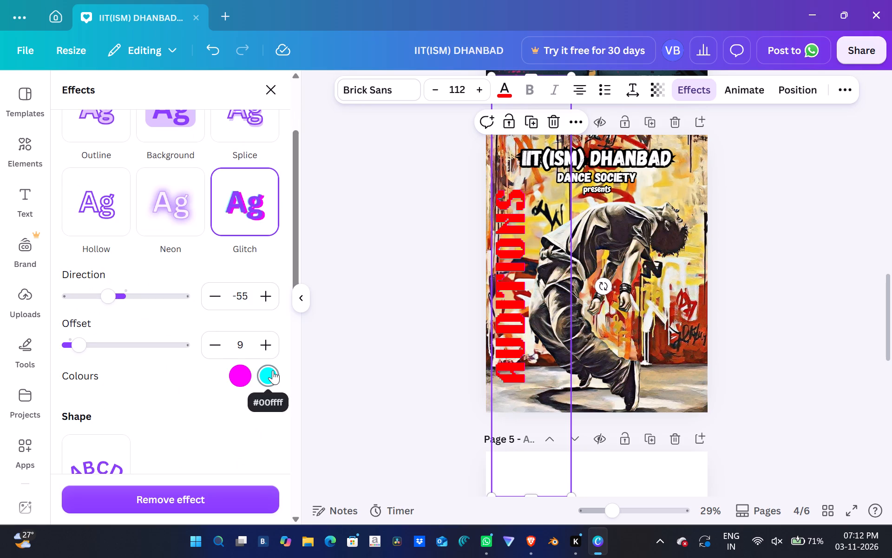
click(273, 370)
click(253, 219)
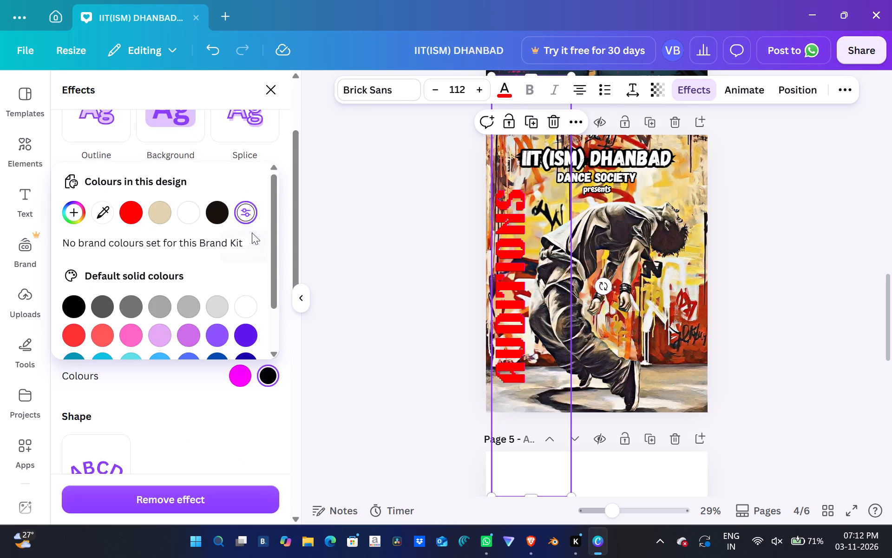
click(248, 371)
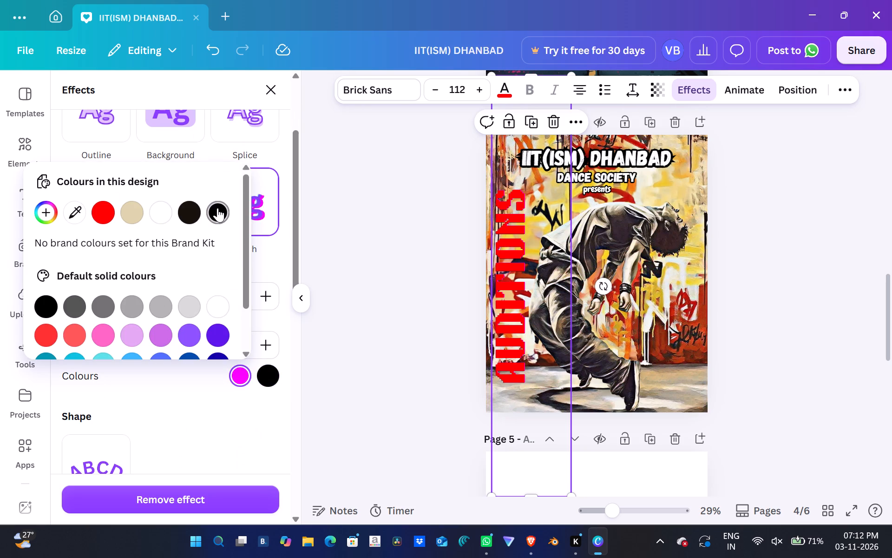
click(217, 208)
click(177, 386)
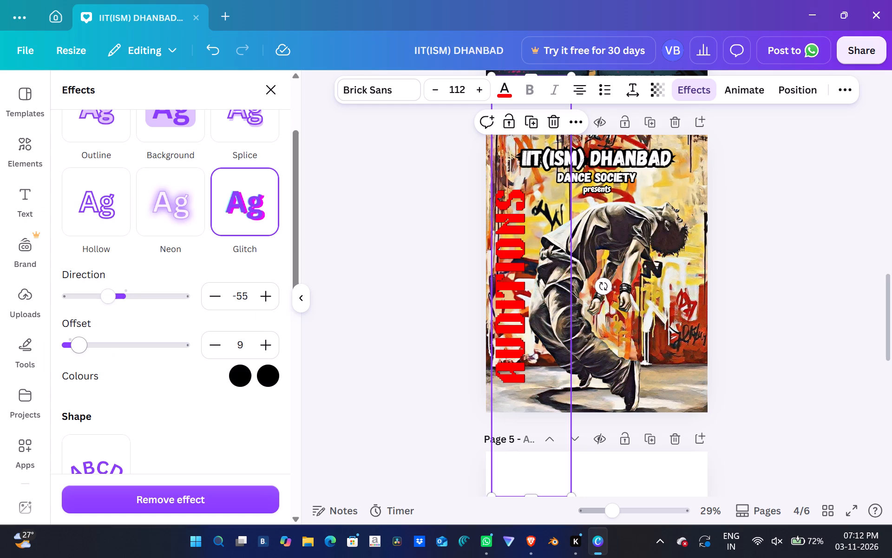
Set the "AUDITIONS" glitch offset to 100 and its direction to 69, trying 73 and 81 along the way.
drag(78, 341, 245, 379)
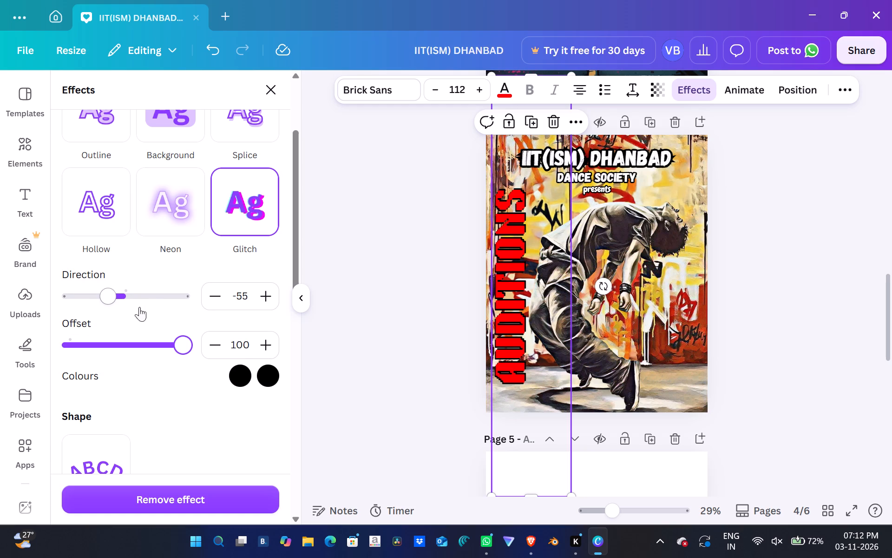
drag(111, 296, 150, 297)
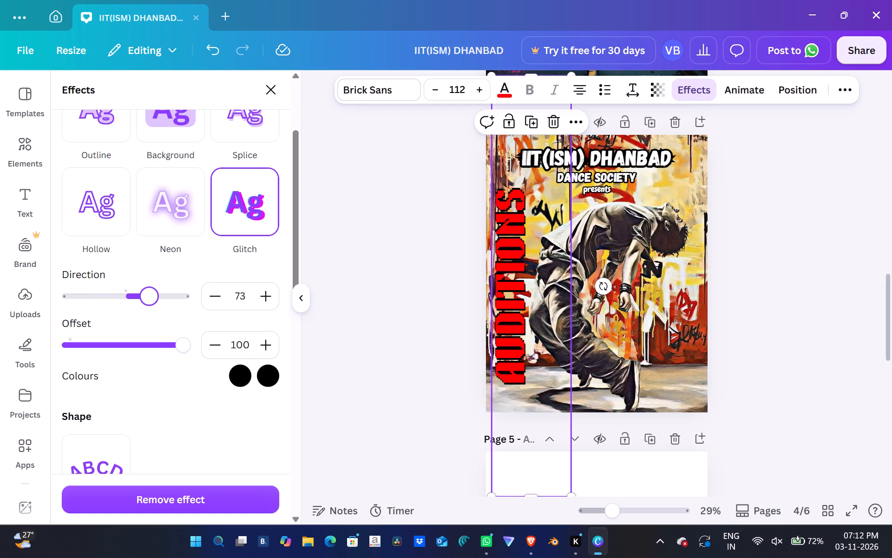
drag(150, 297, 152, 298)
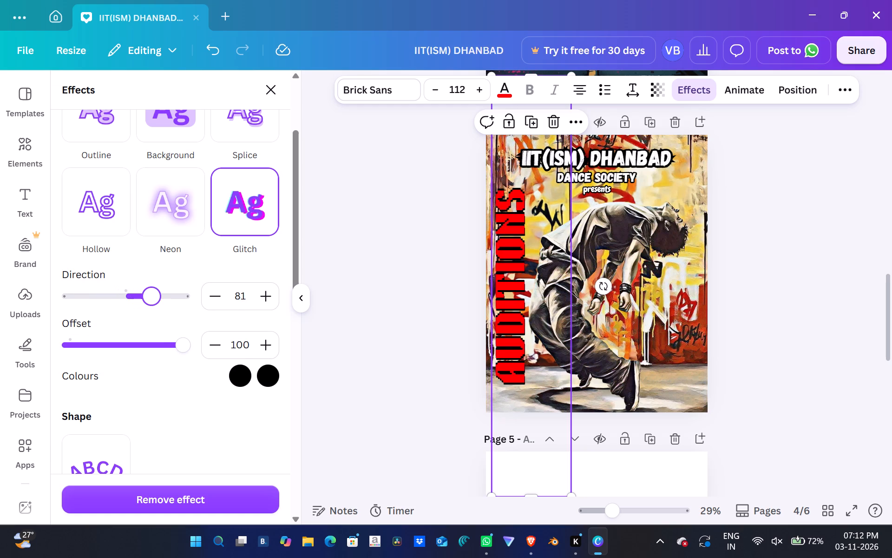
drag(152, 298, 148, 296)
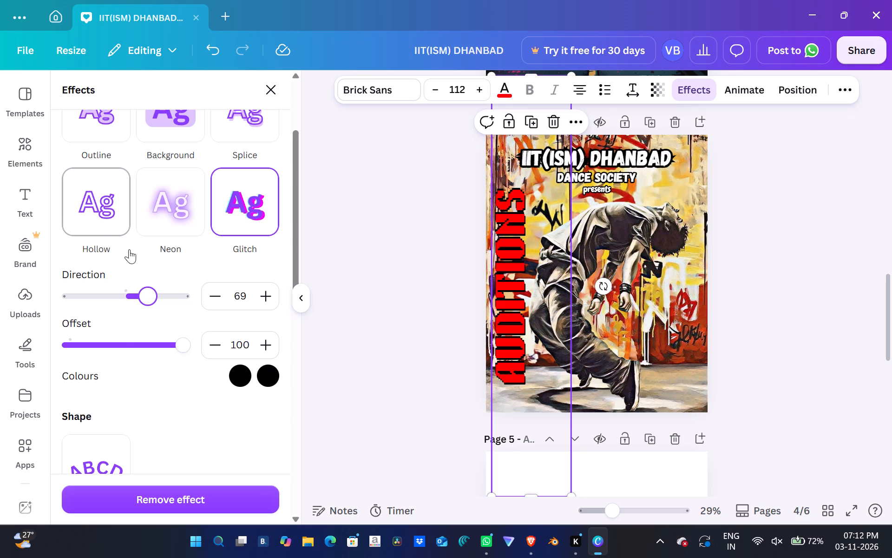
scroll(129, 249, up, 4)
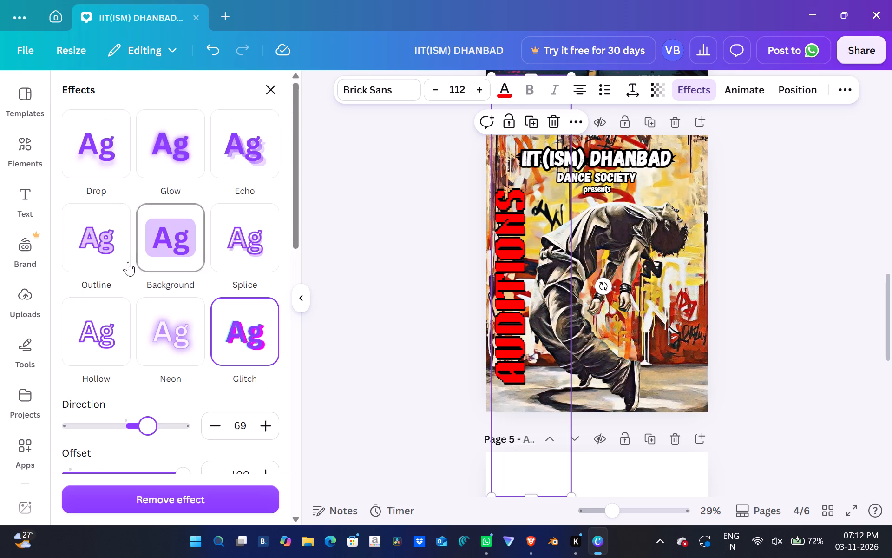
Apply a thick Outline effect to the "AUDITIONS" text in dark grey-brown #19120C.
click(117, 254)
drag(101, 330, 247, 341)
click(266, 360)
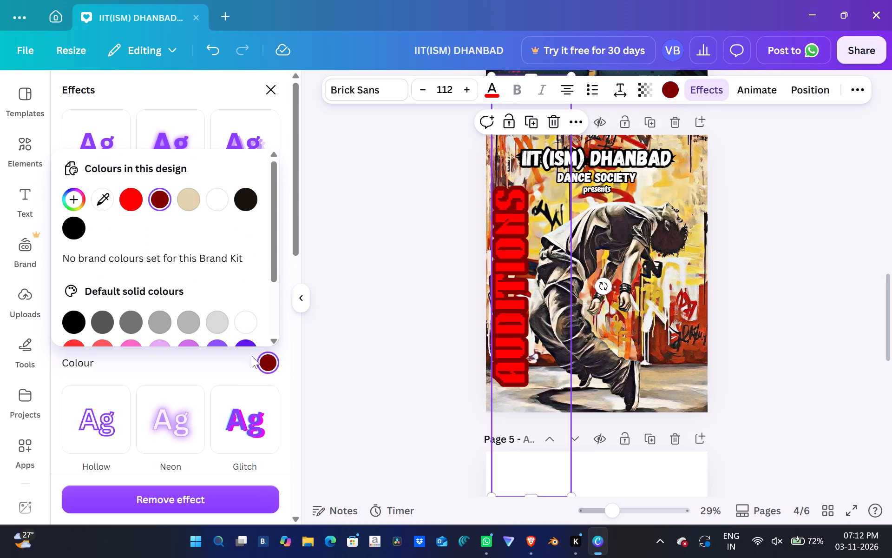
click(250, 199)
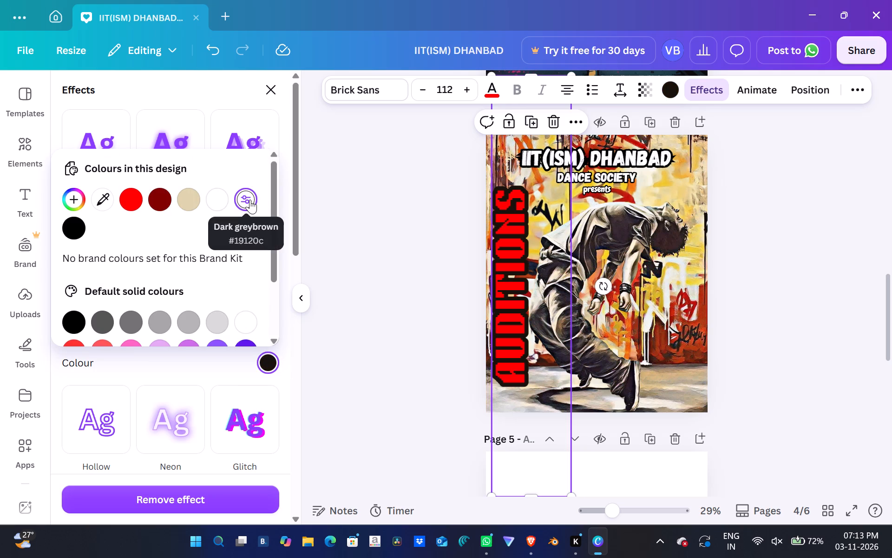
click(348, 325)
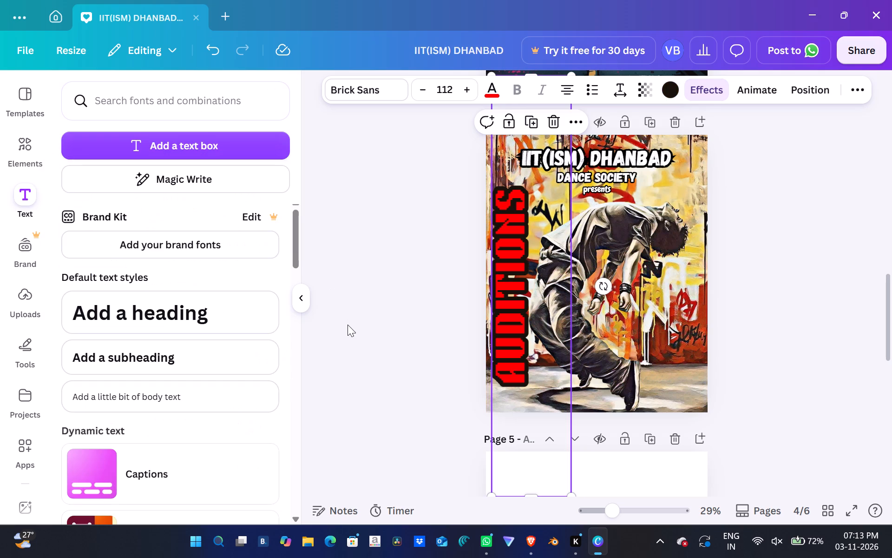
click(758, 316)
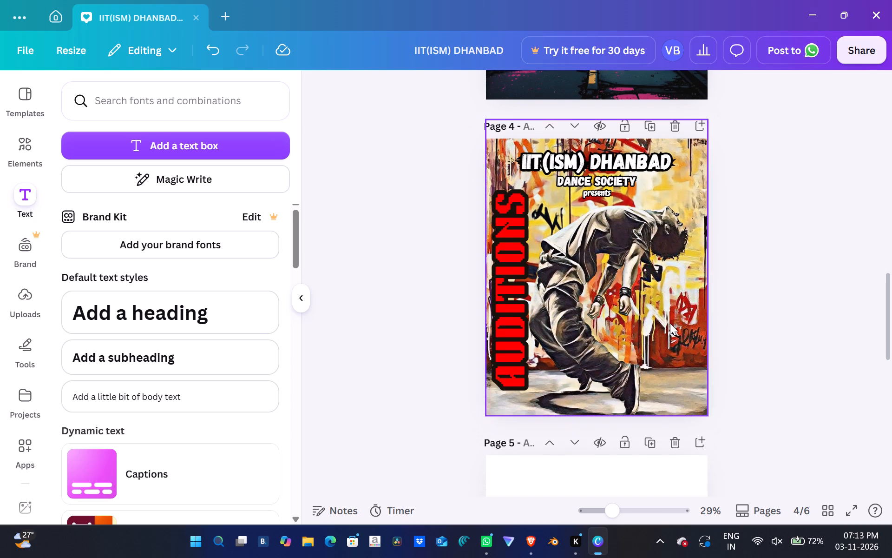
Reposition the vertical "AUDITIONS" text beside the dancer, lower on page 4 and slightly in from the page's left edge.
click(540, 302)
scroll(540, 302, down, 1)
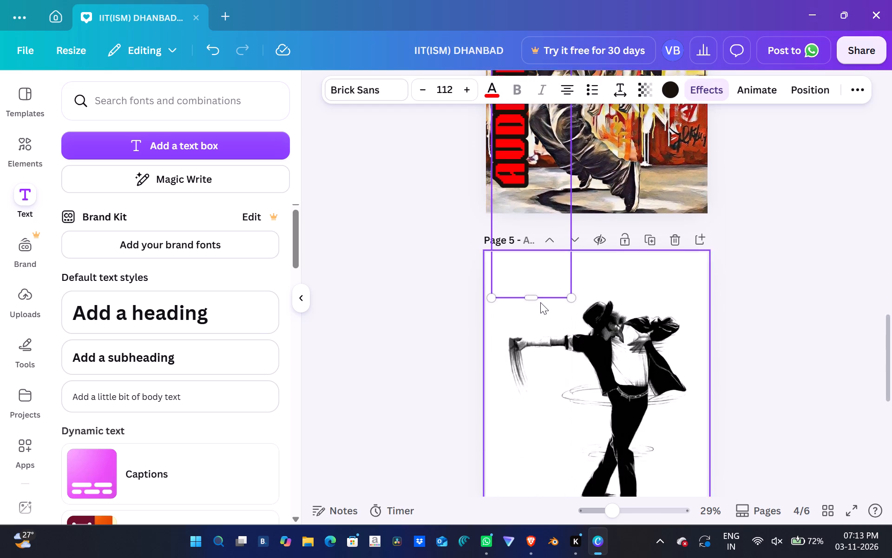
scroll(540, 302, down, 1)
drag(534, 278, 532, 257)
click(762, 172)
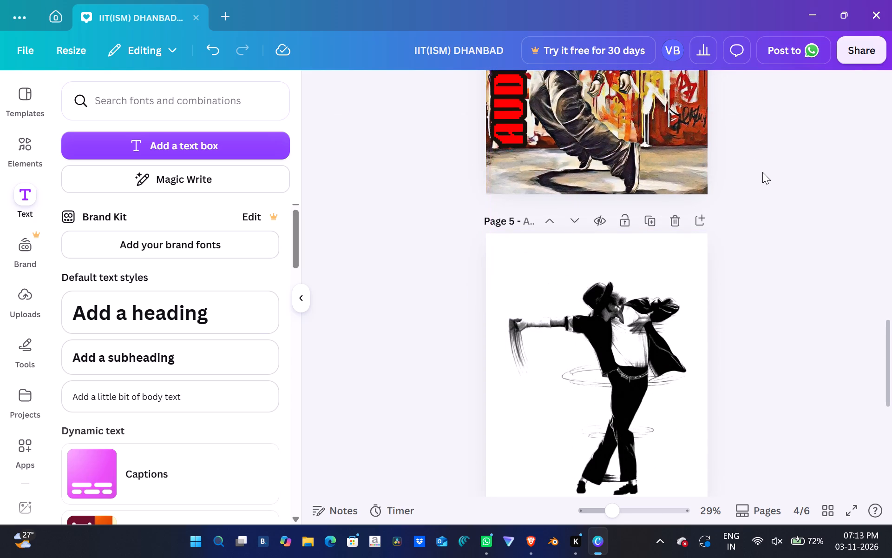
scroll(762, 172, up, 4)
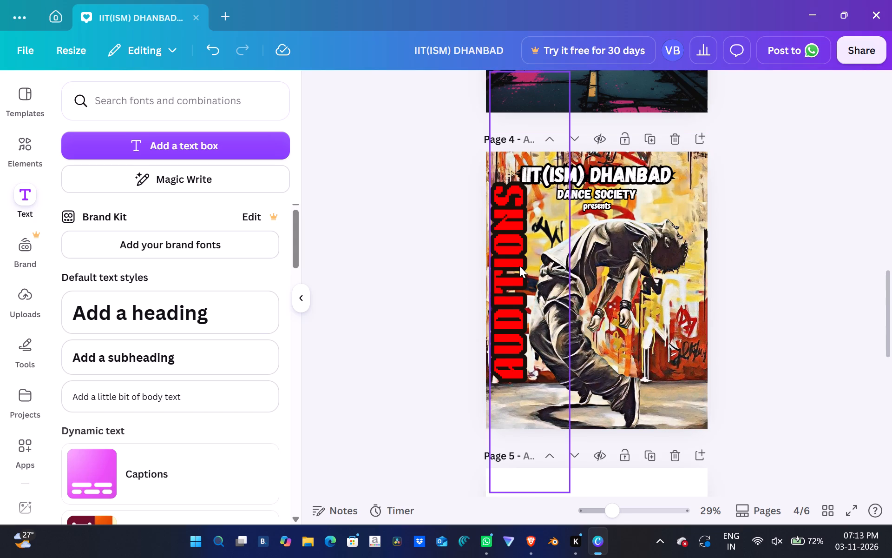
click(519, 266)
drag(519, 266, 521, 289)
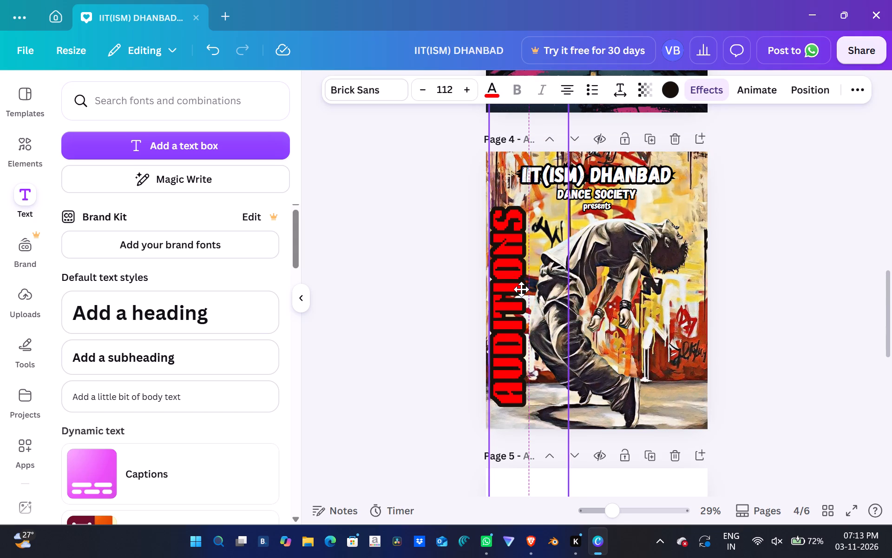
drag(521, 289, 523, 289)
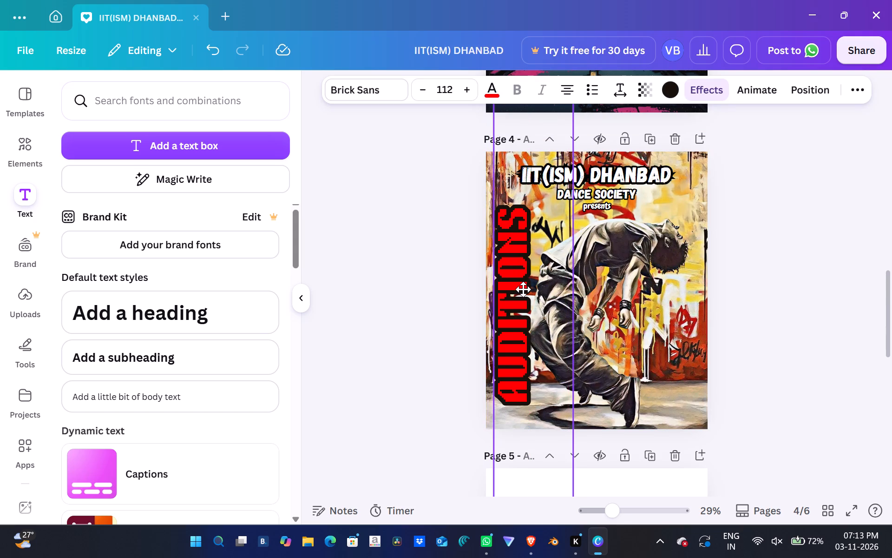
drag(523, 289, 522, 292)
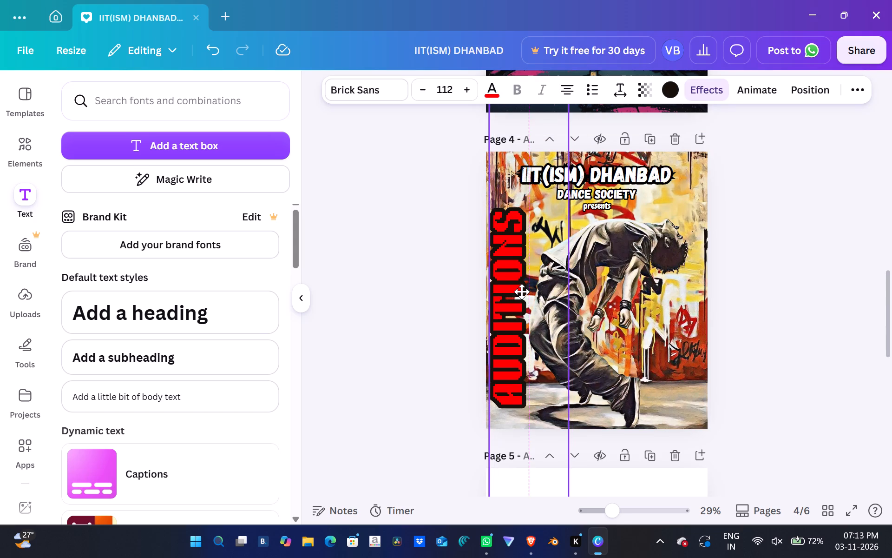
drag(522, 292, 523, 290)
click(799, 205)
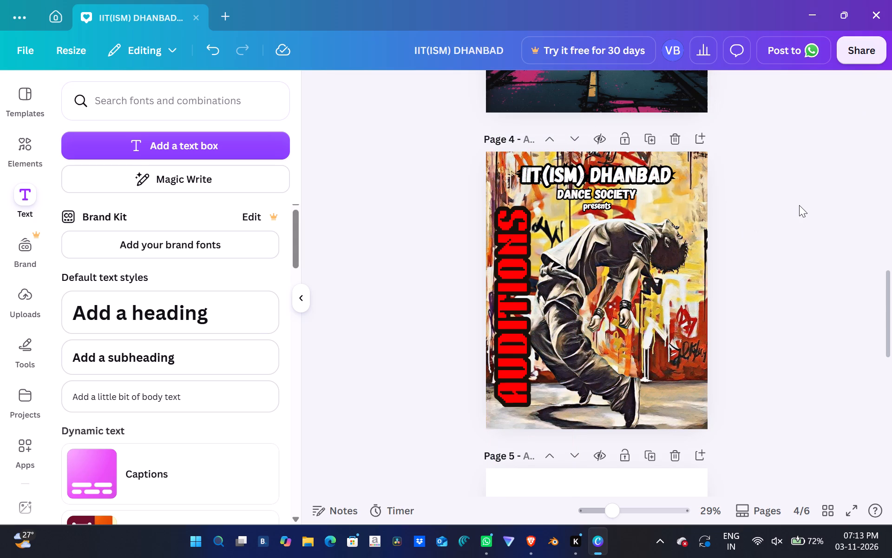
Rotate the "AUDITIONS" text to a shallow upward diagonal and place it across the dancer's legs near the bottom of page 4.
click(504, 294)
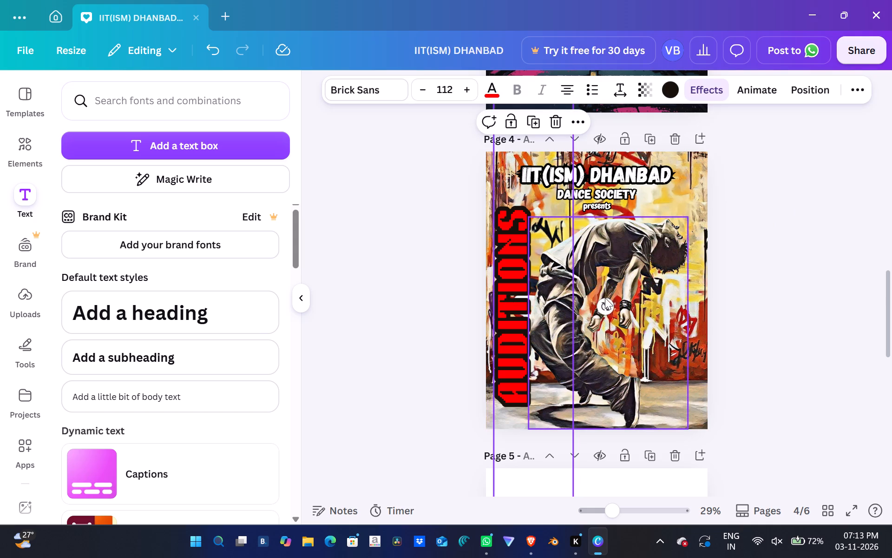
drag(605, 312, 583, 391)
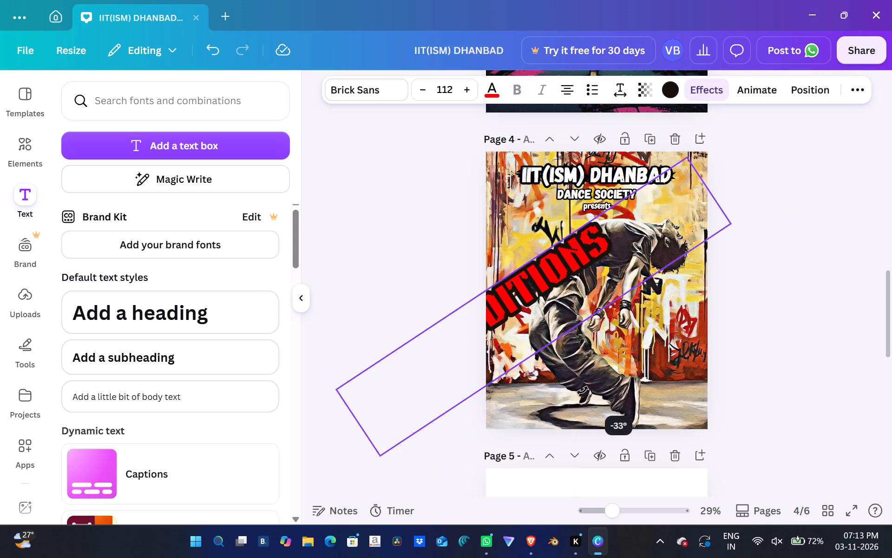
drag(583, 391, 570, 408)
drag(553, 279, 623, 310)
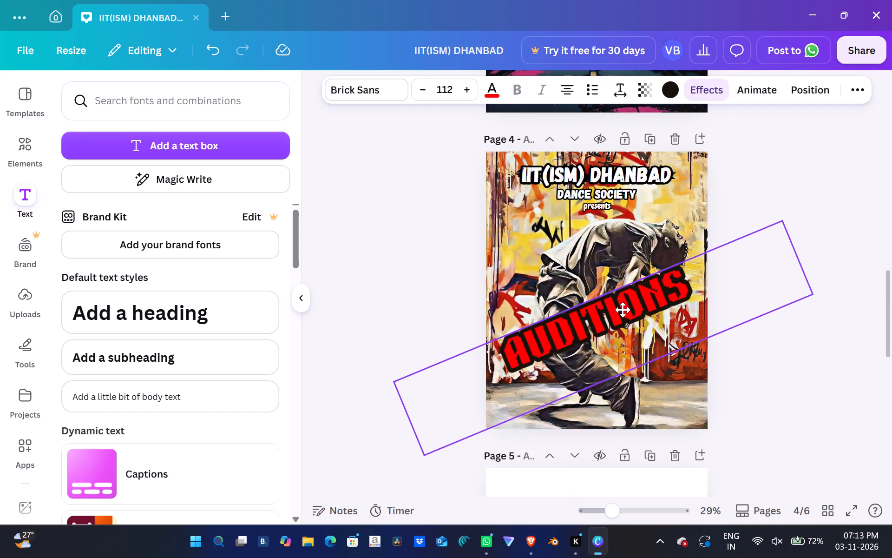
drag(623, 310, 630, 347)
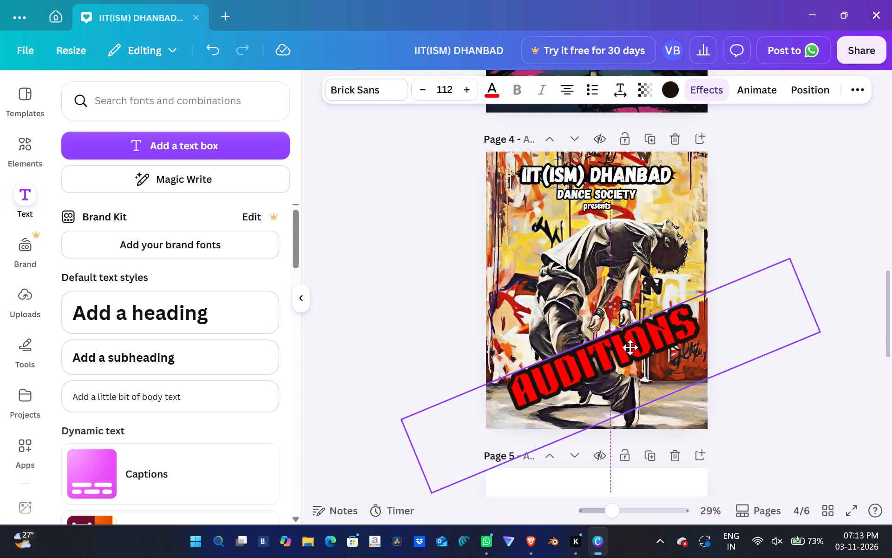
drag(630, 347, 631, 352)
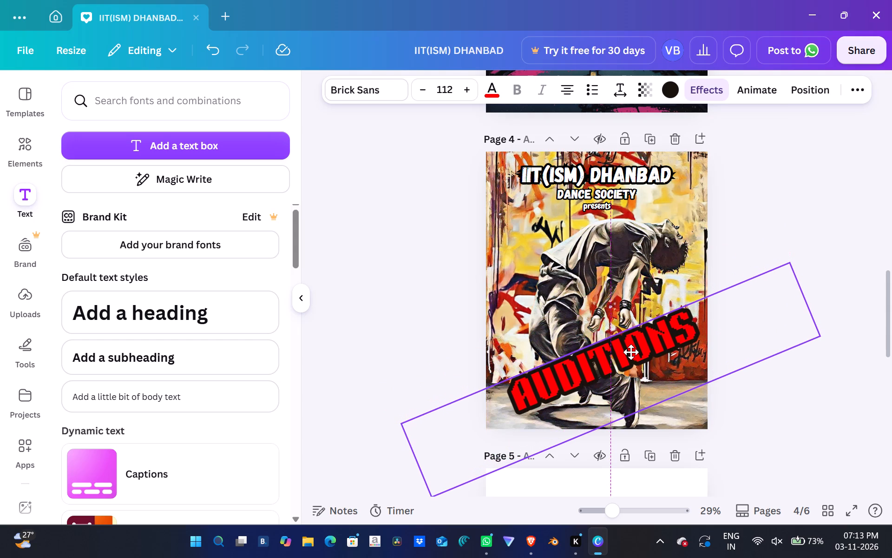
drag(631, 352, 631, 351)
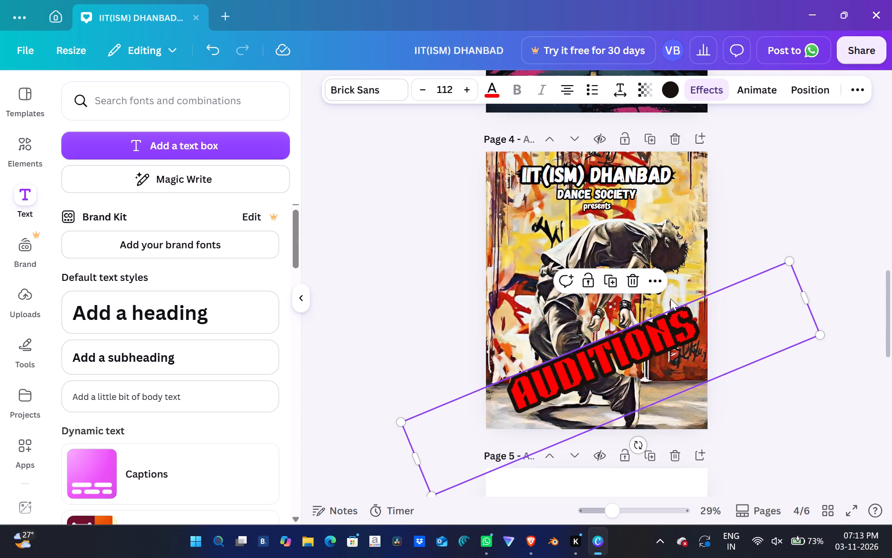
click(749, 211)
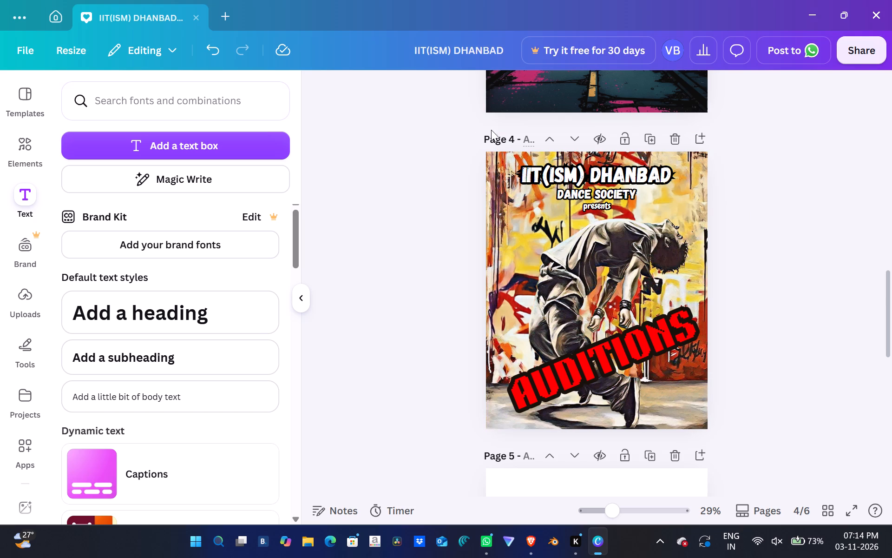
Search the elements library for "warning sign".
click(33, 150)
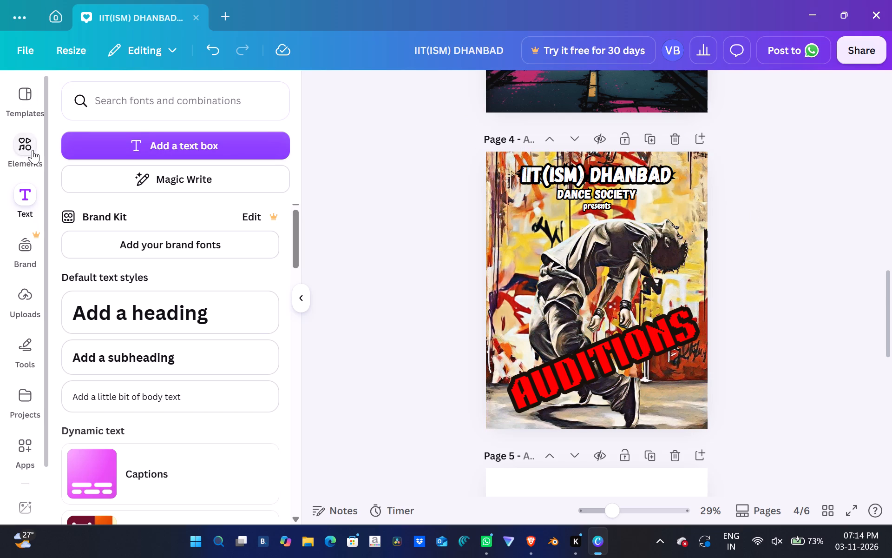
click(154, 113)
key(w)
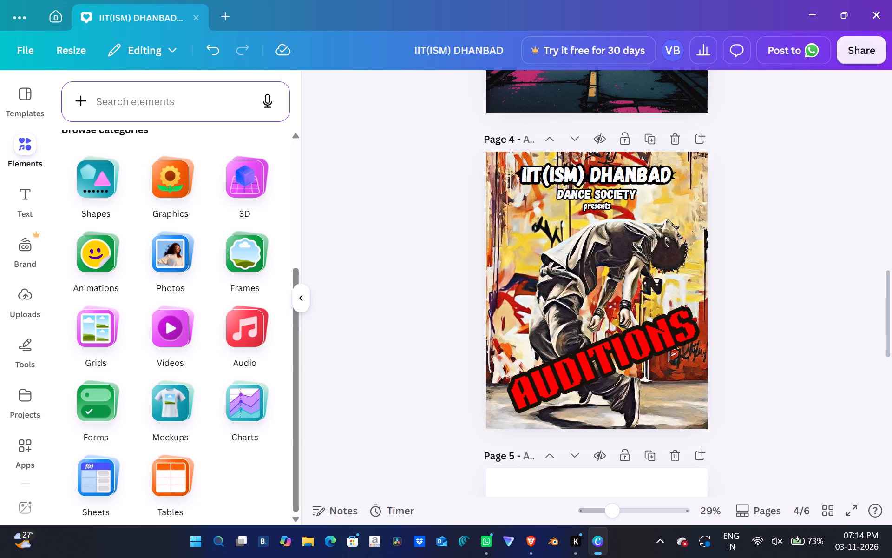
click(152, 109)
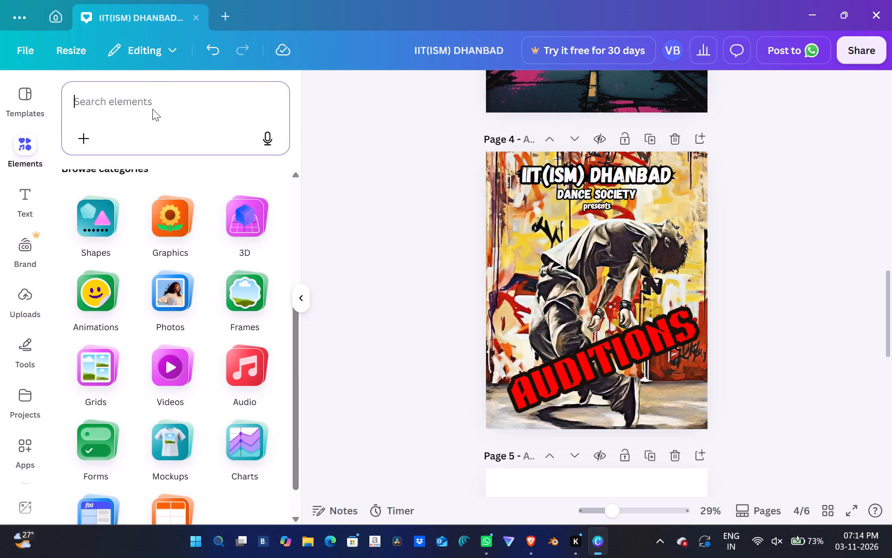
text(warning)
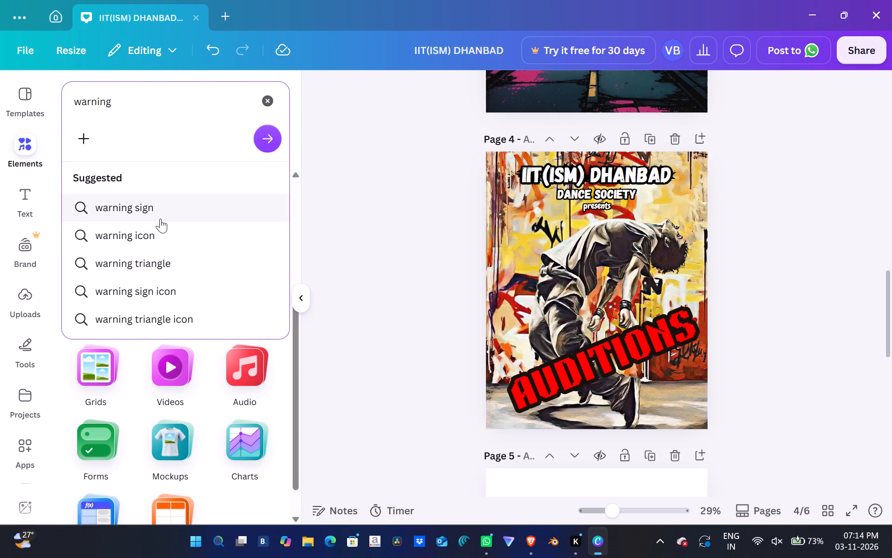
click(160, 219)
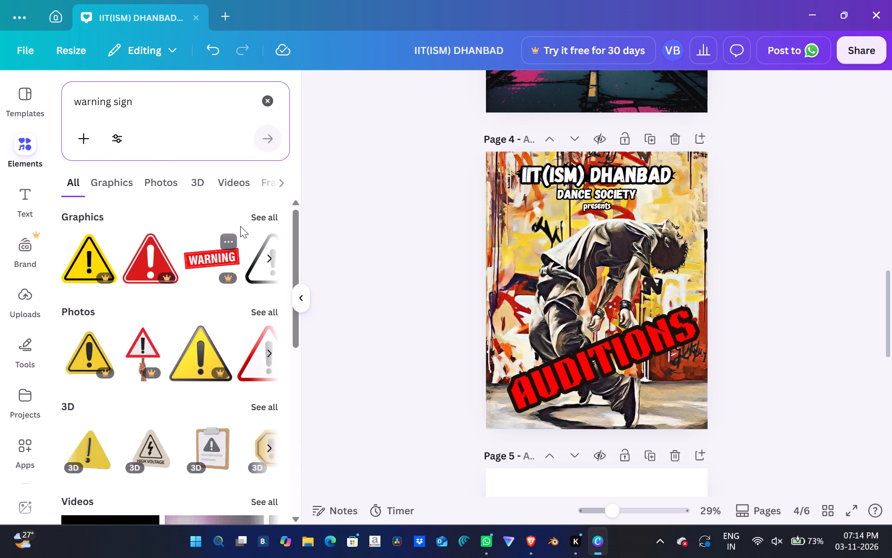
Browse the graphics results for "warning sign" for a caution graphic that suits the page 4 poster.
scroll(256, 221, down, 3)
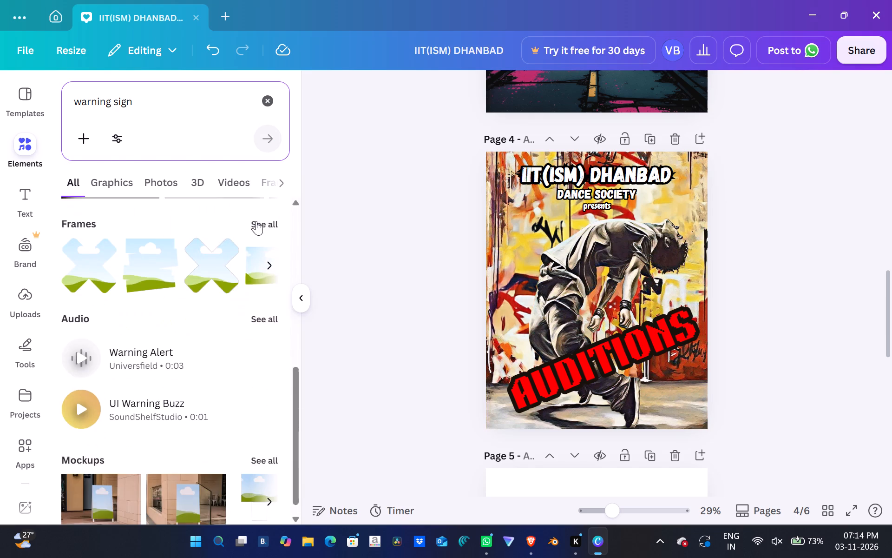
click(117, 180)
scroll(187, 303, down, 2)
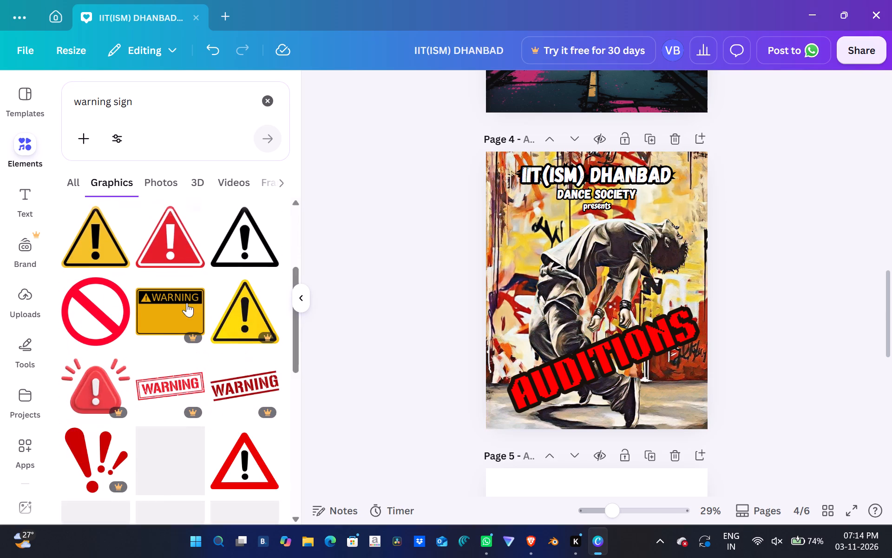
scroll(187, 303, down, 3)
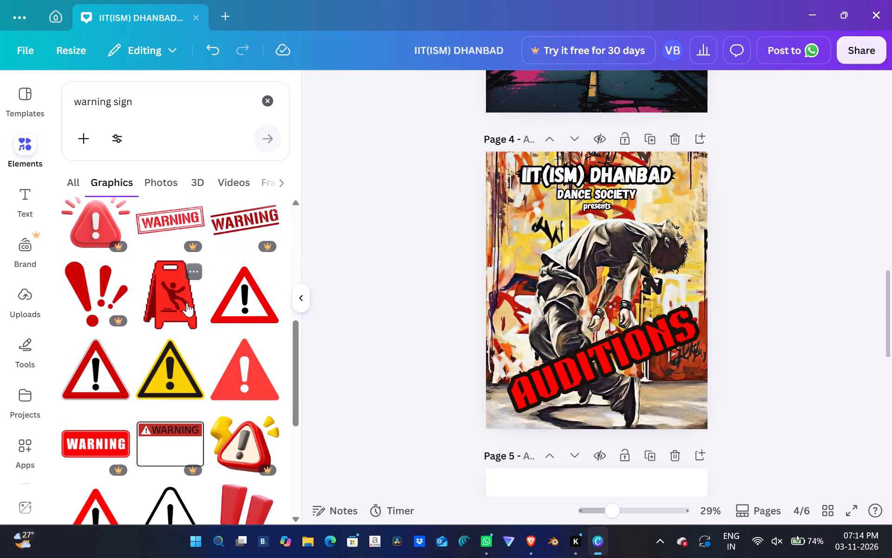
scroll(187, 303, down, 5)
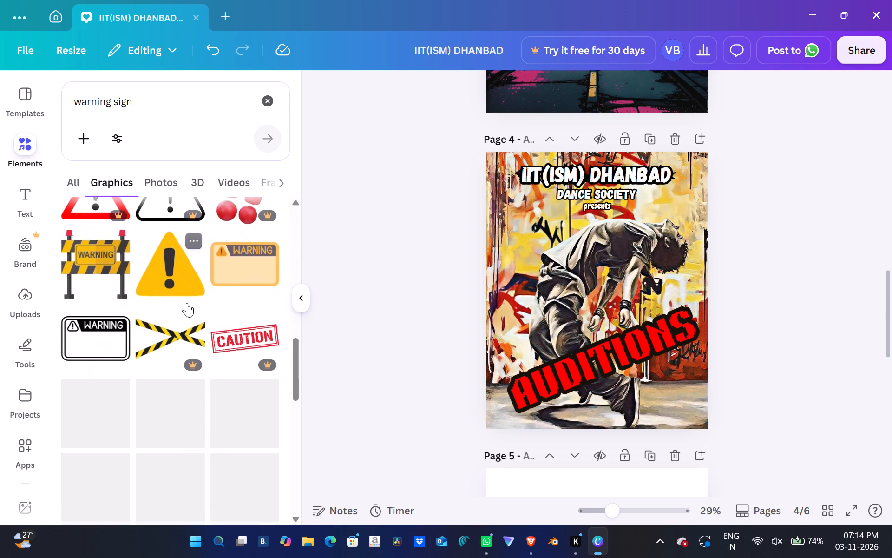
scroll(187, 303, down, 3)
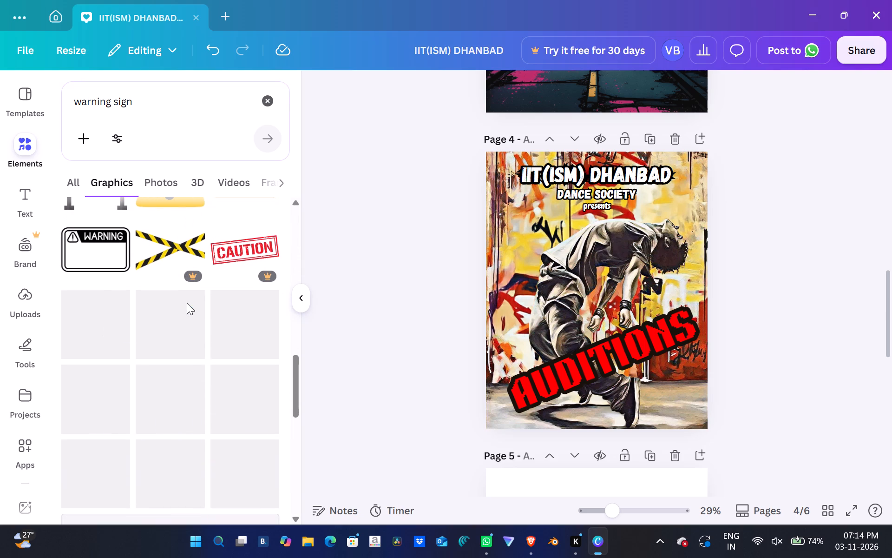
scroll(187, 303, down, 3)
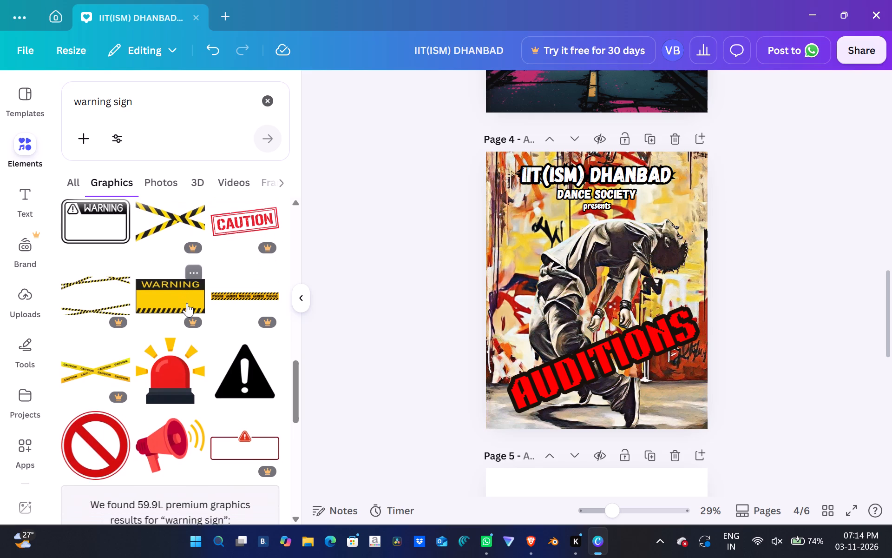
scroll(187, 303, down, 2)
scroll(187, 303, up, 1)
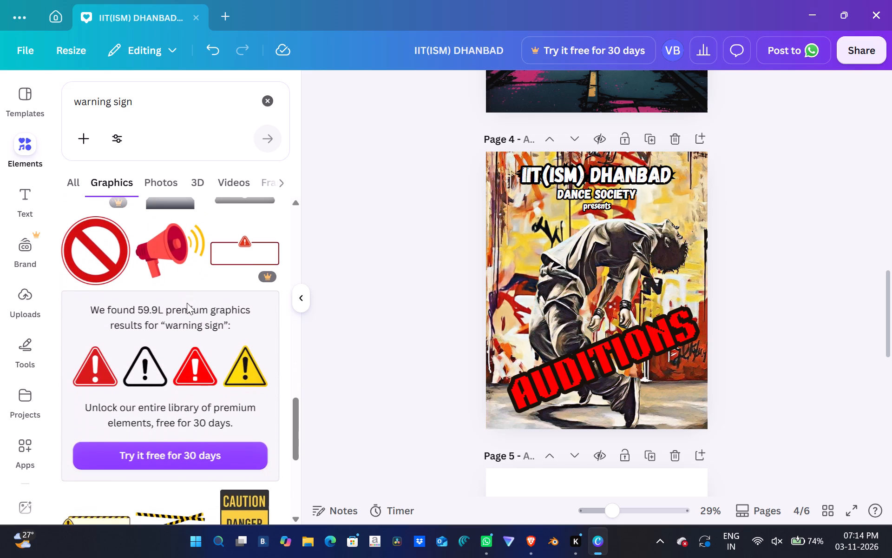
scroll(187, 303, up, 1)
scroll(187, 303, down, 1)
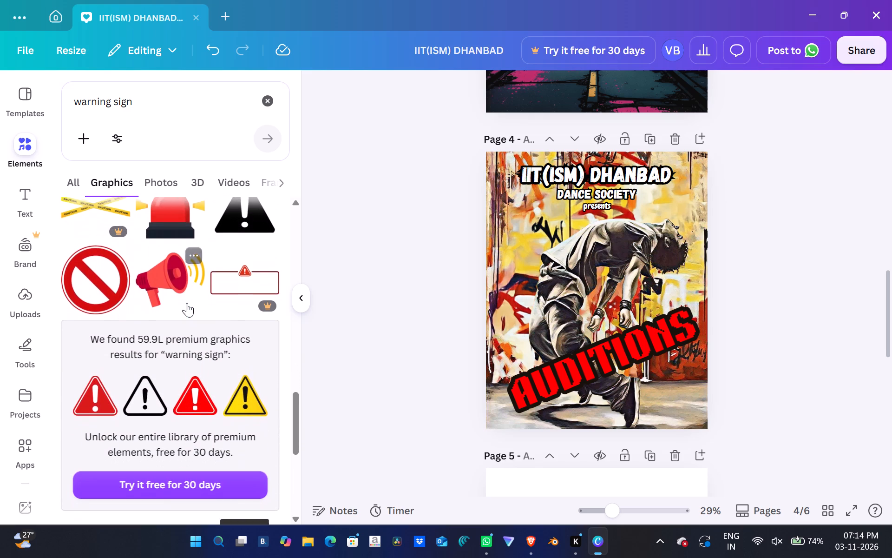
scroll(187, 303, down, 1)
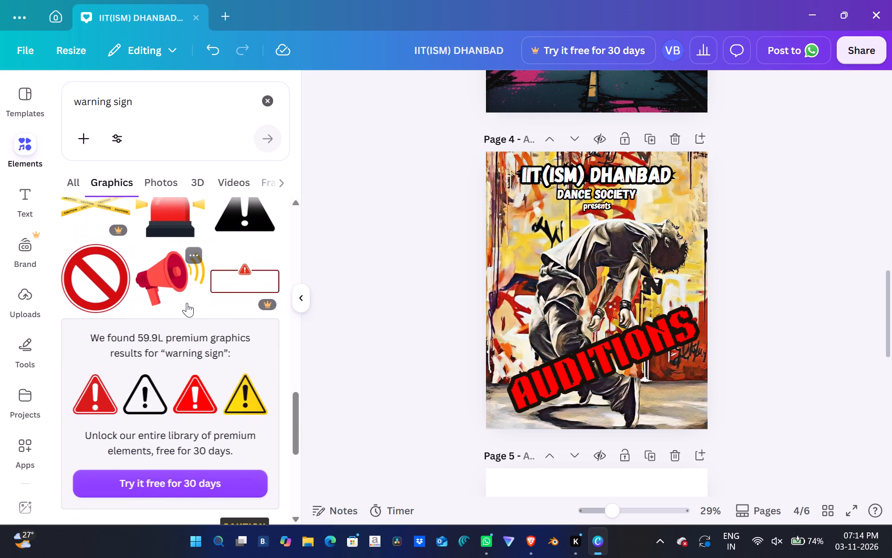
scroll(187, 303, down, 2)
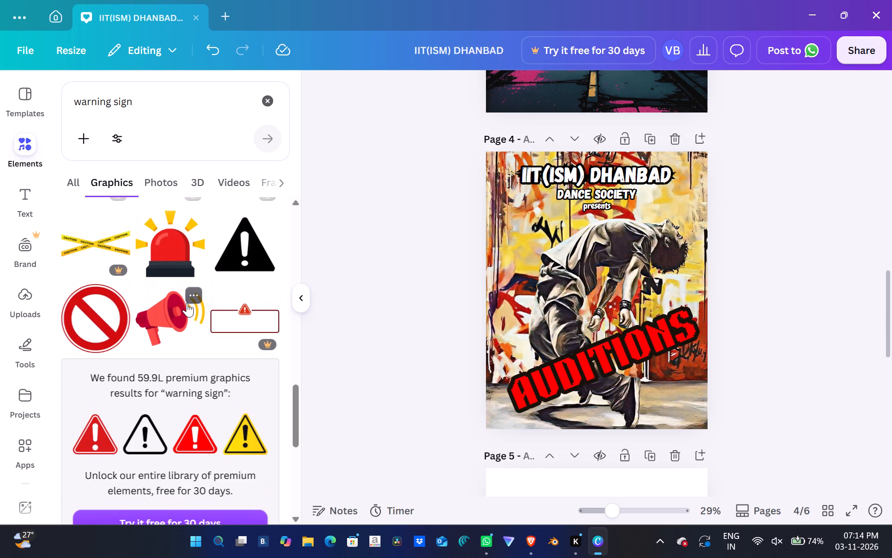
scroll(187, 303, down, 1)
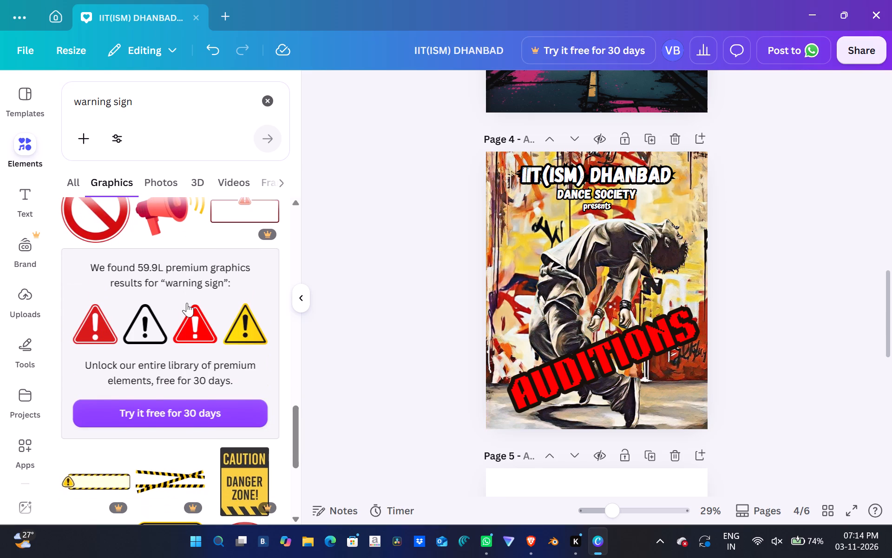
scroll(187, 303, down, 3)
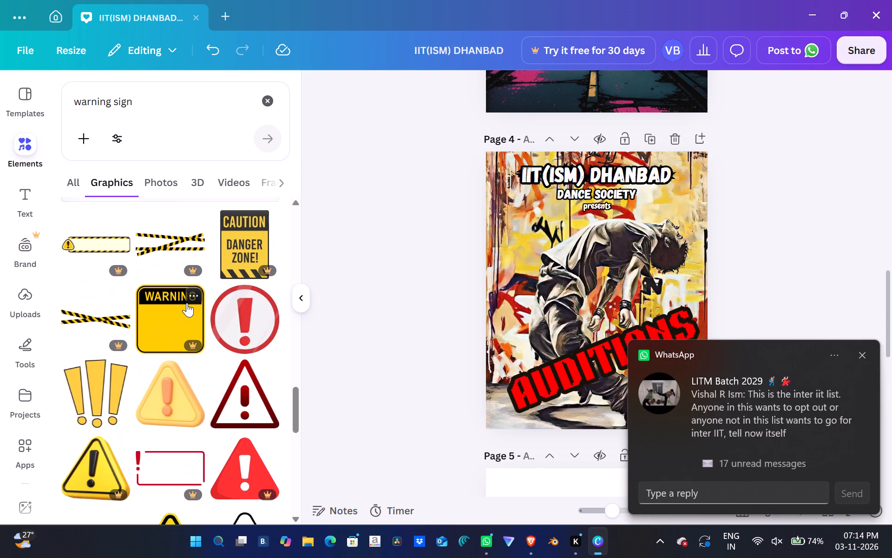
scroll(187, 303, down, 2)
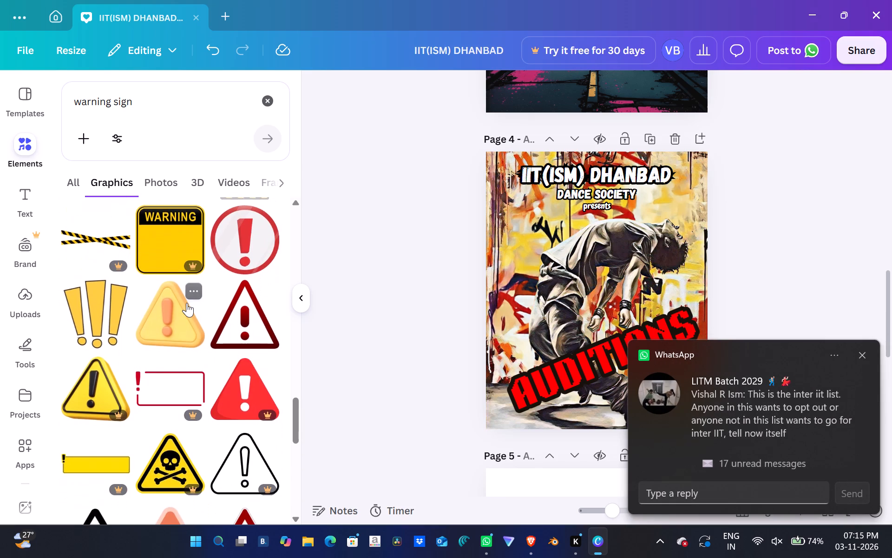
scroll(187, 303, down, 1)
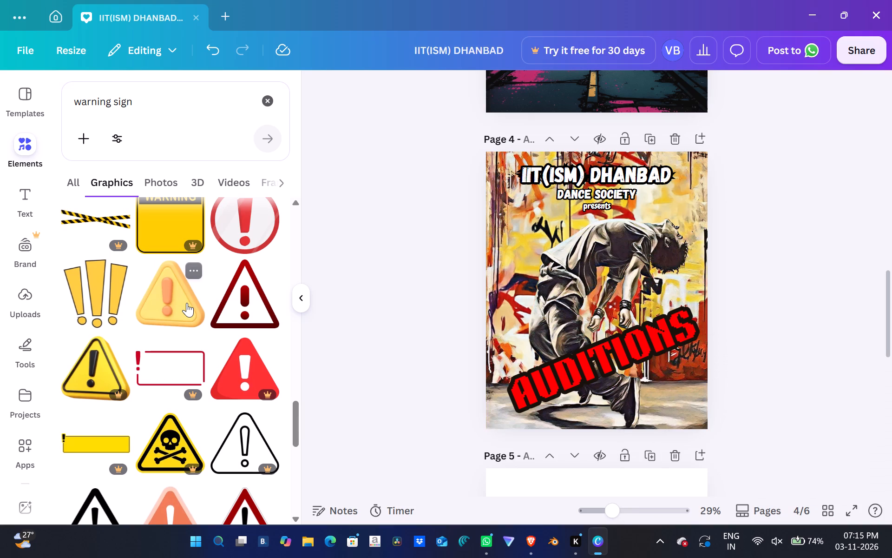
scroll(187, 303, down, 5)
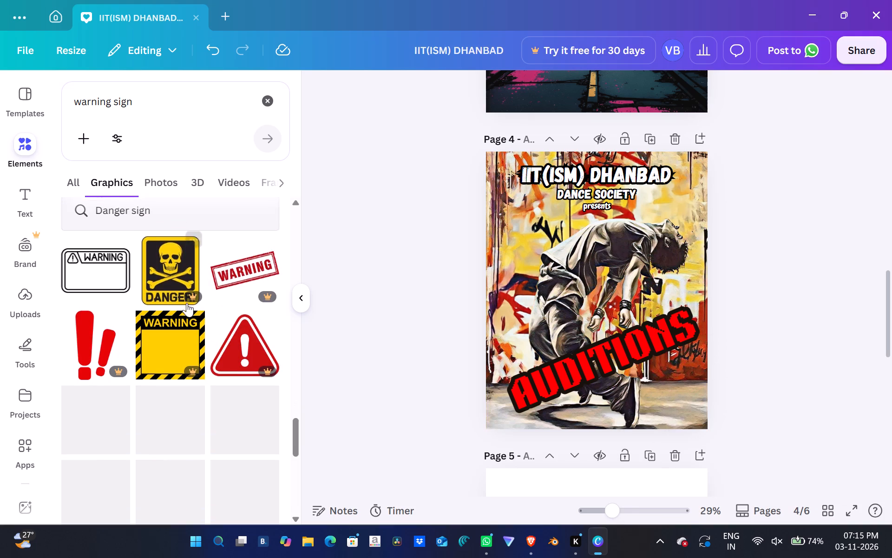
scroll(187, 303, down, 2)
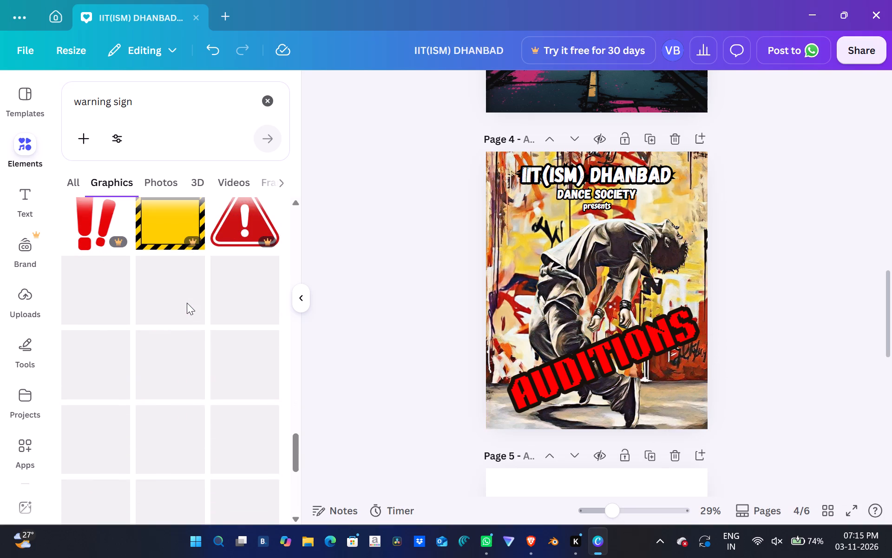
scroll(187, 303, down, 1)
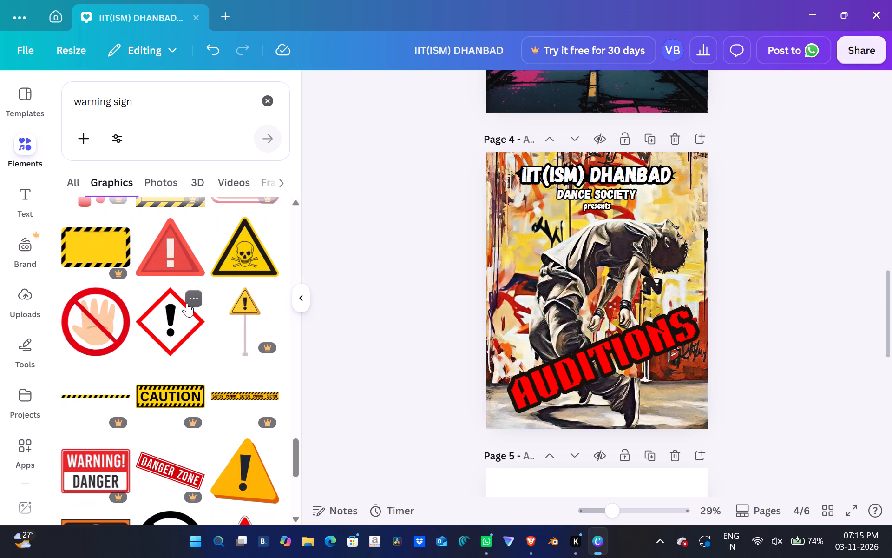
scroll(187, 303, down, 1)
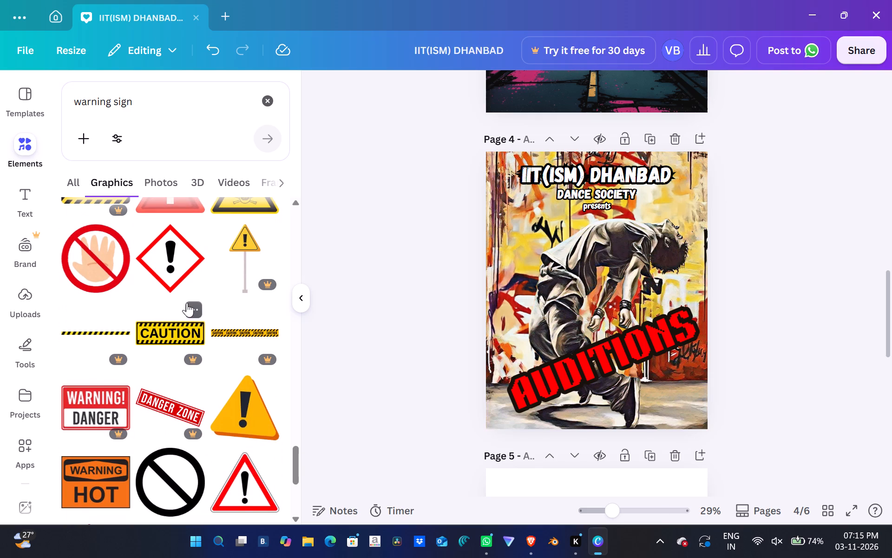
scroll(187, 303, down, 5)
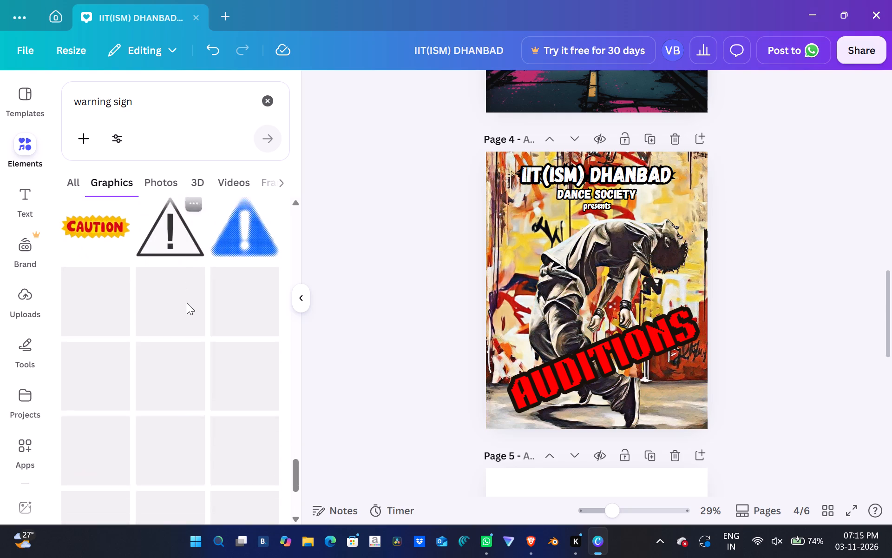
scroll(187, 303, down, 2)
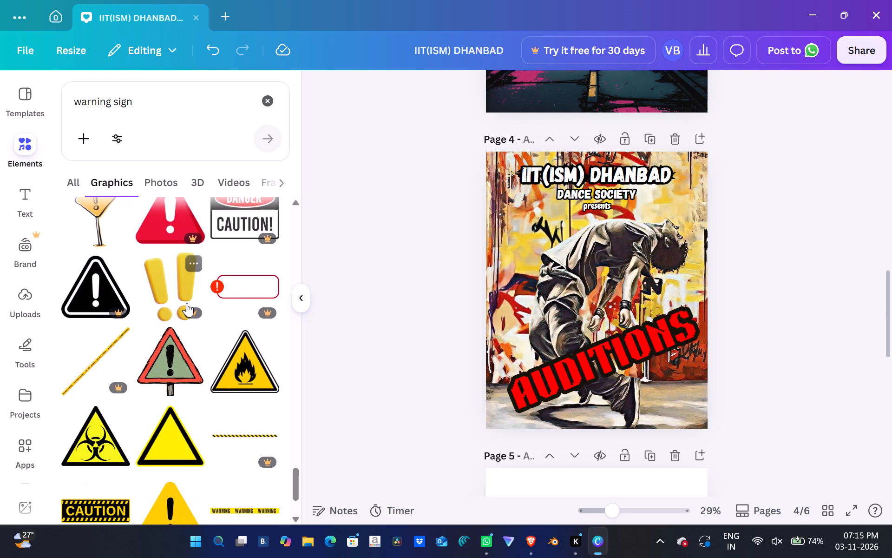
scroll(187, 303, down, 3)
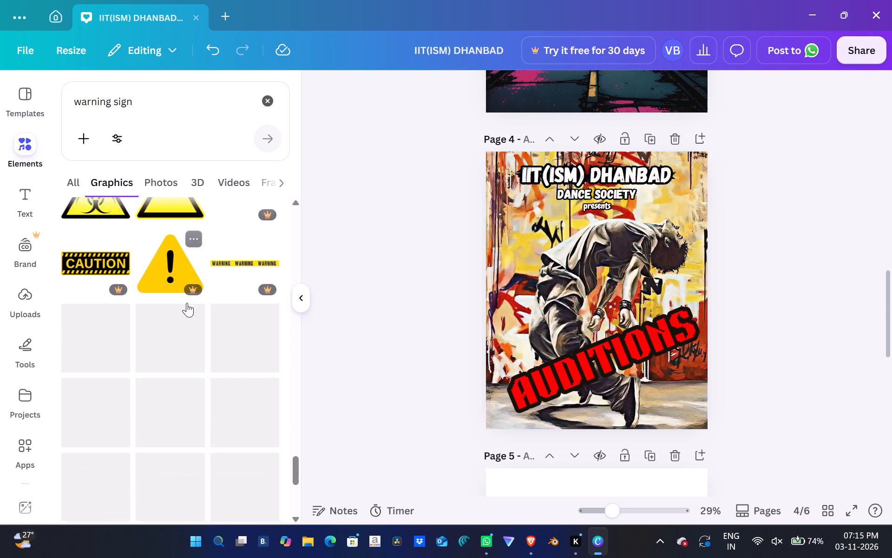
scroll(187, 303, down, 2)
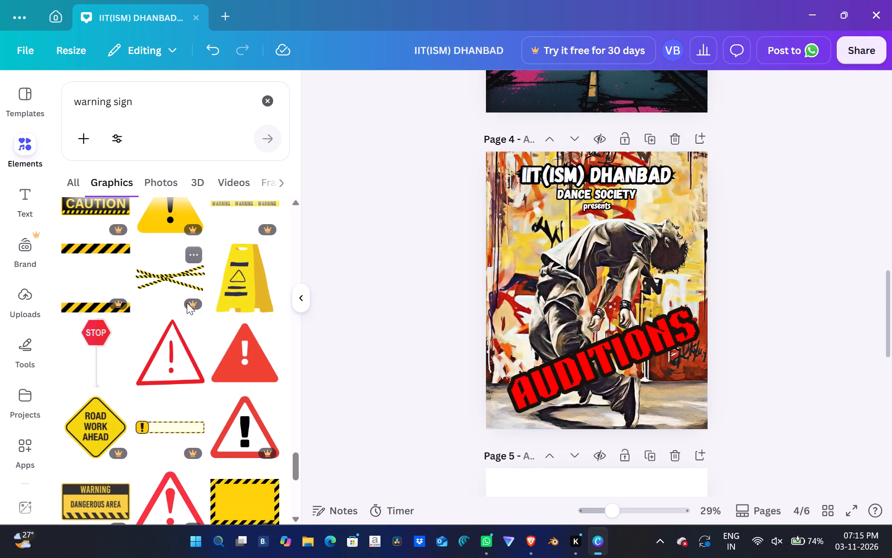
Look through the photo results for "warning sign", and return to the graphics results.
click(160, 178)
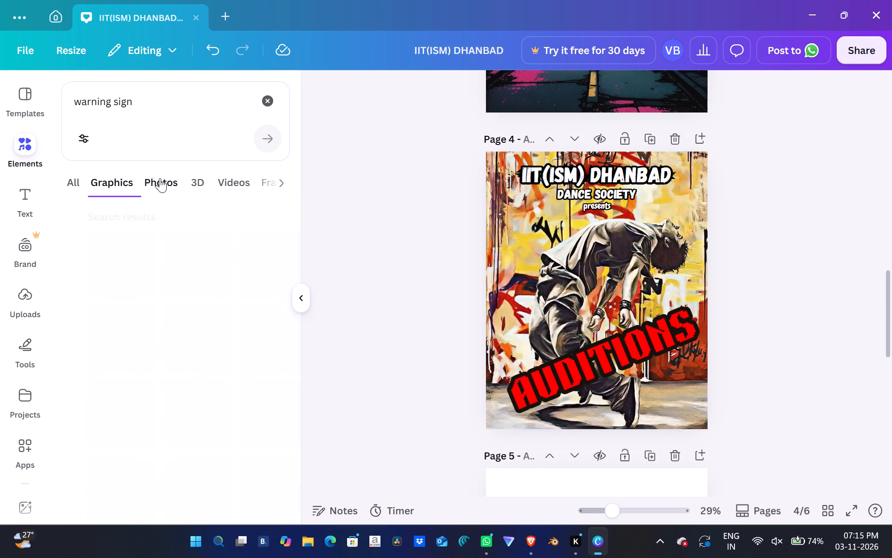
scroll(146, 308, down, 1)
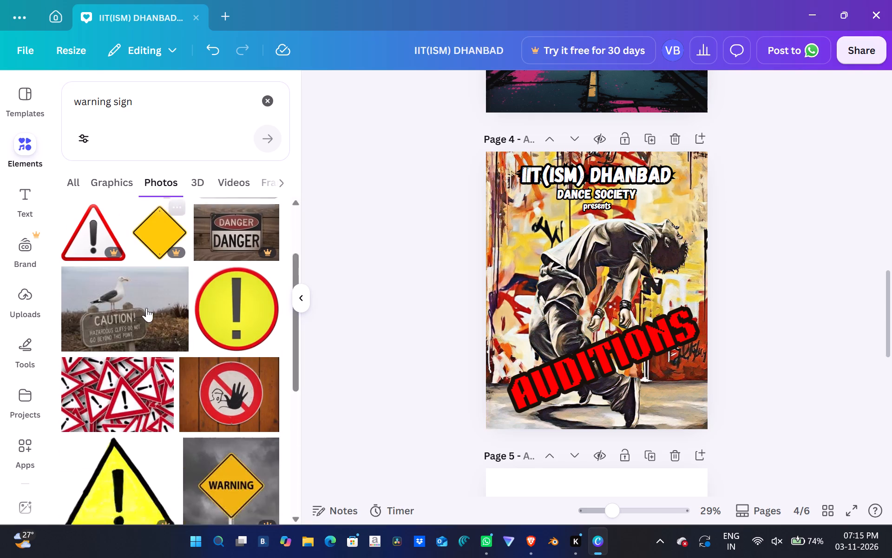
scroll(146, 308, down, 4)
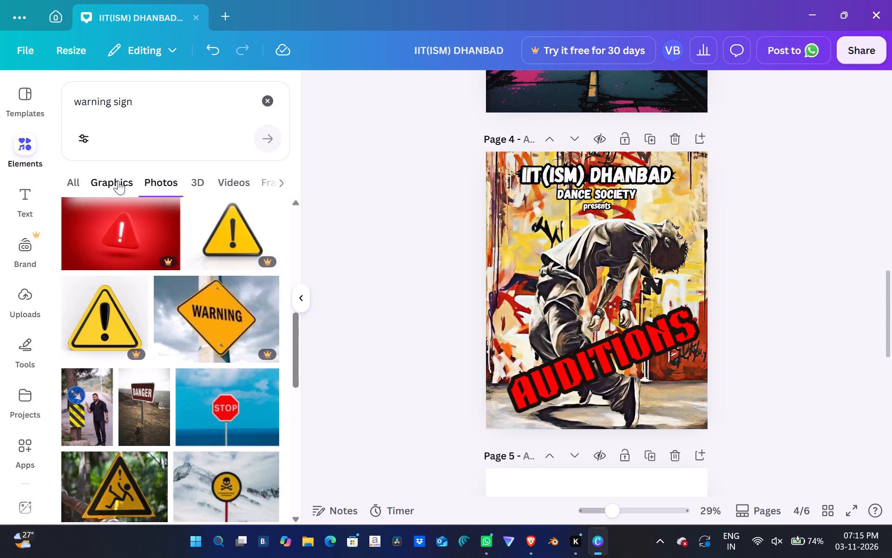
click(118, 180)
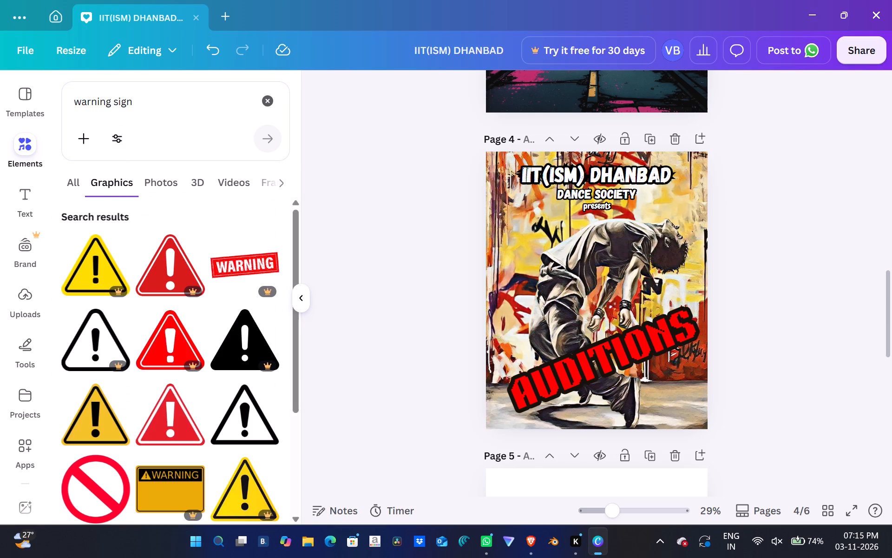
Search the elements library's graphics for "warning sign stripes".
click(136, 106)
key(space)
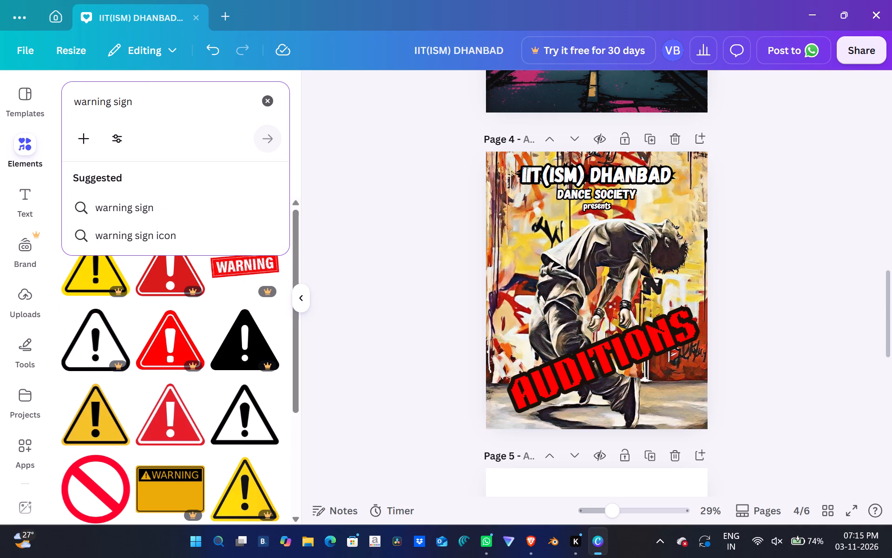
text(str)
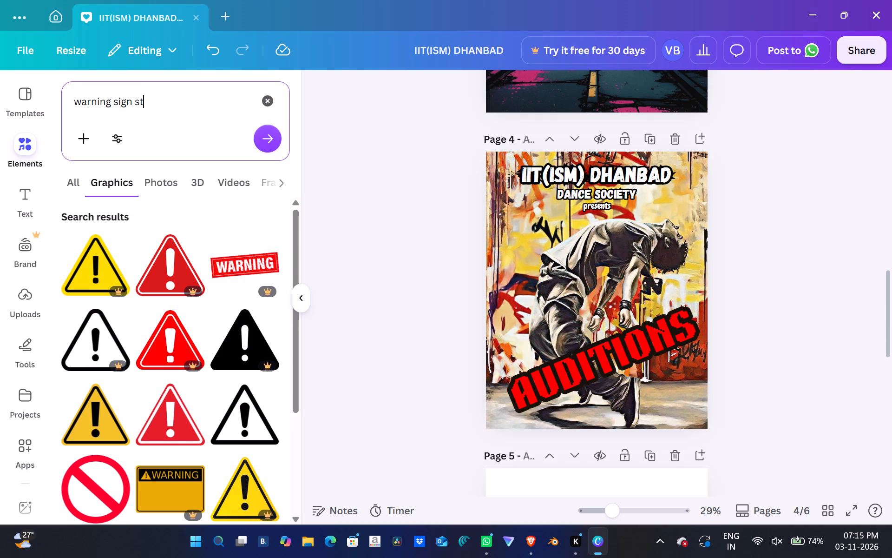
text(ipes)
key(Return)
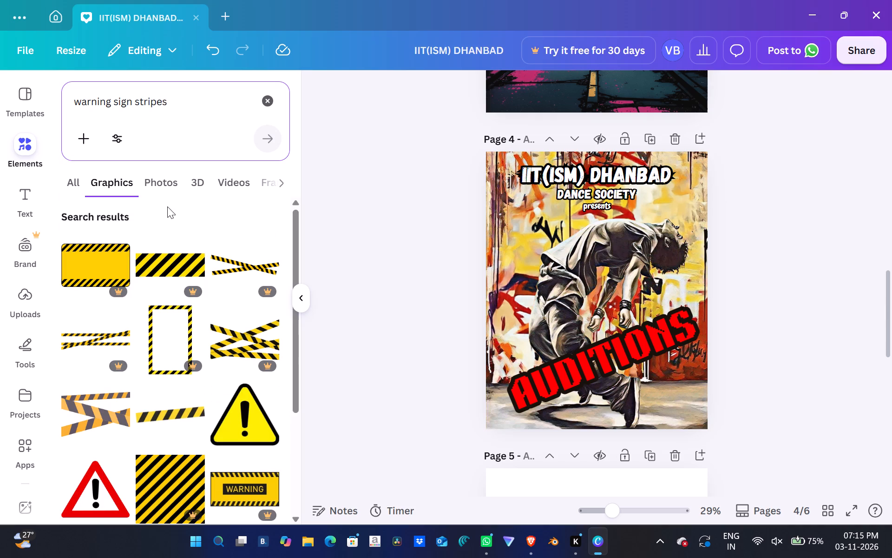
Add the single yellow-and-black striped tape graphic to page 4, rotate it to about -16° and lay it over the "AUDITIONS" text.
scroll(173, 280, down, 1)
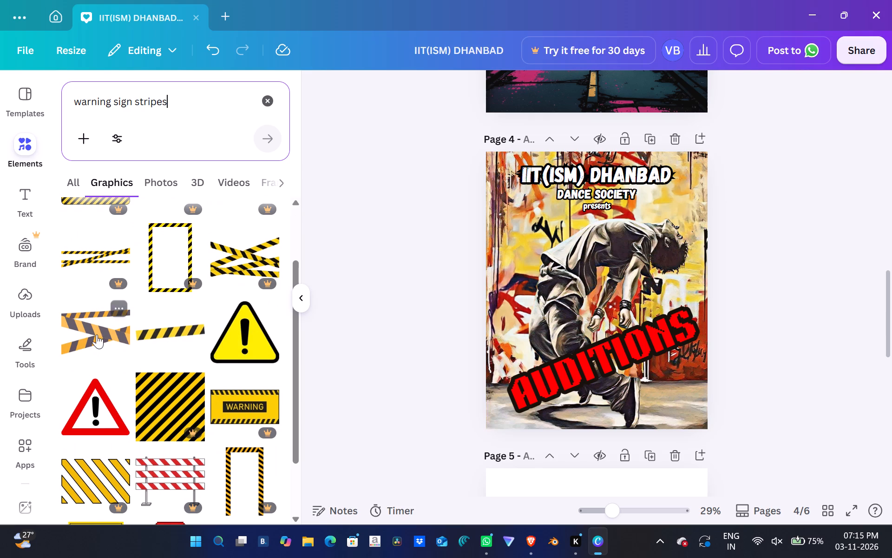
click(171, 334)
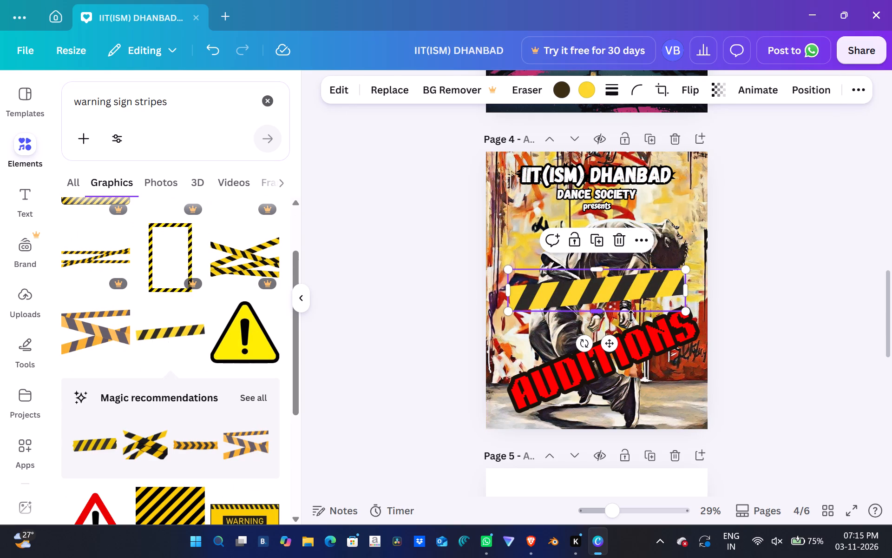
drag(625, 287, 628, 366)
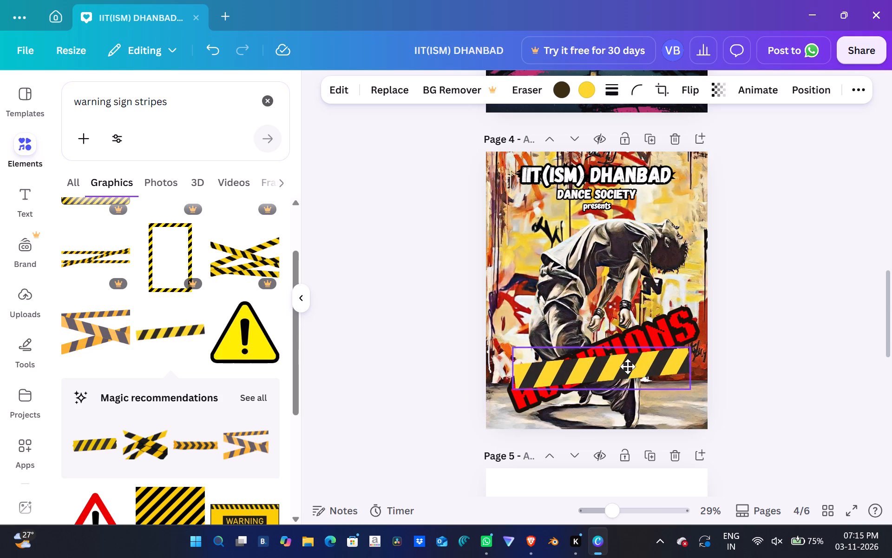
drag(628, 366, 618, 366)
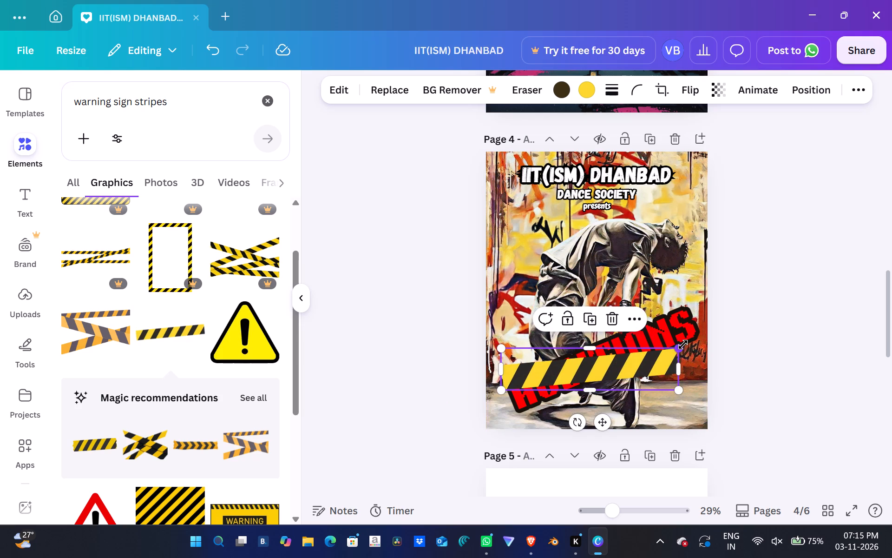
drag(683, 345, 676, 325)
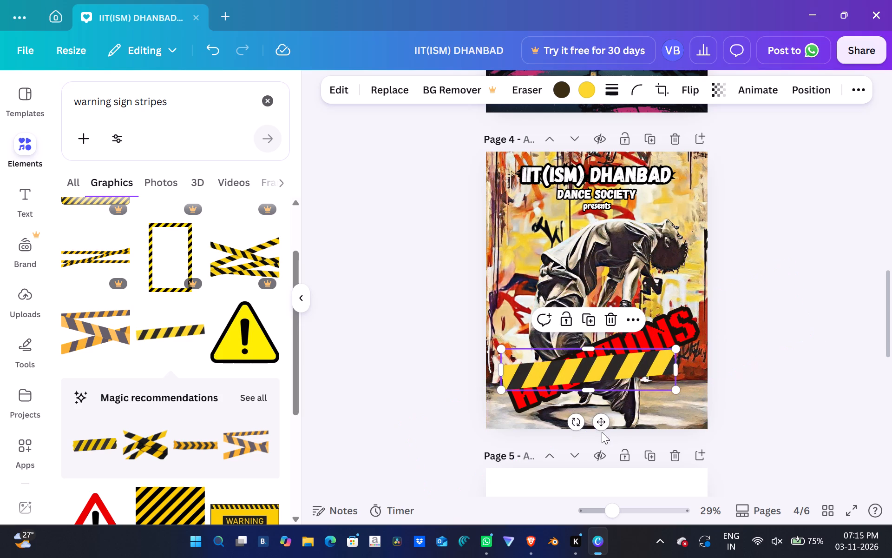
drag(579, 425, 595, 425)
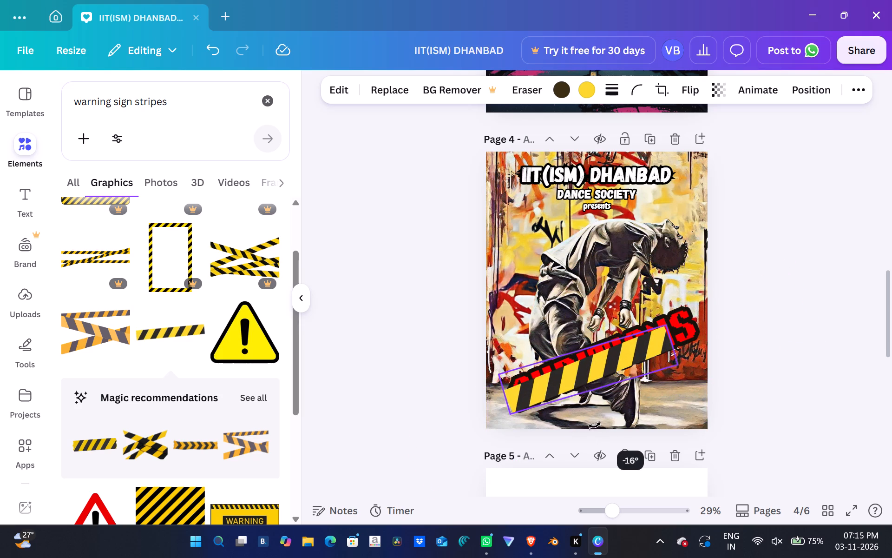
drag(595, 425, 595, 426)
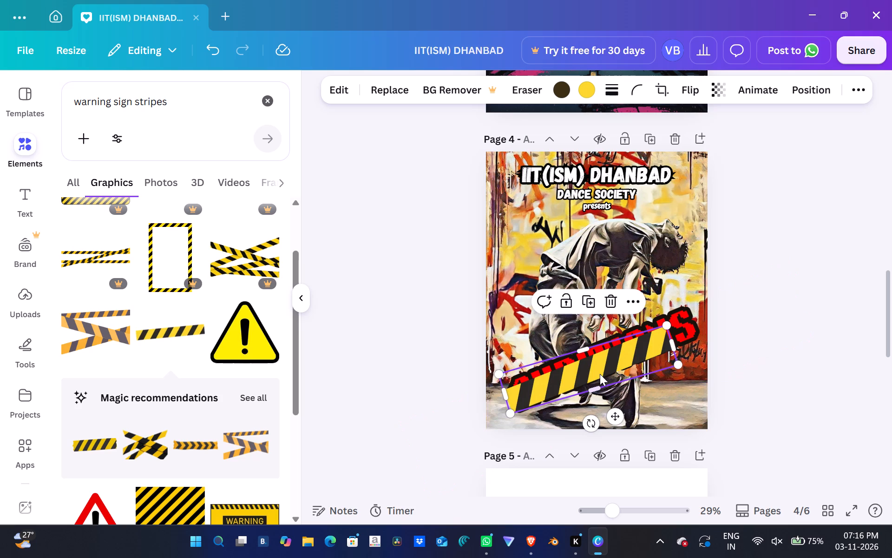
drag(599, 373, 611, 362)
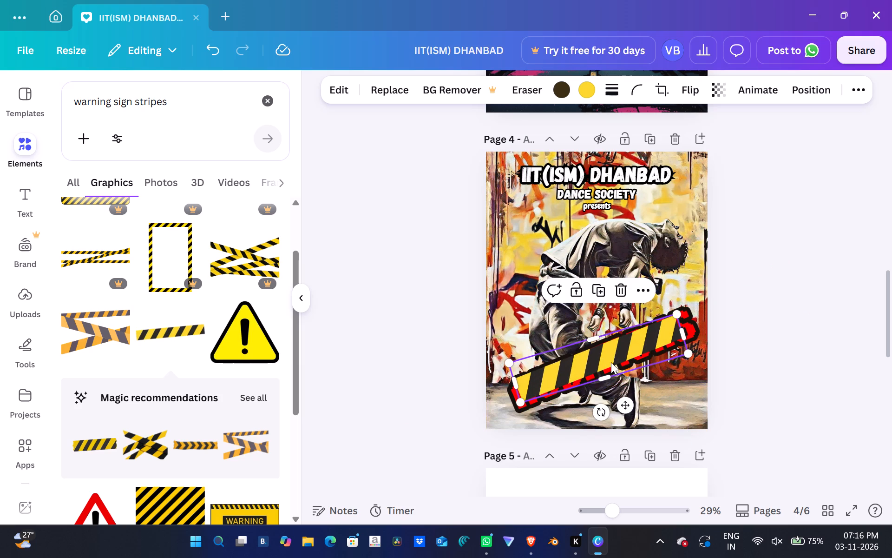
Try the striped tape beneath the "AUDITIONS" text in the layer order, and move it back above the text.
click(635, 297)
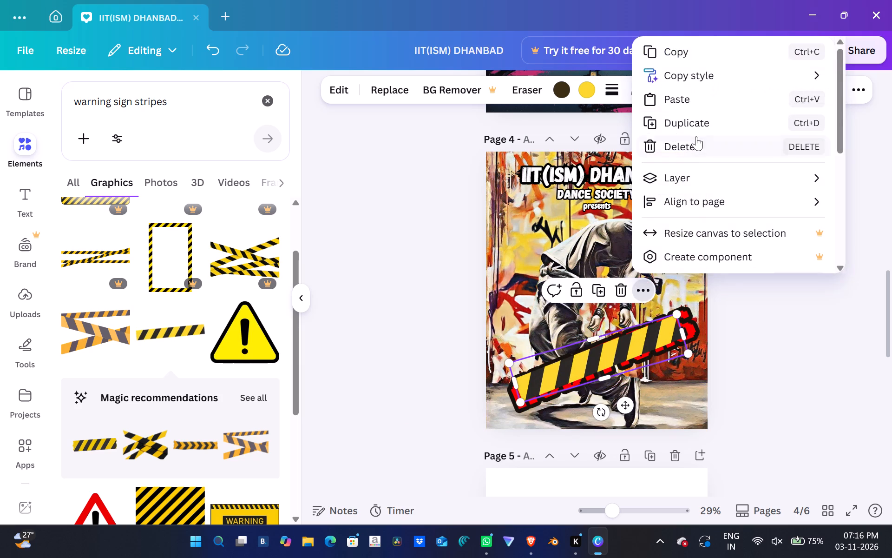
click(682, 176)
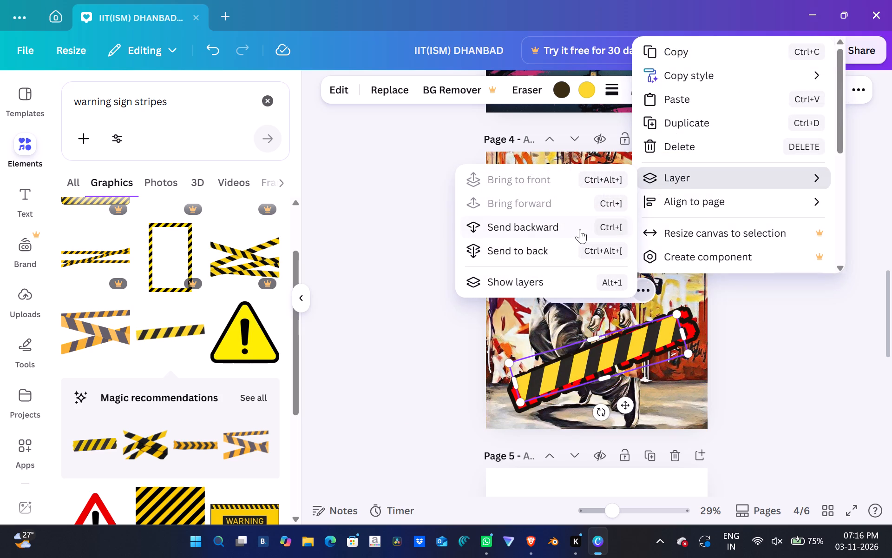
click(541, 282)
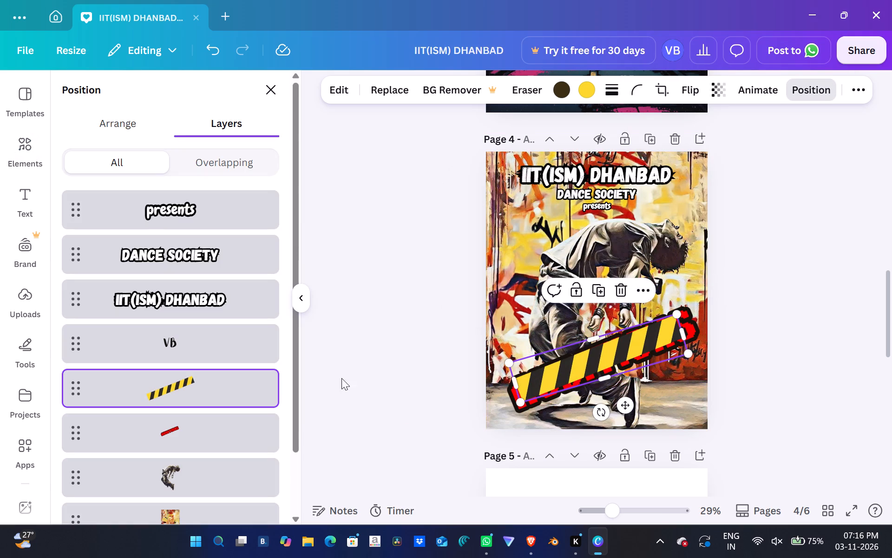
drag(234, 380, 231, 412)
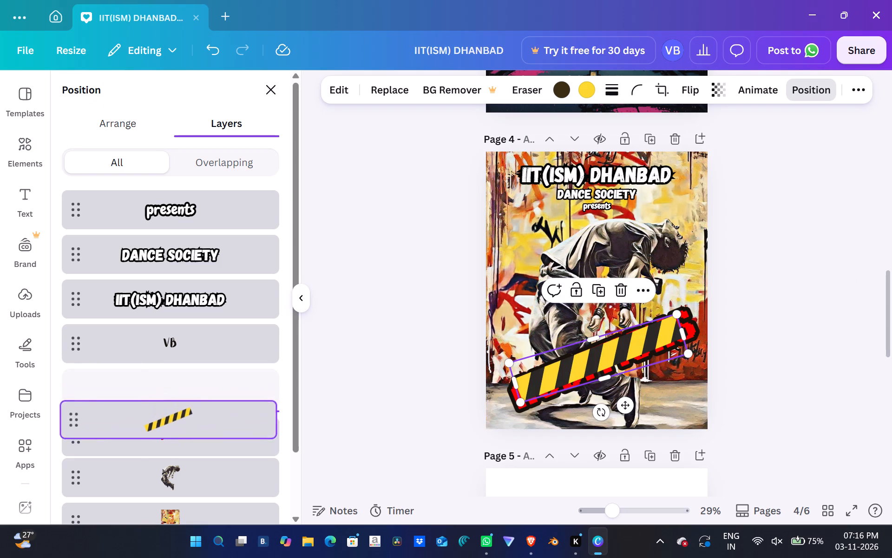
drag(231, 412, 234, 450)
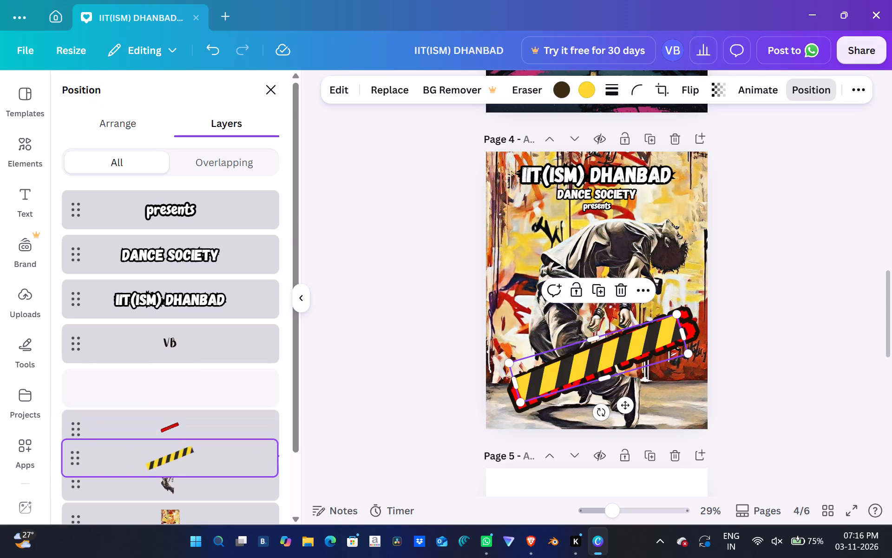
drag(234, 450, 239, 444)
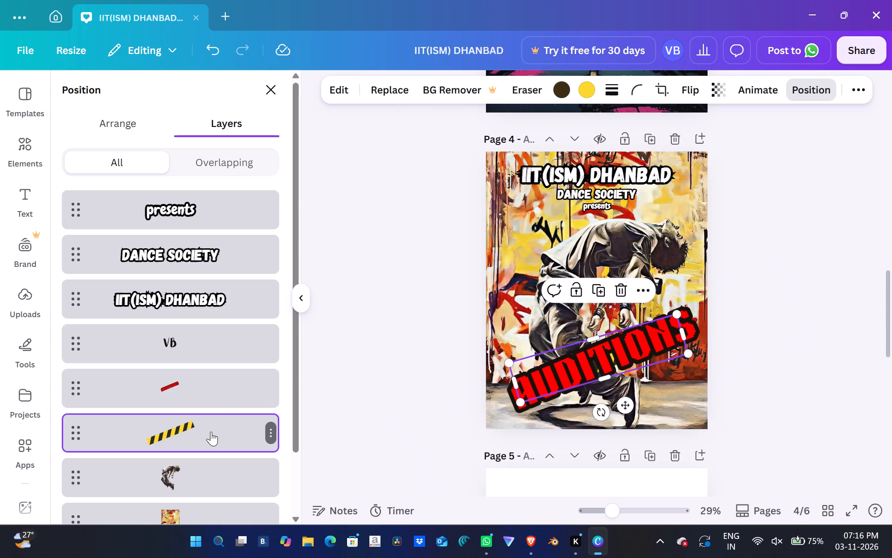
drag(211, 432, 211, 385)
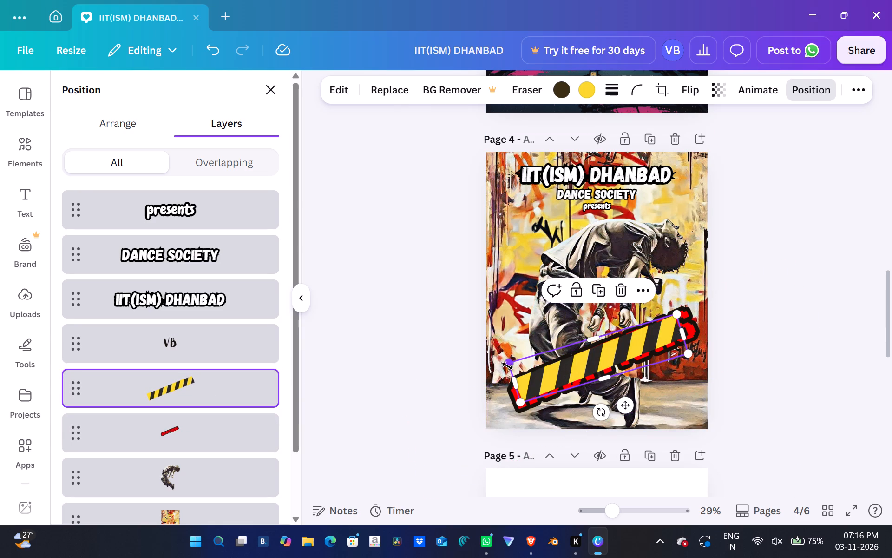
Enlarge the striped tape to span the page width, covering the "AUDITIONS" text, and rotate it to about -19°.
drag(507, 366, 477, 369)
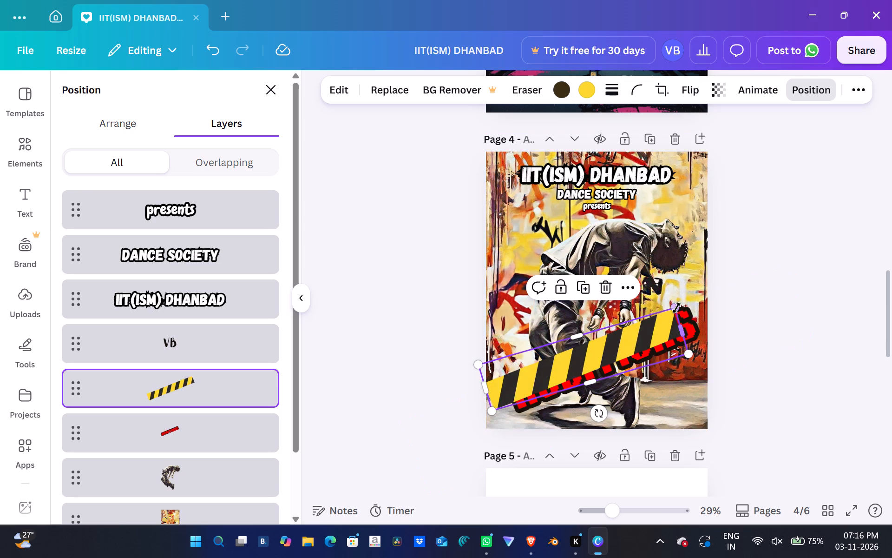
drag(676, 308, 694, 297)
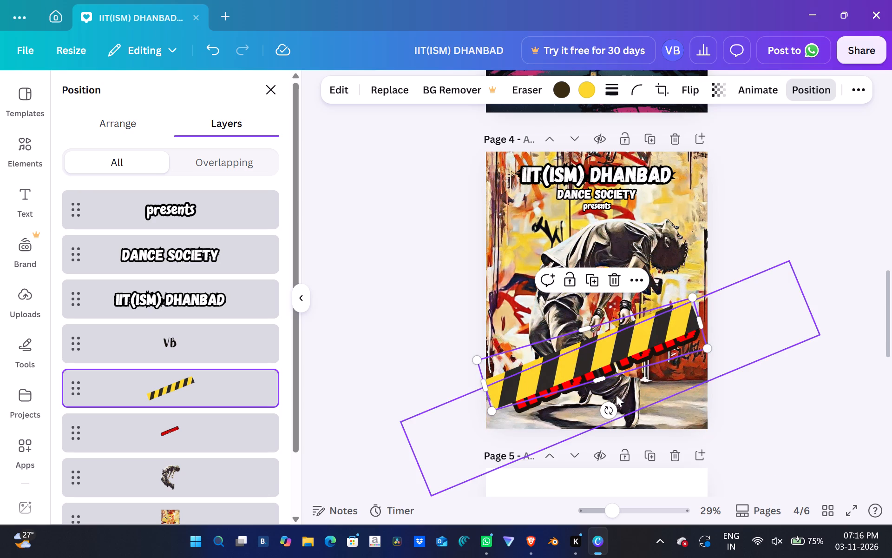
drag(601, 378, 610, 382)
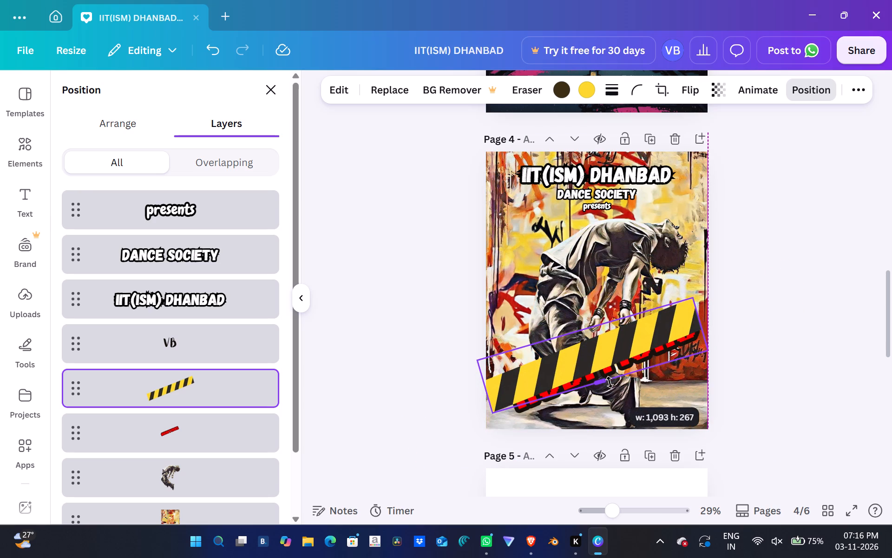
drag(610, 382, 609, 384)
drag(603, 359, 610, 364)
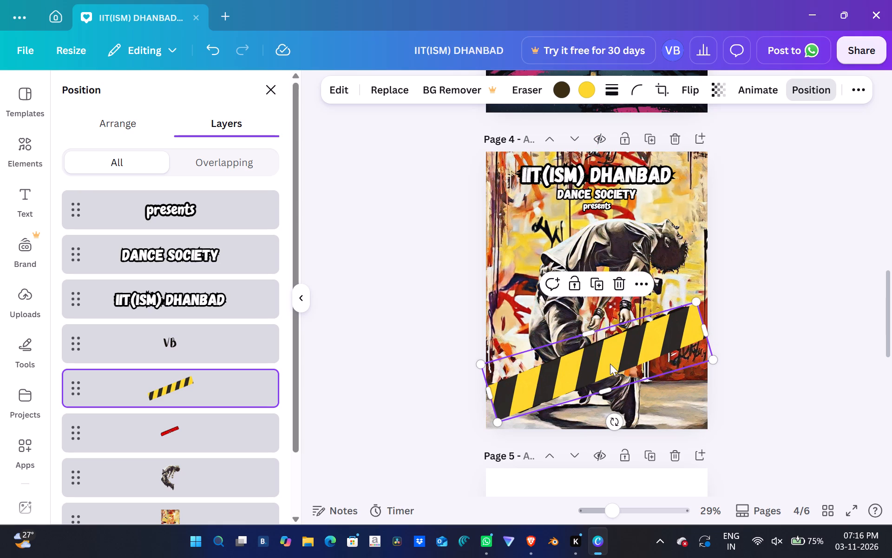
drag(613, 417, 614, 411)
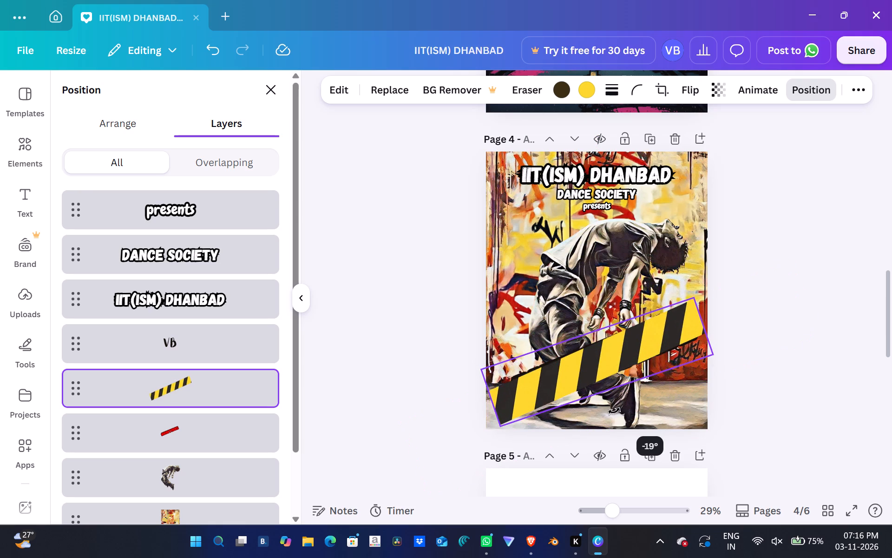
drag(614, 411, 614, 412)
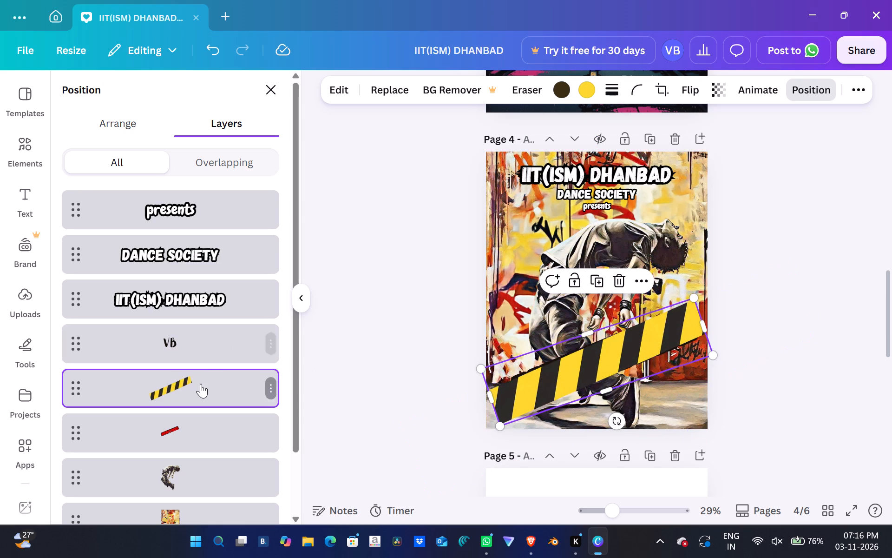
Reorder the layers so the "AUDITIONS" text sits directly above the striped tape.
drag(201, 384, 195, 433)
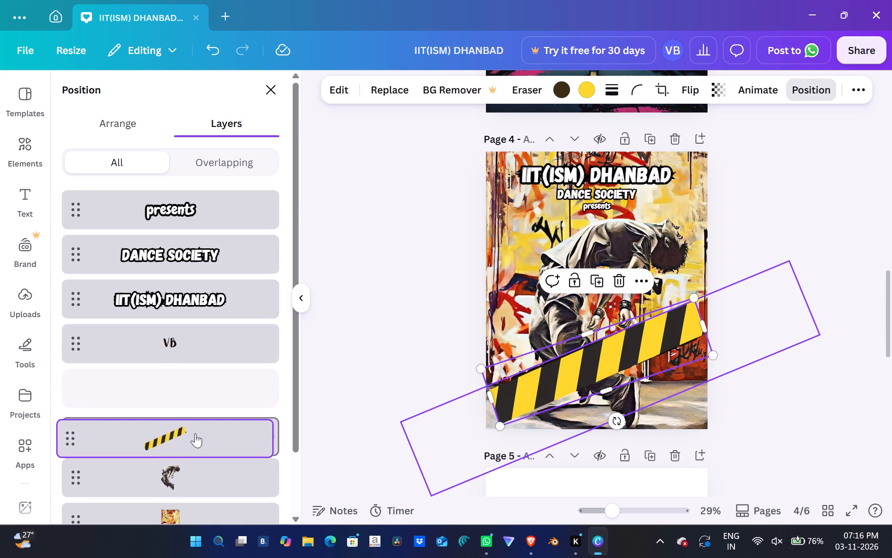
drag(195, 423, 197, 361)
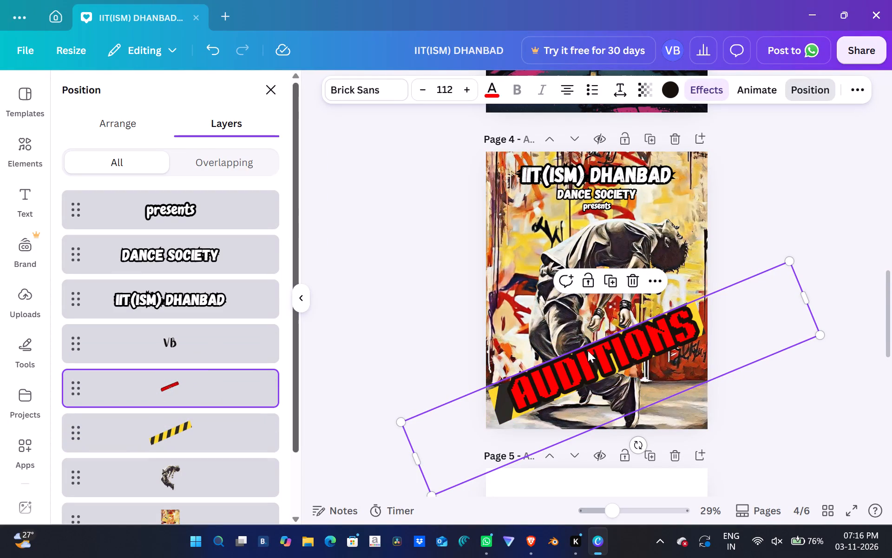
Set the "AUDITIONS" text's transparency value to 83 so the tape's stripes show through, and deselect the text.
click(640, 97)
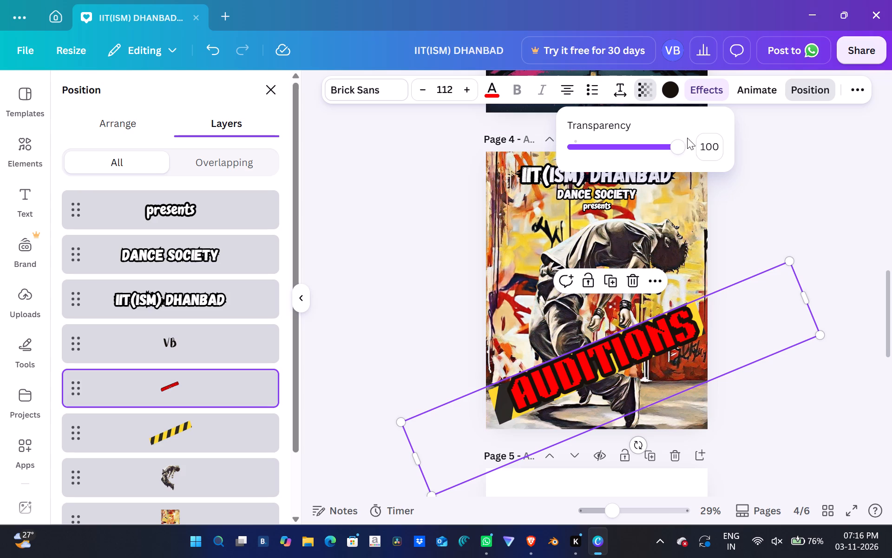
drag(678, 146, 651, 148)
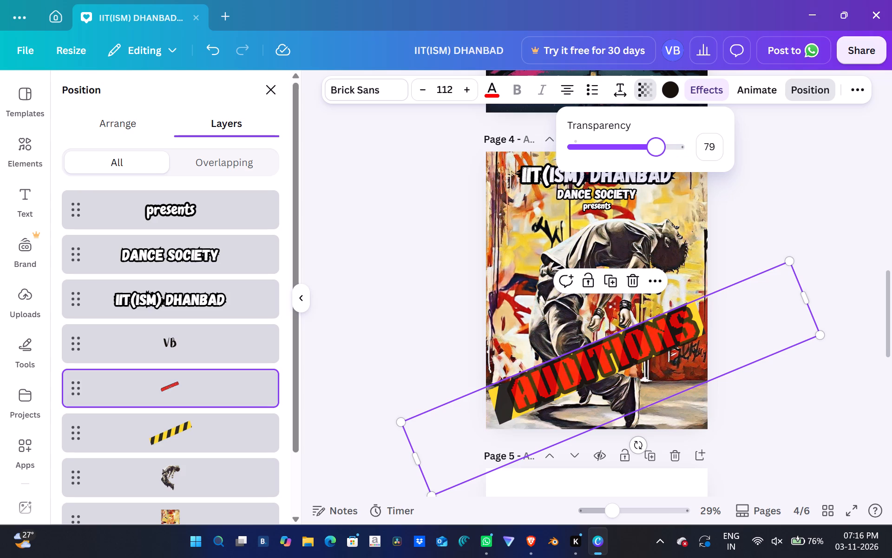
drag(651, 148, 645, 167)
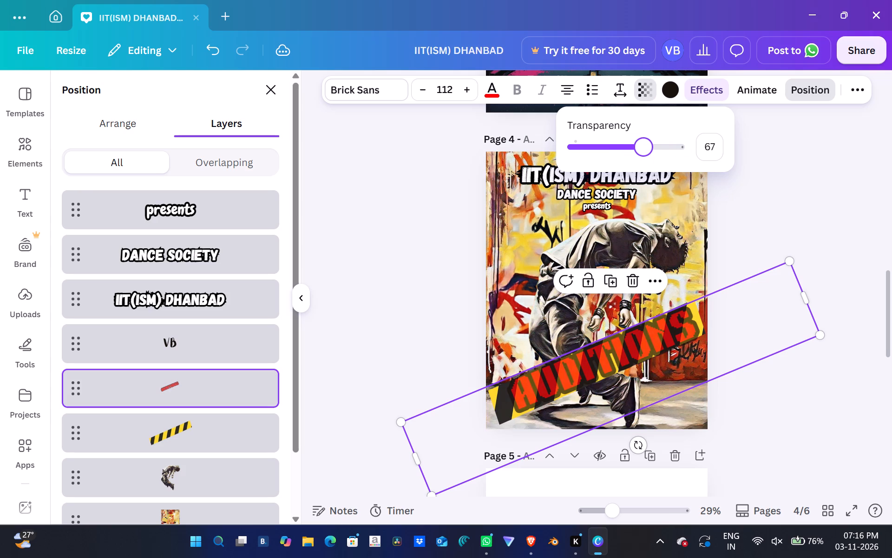
drag(645, 167, 654, 168)
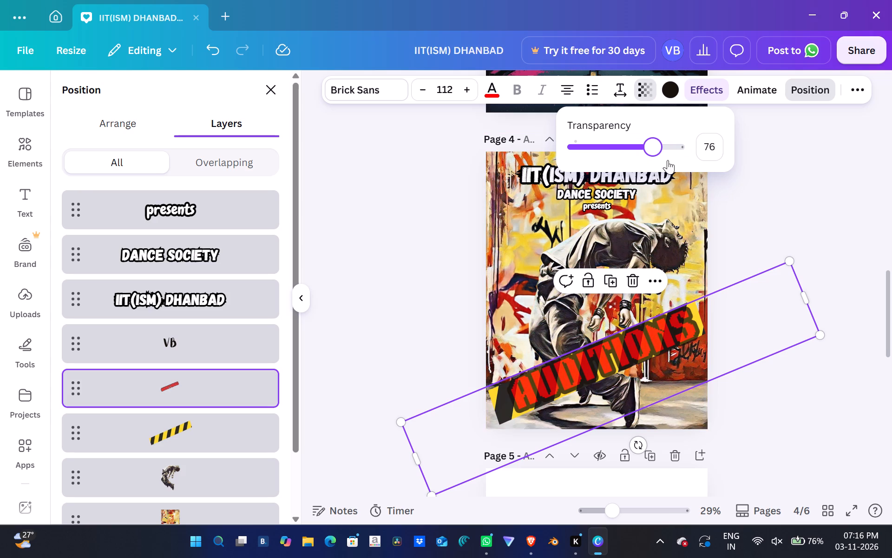
drag(651, 153, 662, 152)
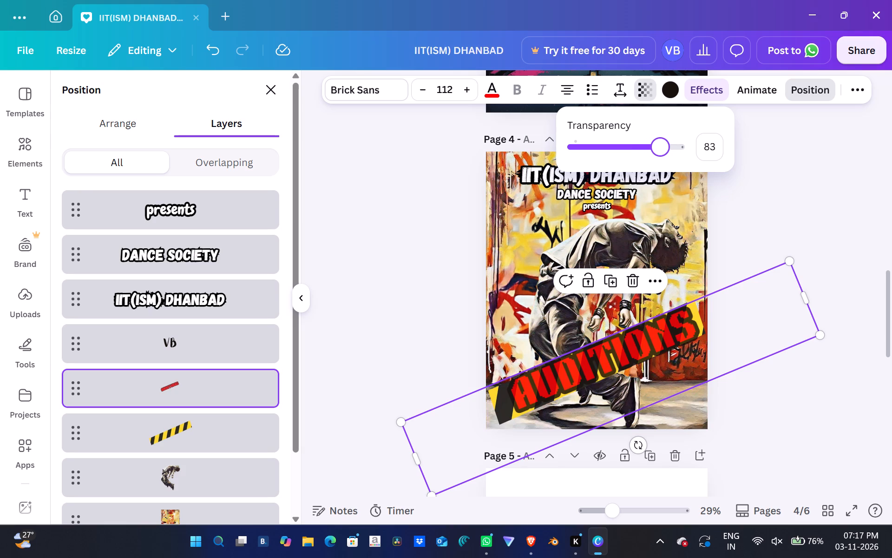
drag(662, 152, 663, 152)
click(754, 218)
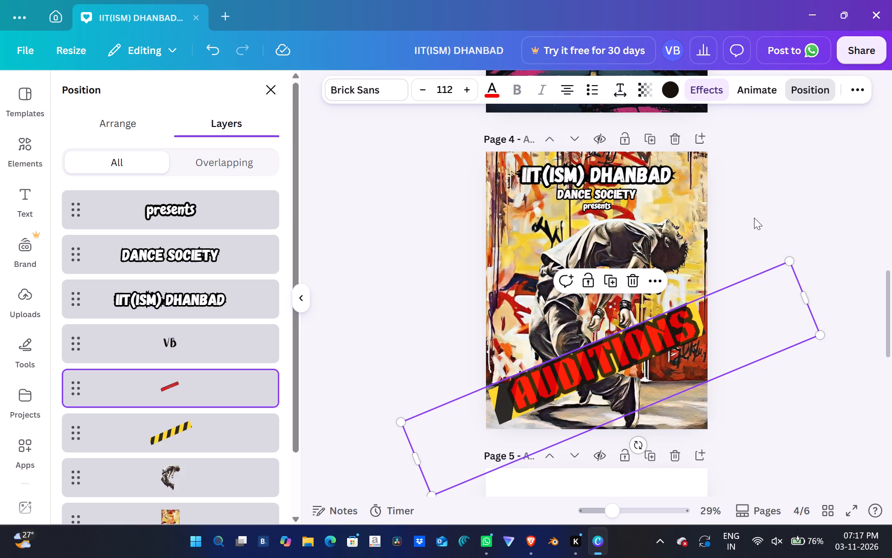
click(800, 178)
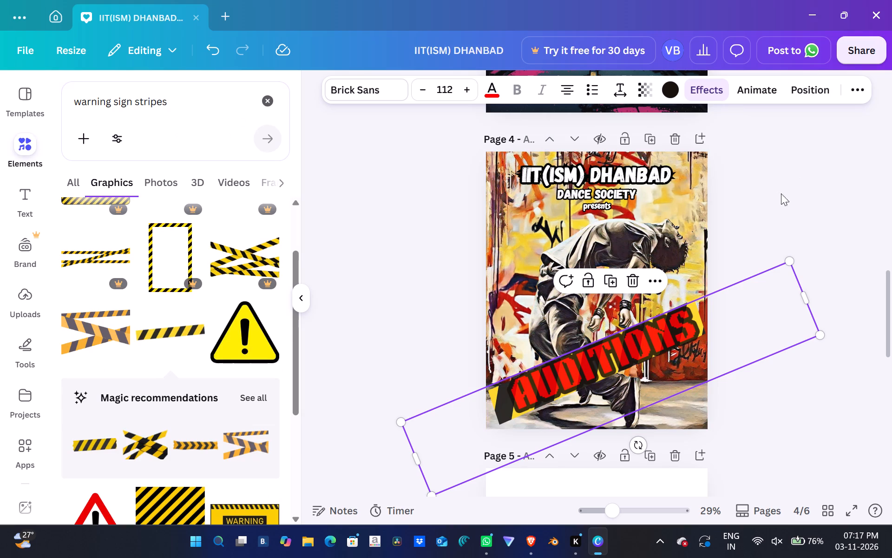
click(789, 198)
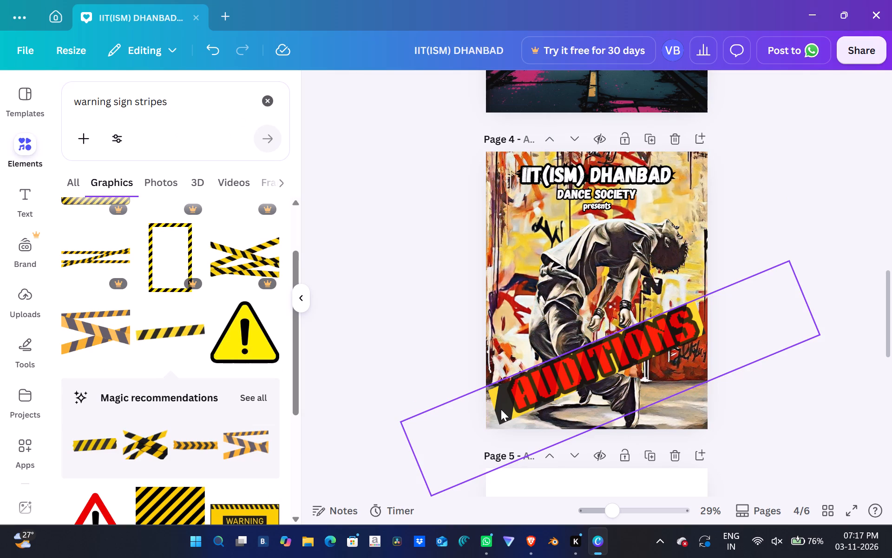
Move the "AUDITIONS" text directly beneath the yellow-black striped tape in the layer order.
click(501, 409)
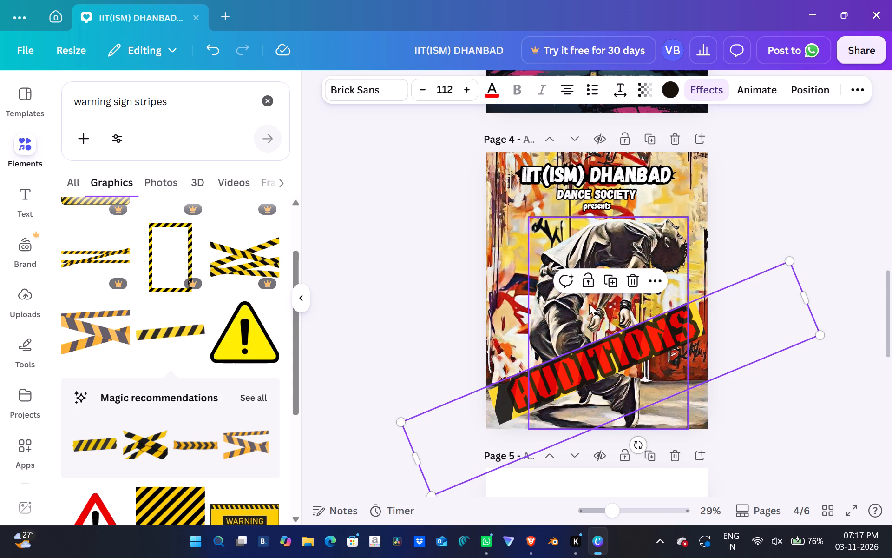
click(592, 286)
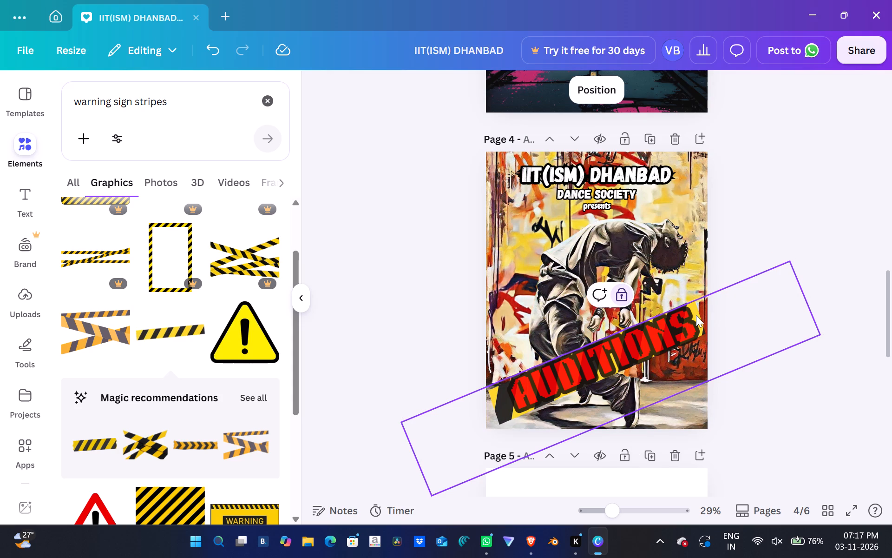
click(696, 315)
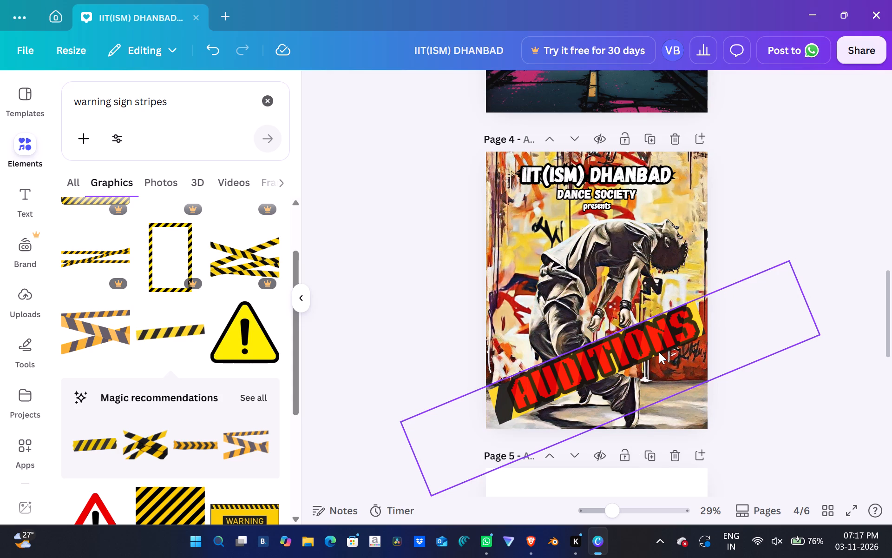
click(659, 352)
click(624, 296)
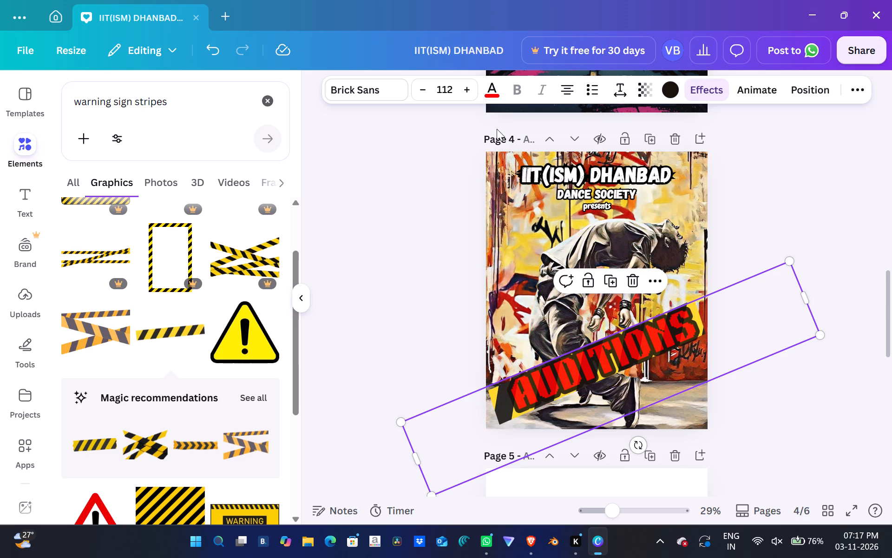
click(652, 277)
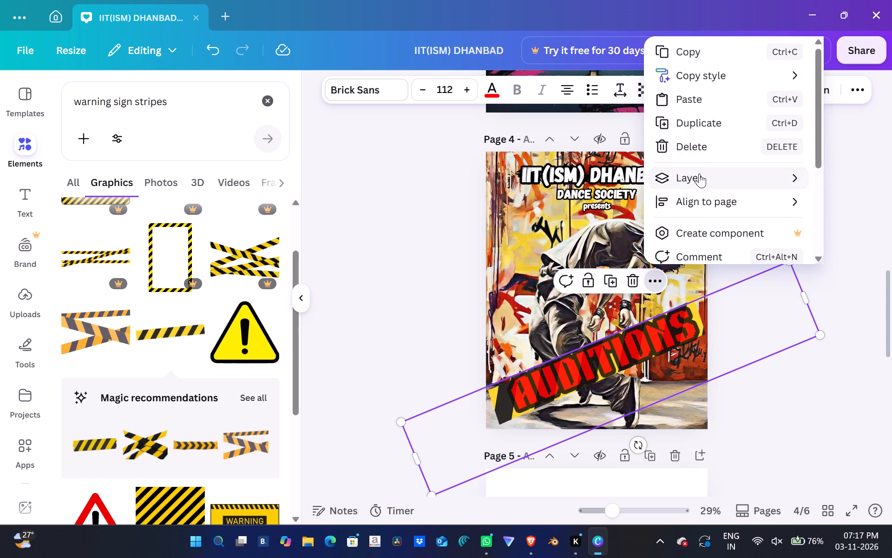
click(699, 173)
click(559, 282)
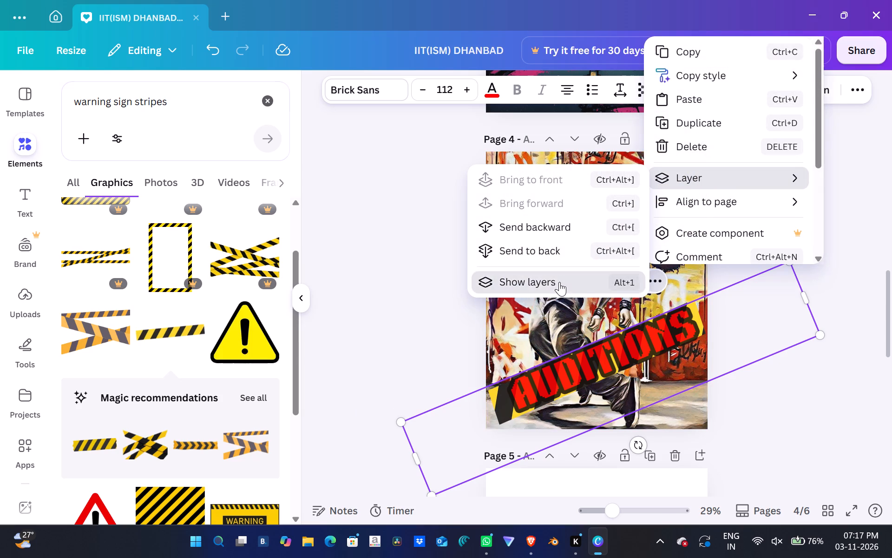
drag(150, 393, 141, 453)
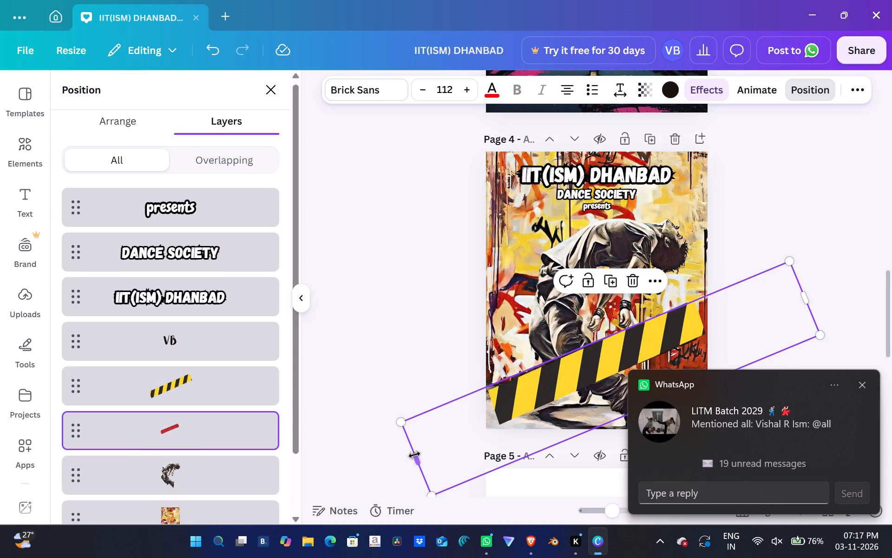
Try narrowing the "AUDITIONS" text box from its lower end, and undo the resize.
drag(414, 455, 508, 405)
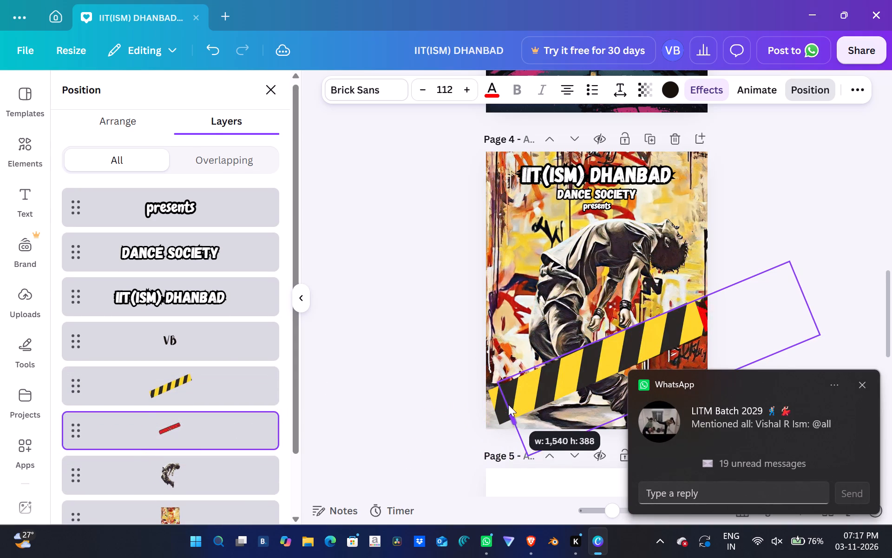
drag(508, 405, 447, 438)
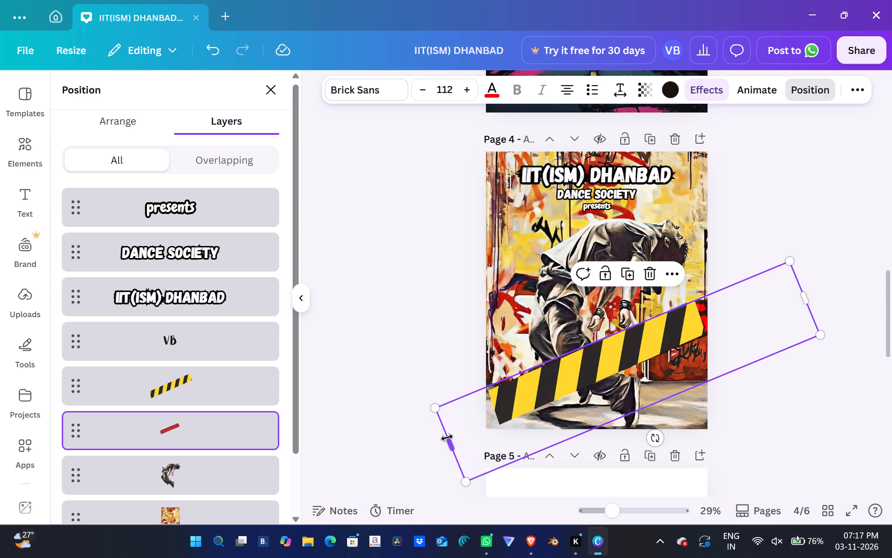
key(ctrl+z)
Shorten the yellow-black striped tape slightly at both ends so it sits inside the page edges.
click(566, 362)
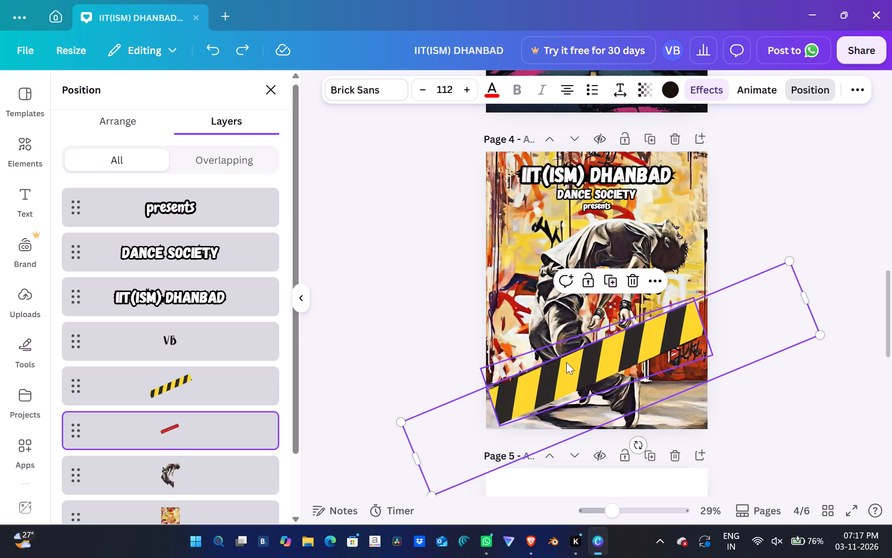
drag(488, 391, 502, 385)
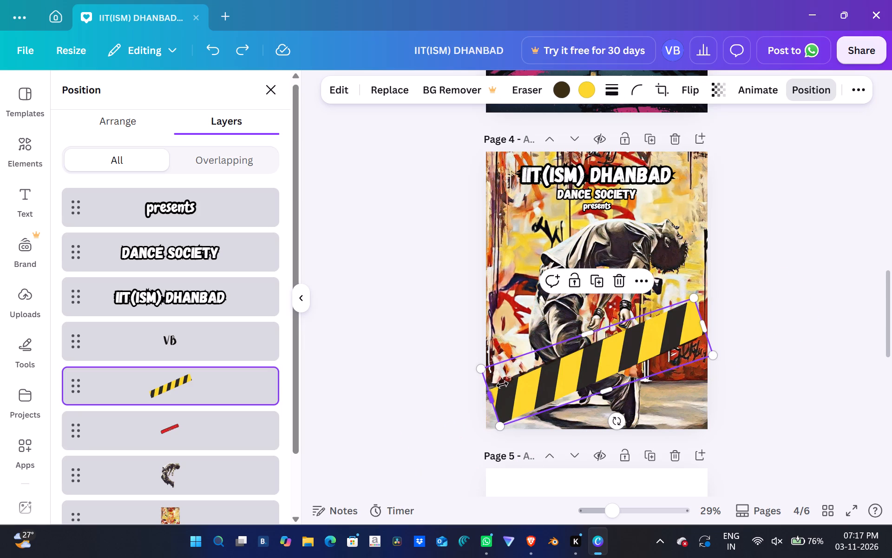
drag(502, 385, 506, 382)
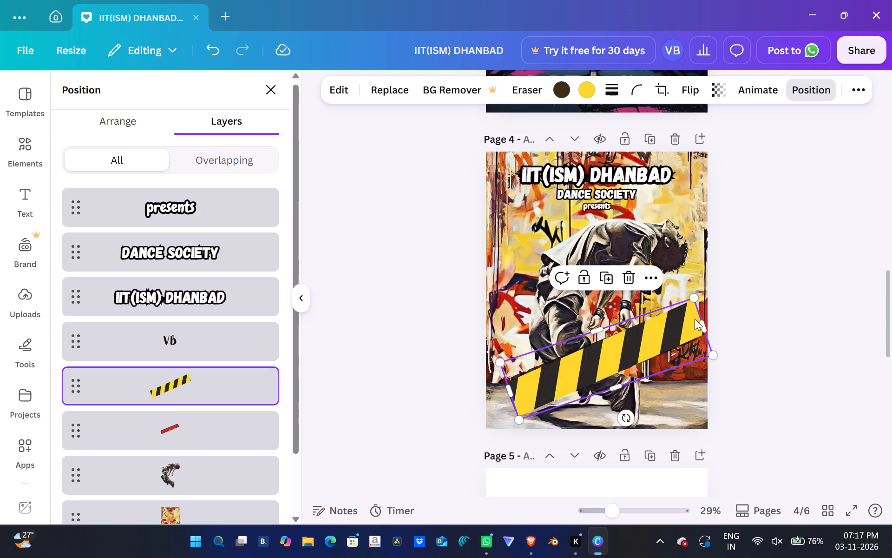
drag(703, 319, 694, 320)
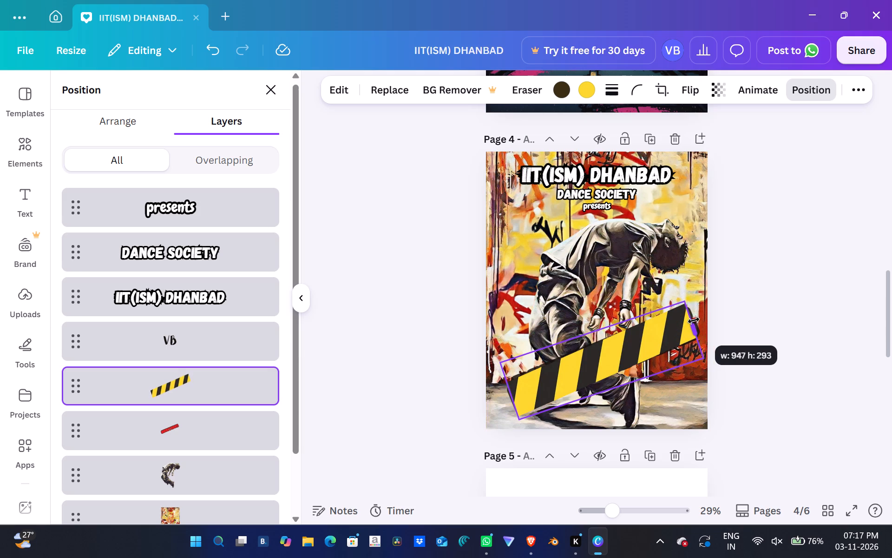
drag(694, 320, 696, 319)
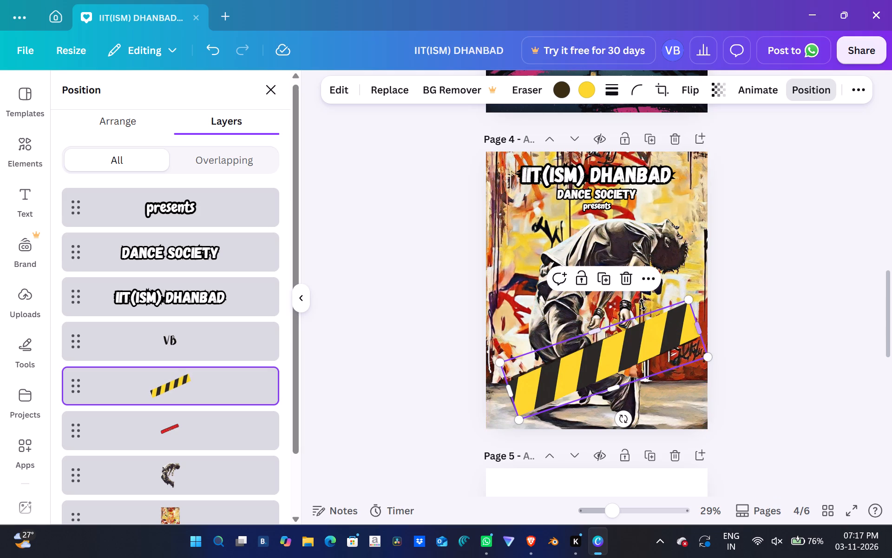
Move the striped tape directly beneath the "AUDITIONS" text in the layer order.
click(644, 275)
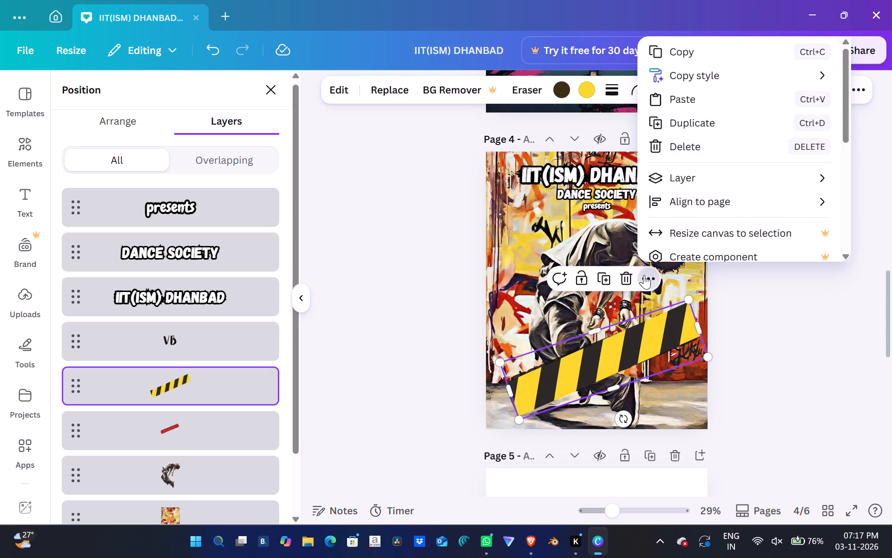
click(678, 178)
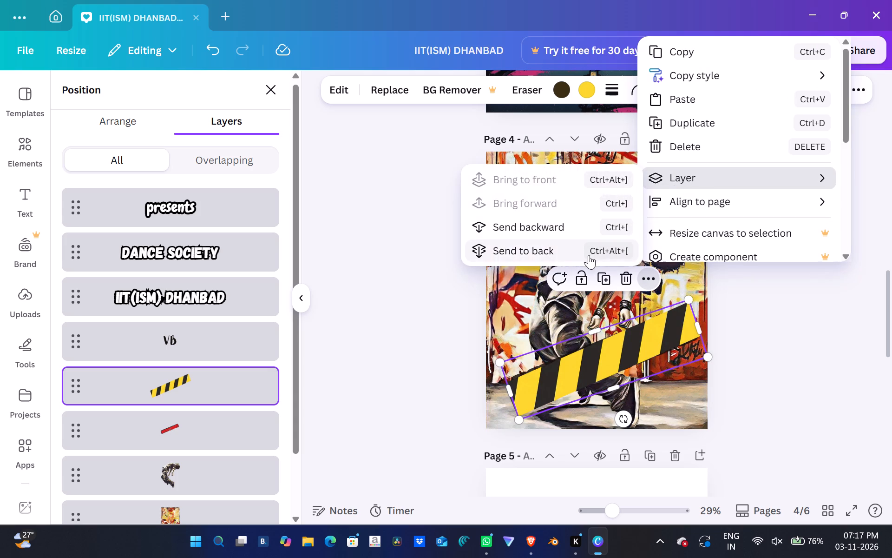
click(787, 339)
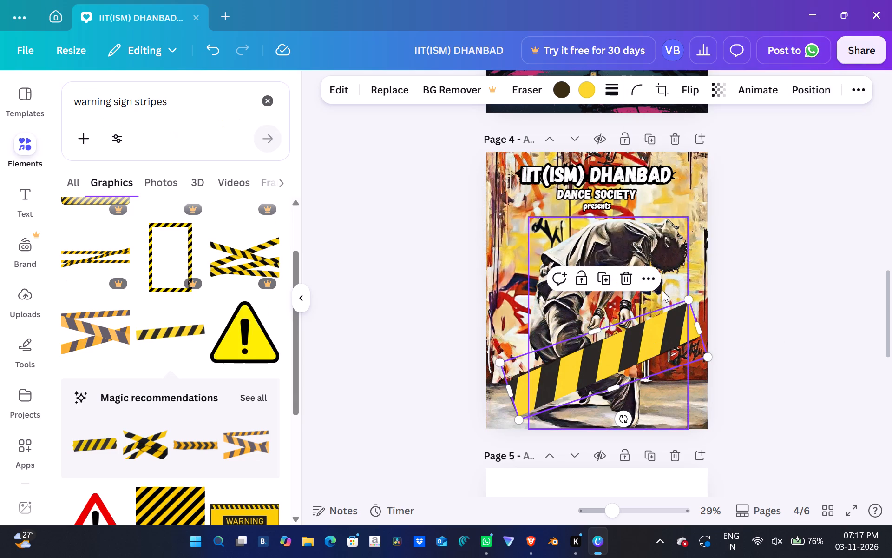
click(647, 278)
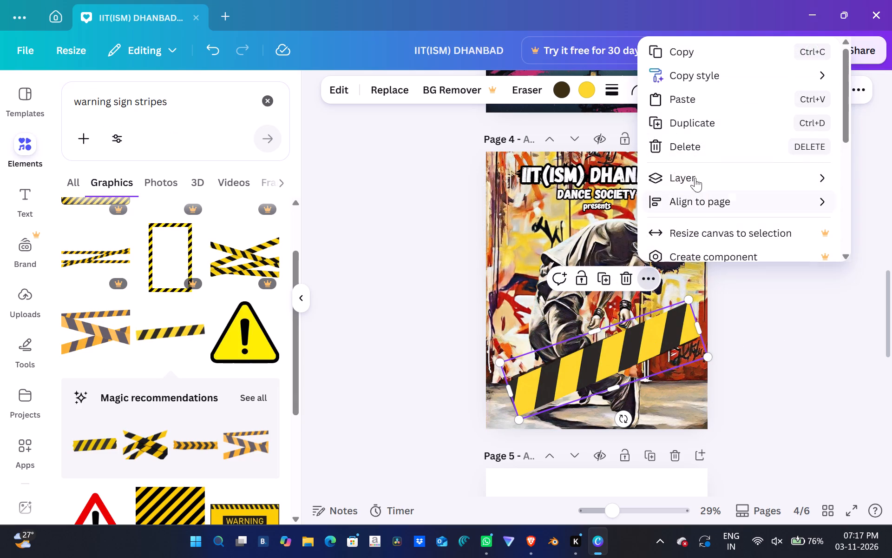
click(696, 171)
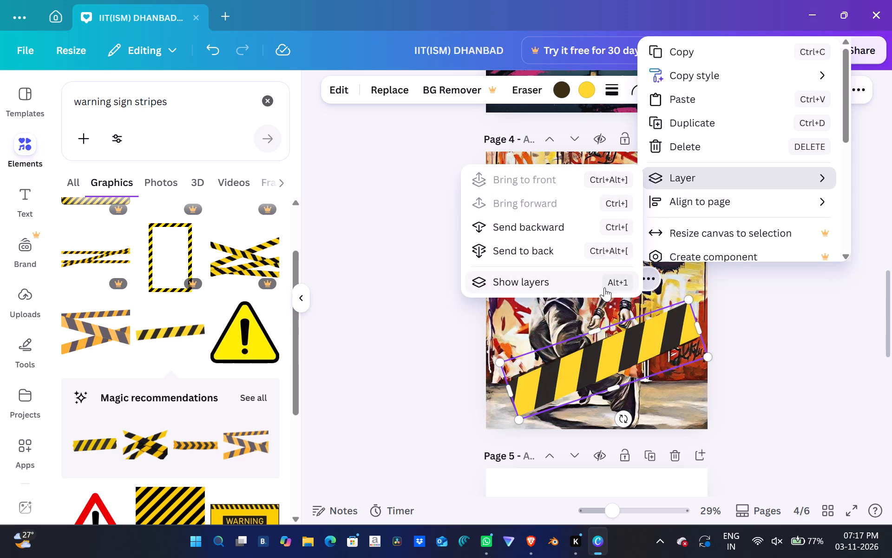
click(604, 287)
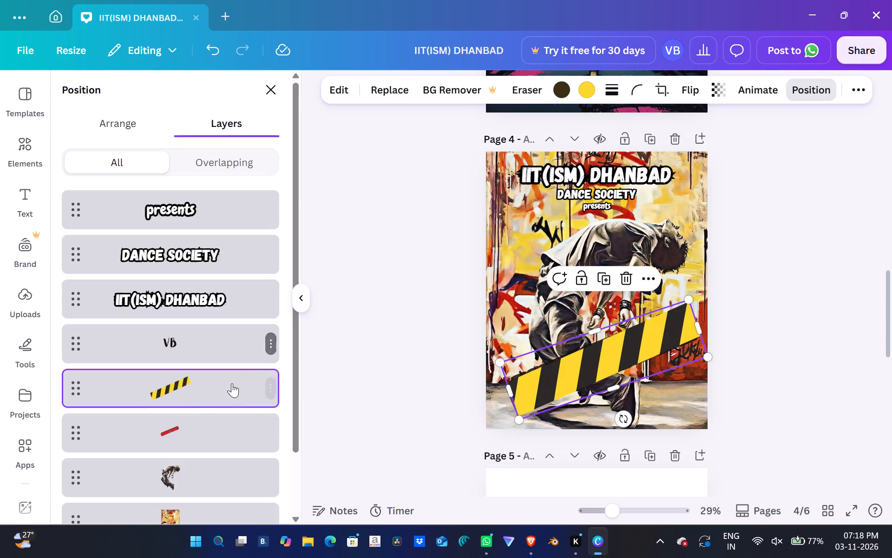
drag(231, 383, 223, 444)
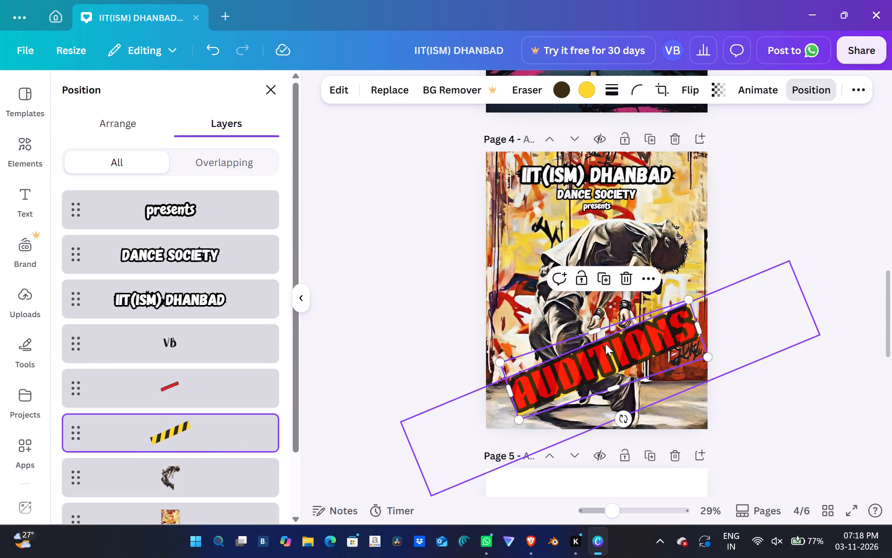
Rotate the striped tape slightly behind the "AUDITIONS" text, and clear the selection.
click(623, 418)
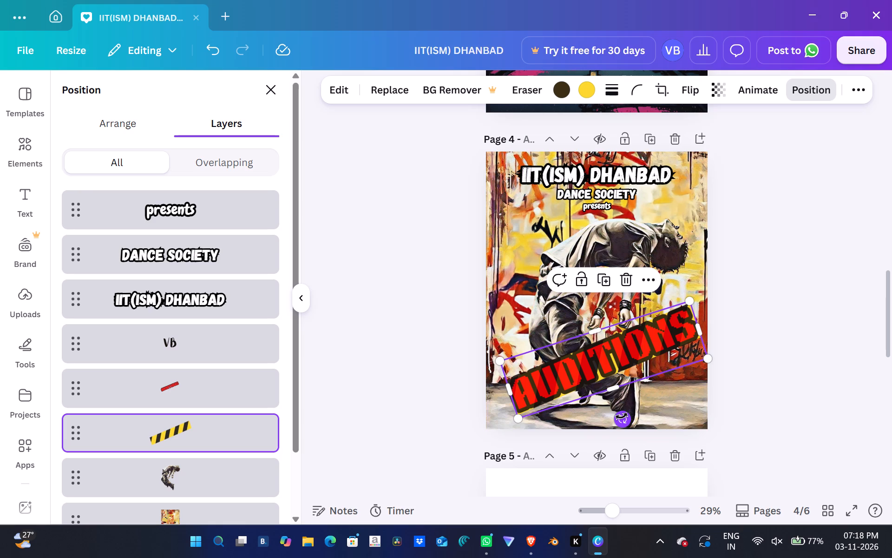
click(624, 359)
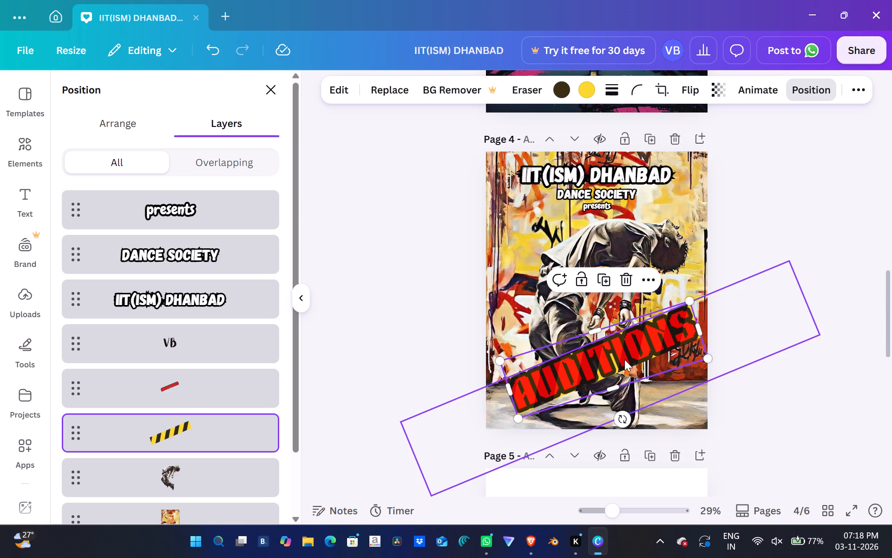
click(624, 359)
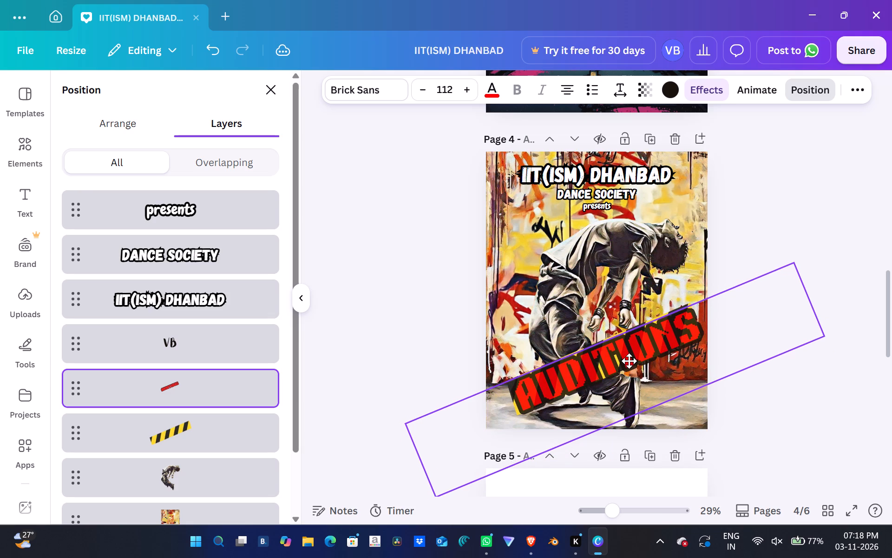
click(776, 233)
click(776, 233)
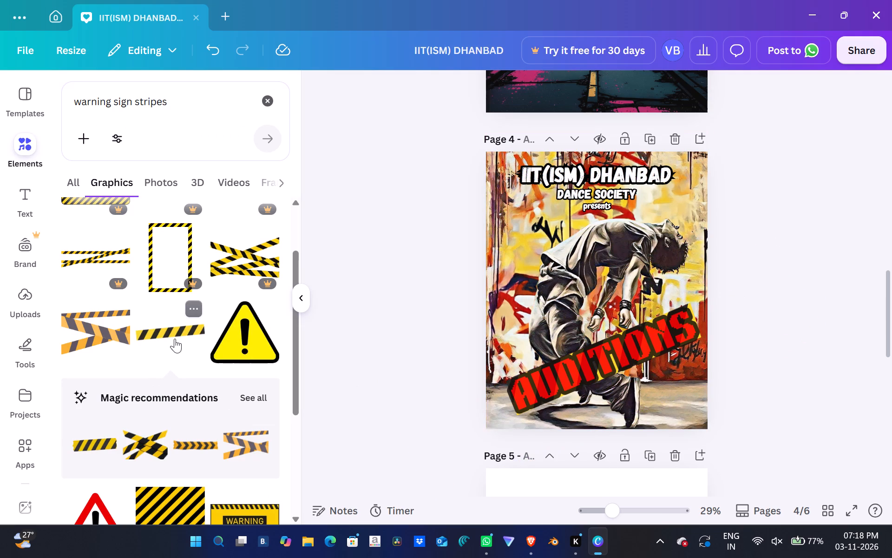
Add the orange-and-grey crossed warning tape graphic and place it above the "AUDITIONS" text, near the dancer's head.
scroll(175, 339, down, 1)
click(101, 308)
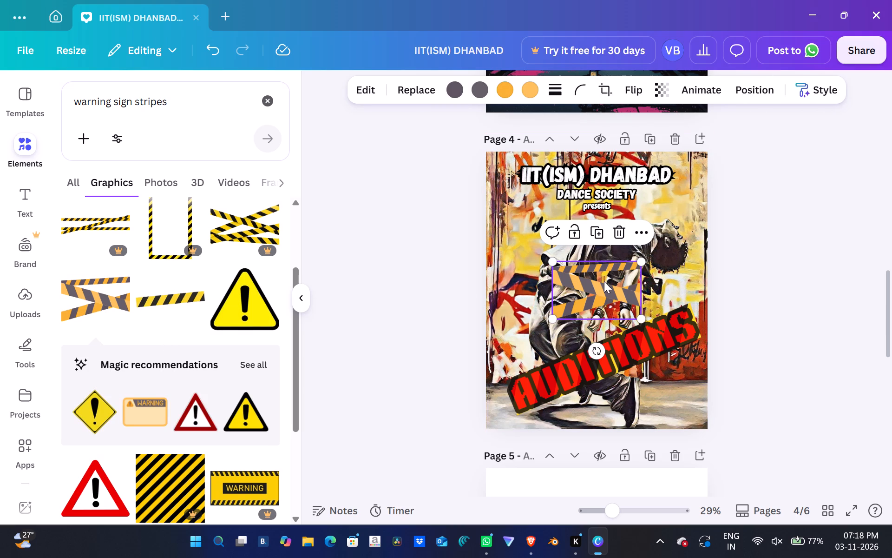
drag(604, 281, 576, 314)
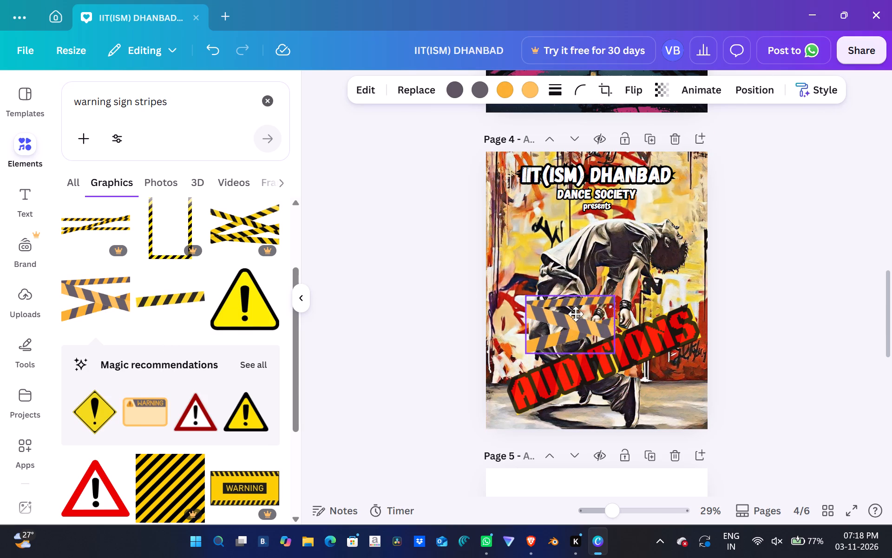
drag(576, 314, 679, 356)
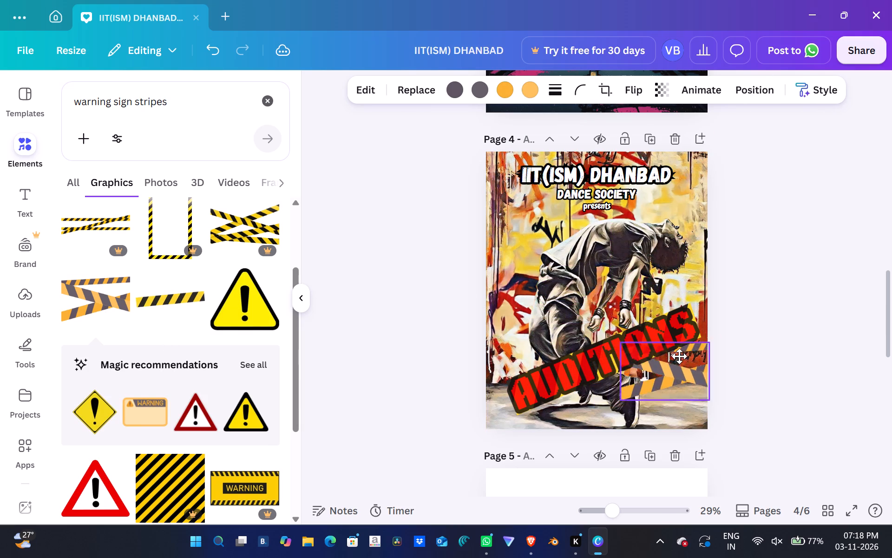
drag(679, 356, 650, 275)
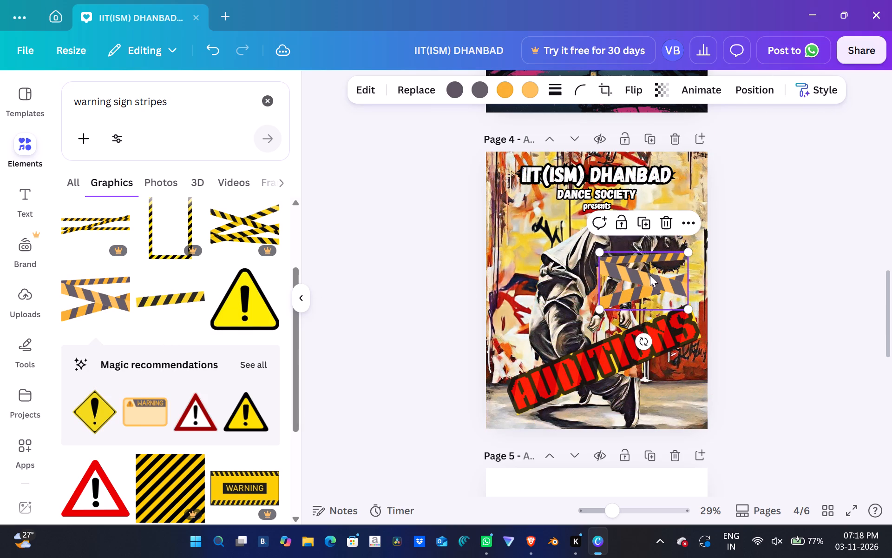
Move the crossed warning tape directly above the "AUDITIONS" text in the layer order.
click(687, 232)
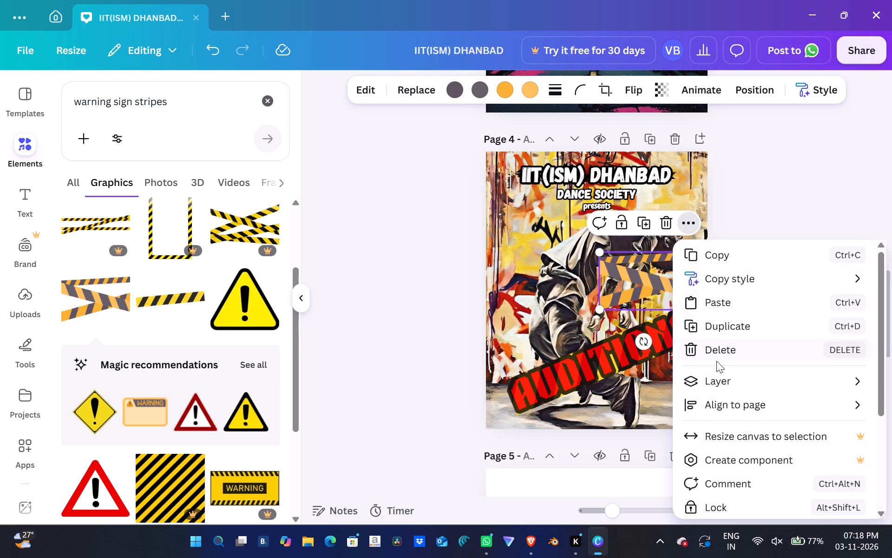
click(716, 374)
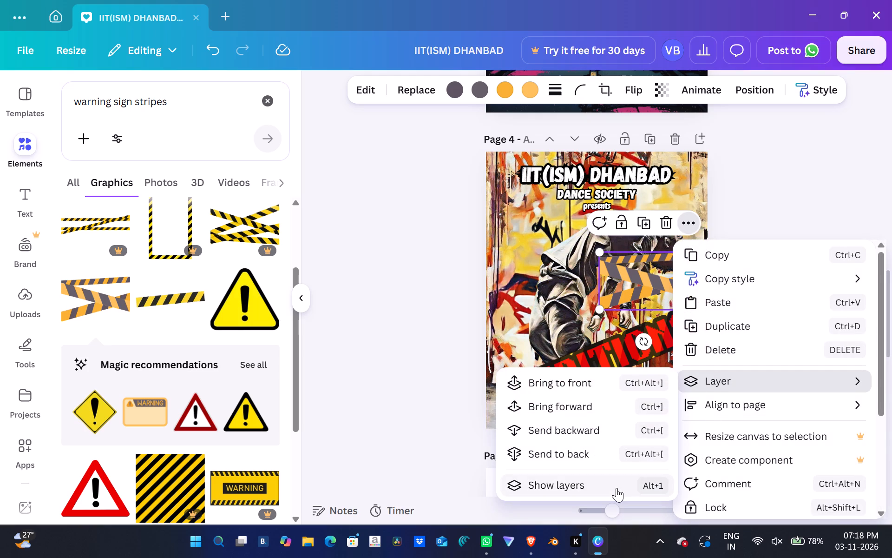
click(617, 488)
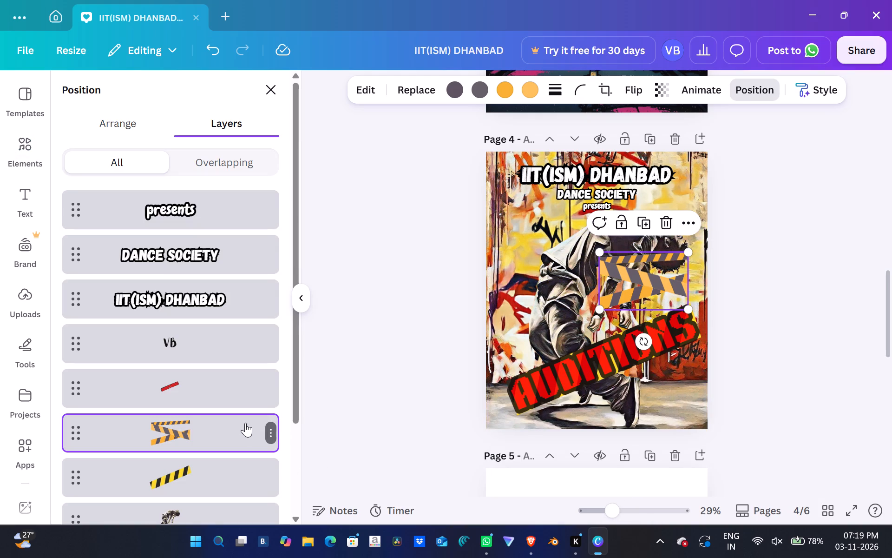
drag(245, 423, 244, 359)
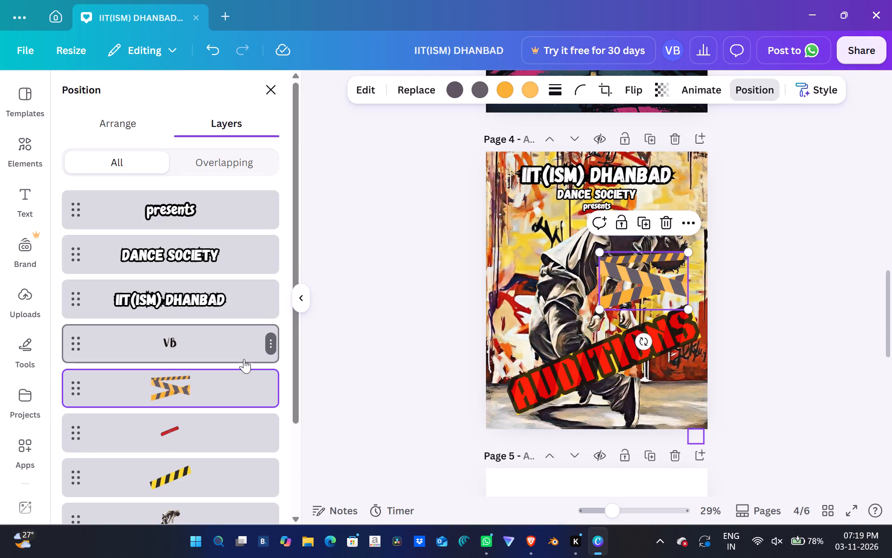
Position the crossed warning tape over the second half of the "AUDITIONS" text.
drag(670, 291, 661, 345)
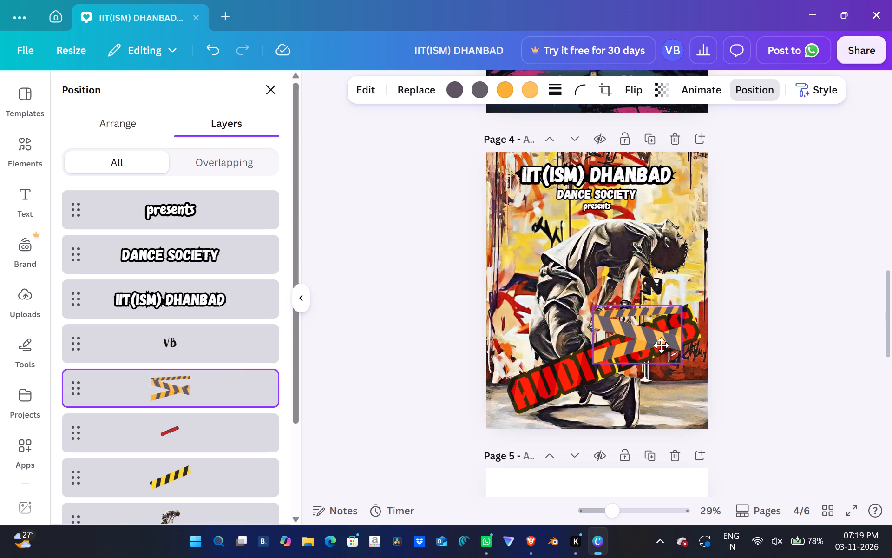
drag(661, 345, 658, 347)
click(814, 246)
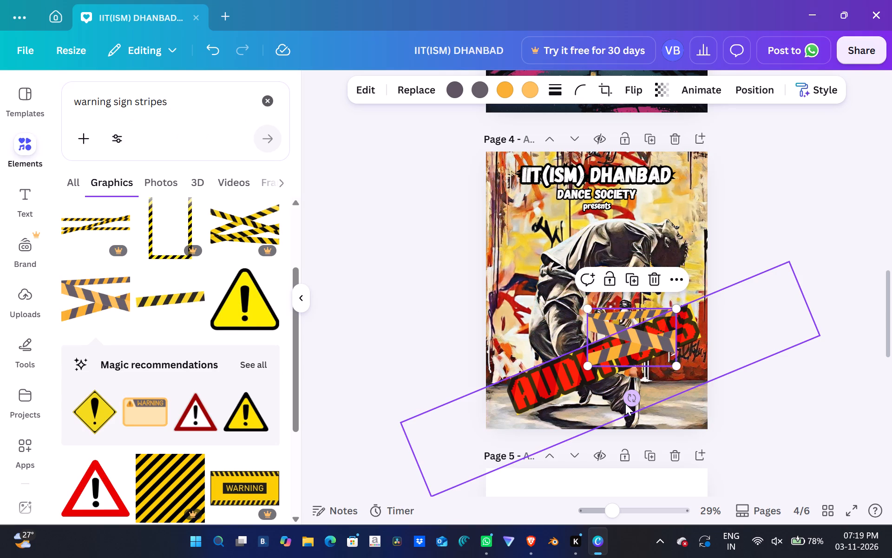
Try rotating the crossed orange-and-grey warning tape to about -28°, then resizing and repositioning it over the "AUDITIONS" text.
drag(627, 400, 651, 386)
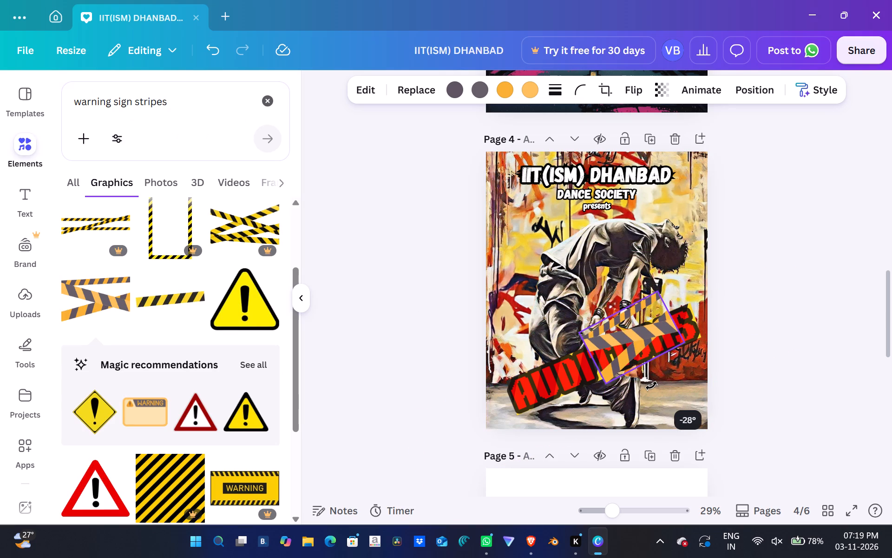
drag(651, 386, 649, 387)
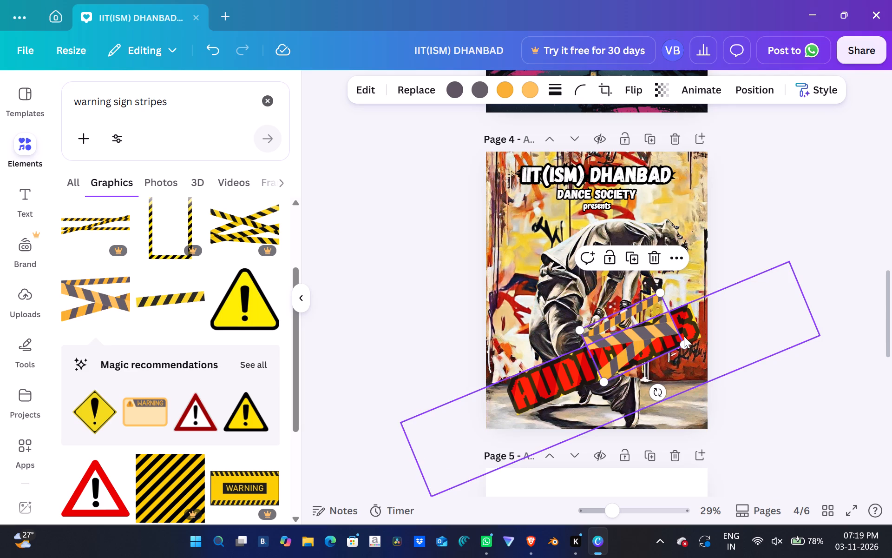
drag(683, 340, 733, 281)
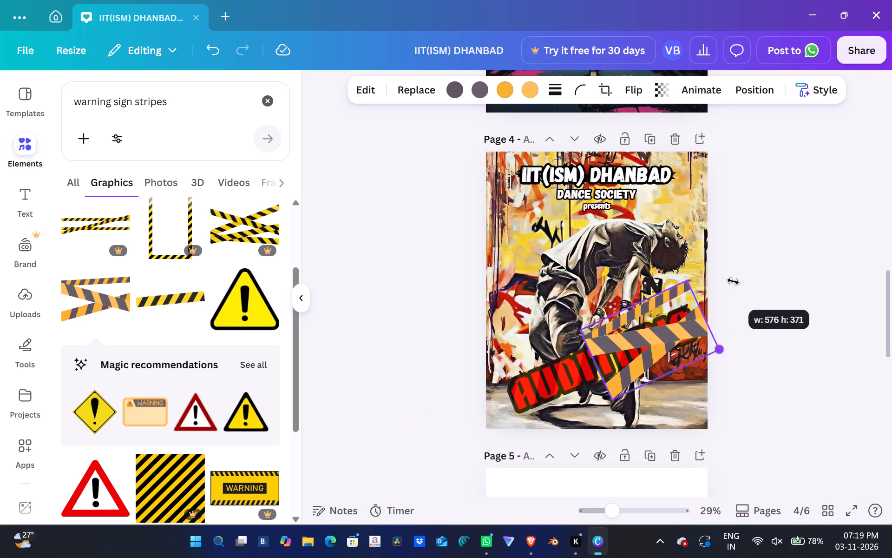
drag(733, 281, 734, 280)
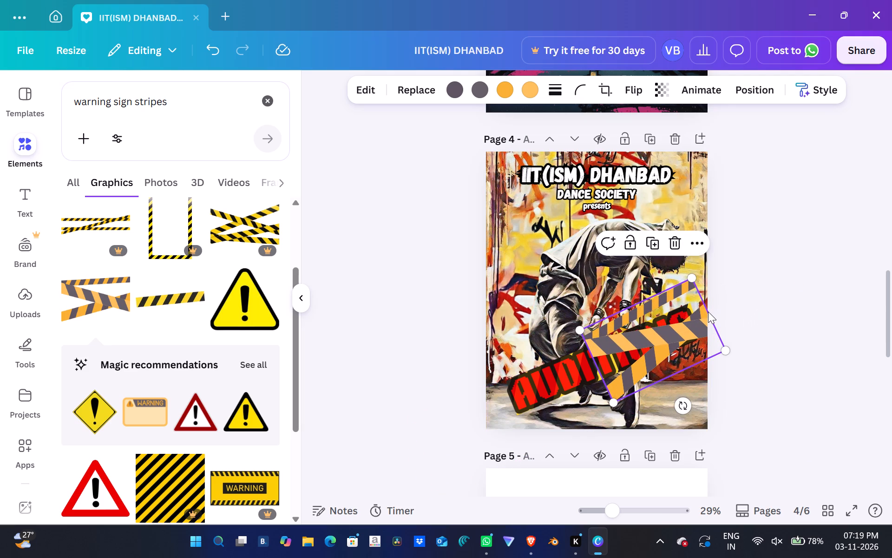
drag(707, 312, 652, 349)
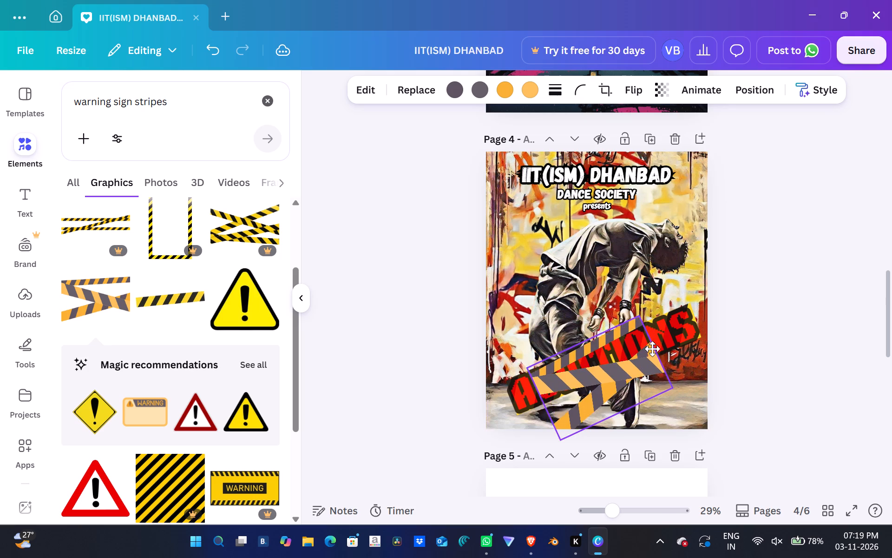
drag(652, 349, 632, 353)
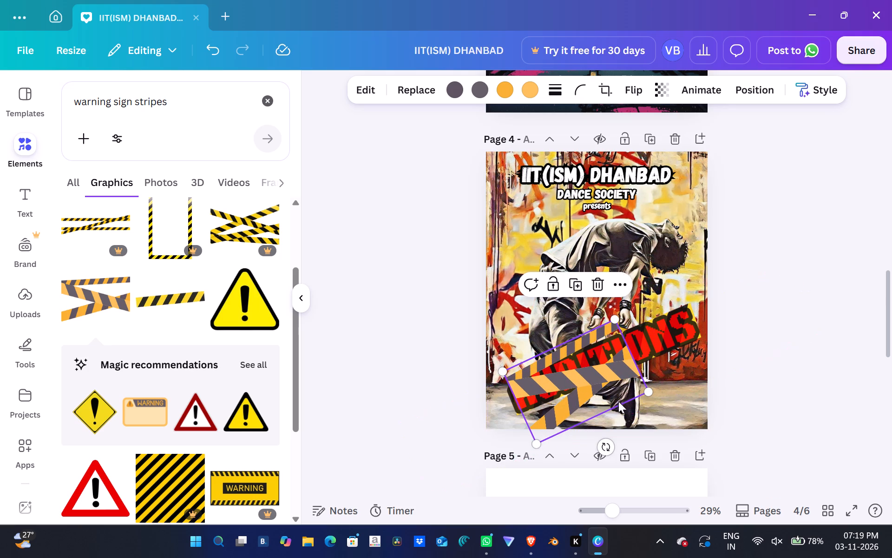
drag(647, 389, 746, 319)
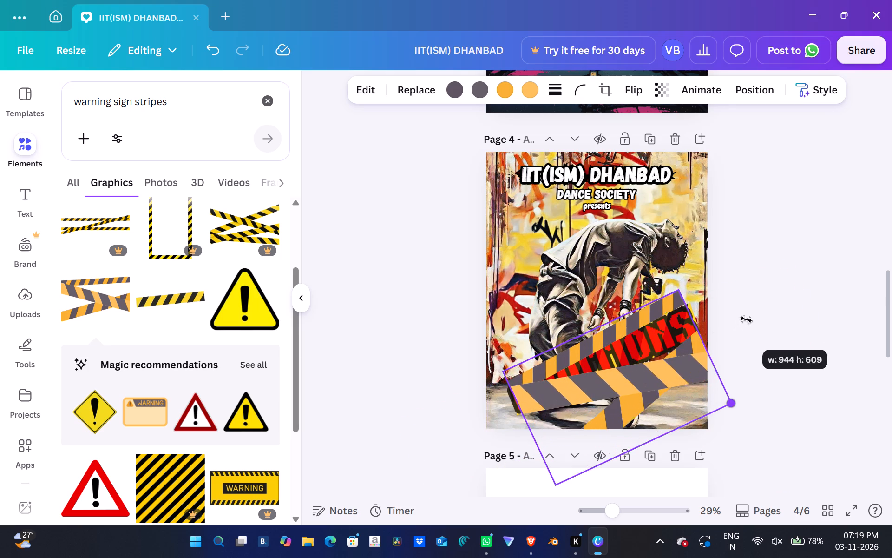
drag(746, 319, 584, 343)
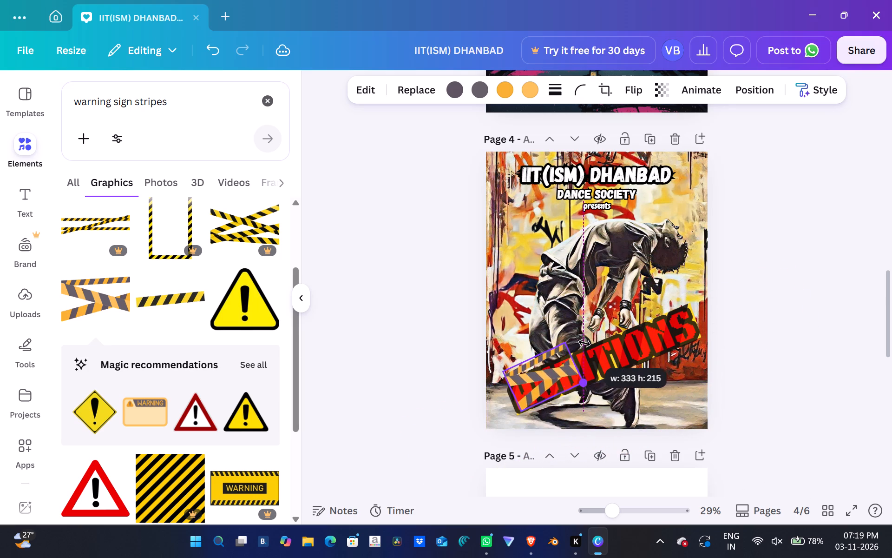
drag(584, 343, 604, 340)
Delete the crossed orange-and-grey warning tape from the page.
click(577, 305)
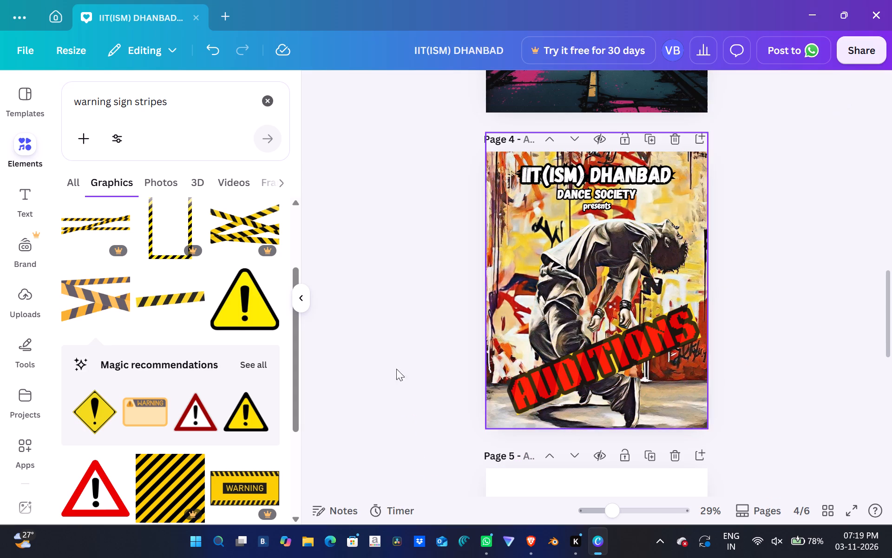
Browse the warning stripe graphics and add the single slanted black-and-yellow tape strip to page 4.
scroll(229, 389, down, 4)
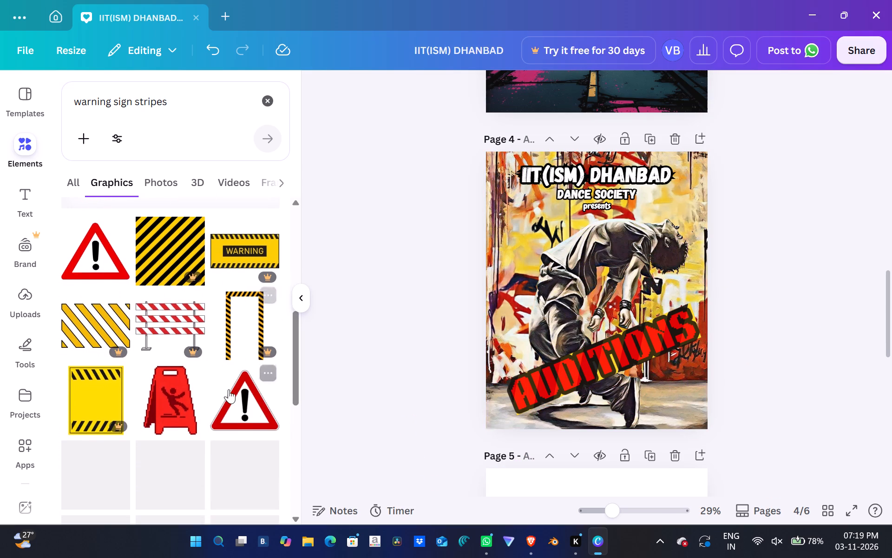
scroll(229, 389, right, 1)
scroll(229, 389, up, 1)
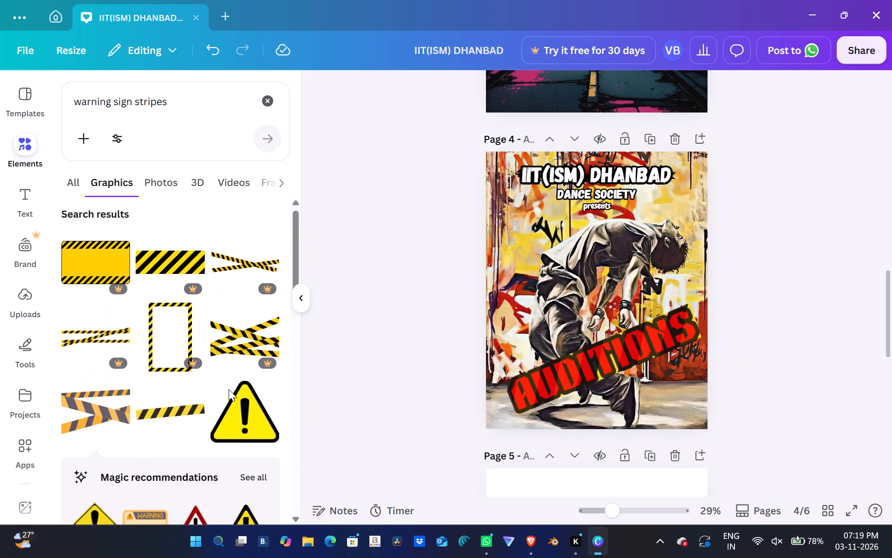
scroll(229, 389, up, 2)
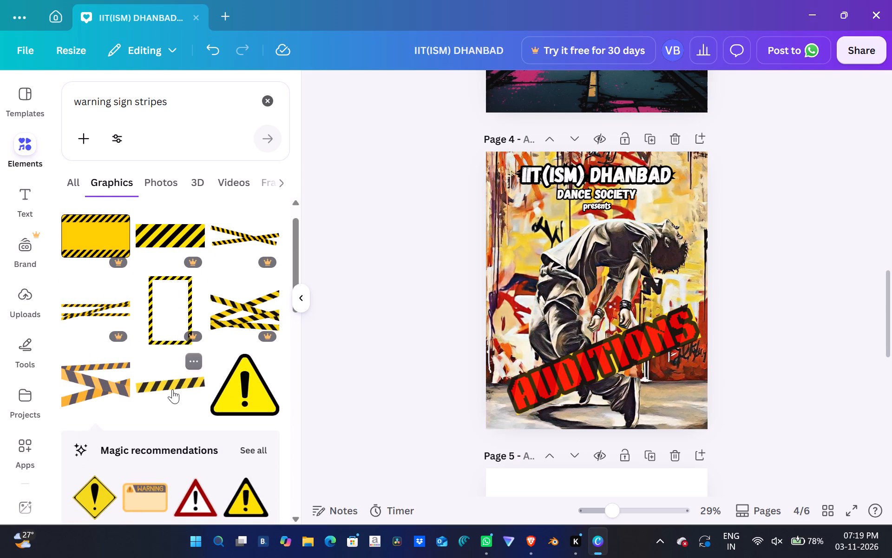
click(172, 389)
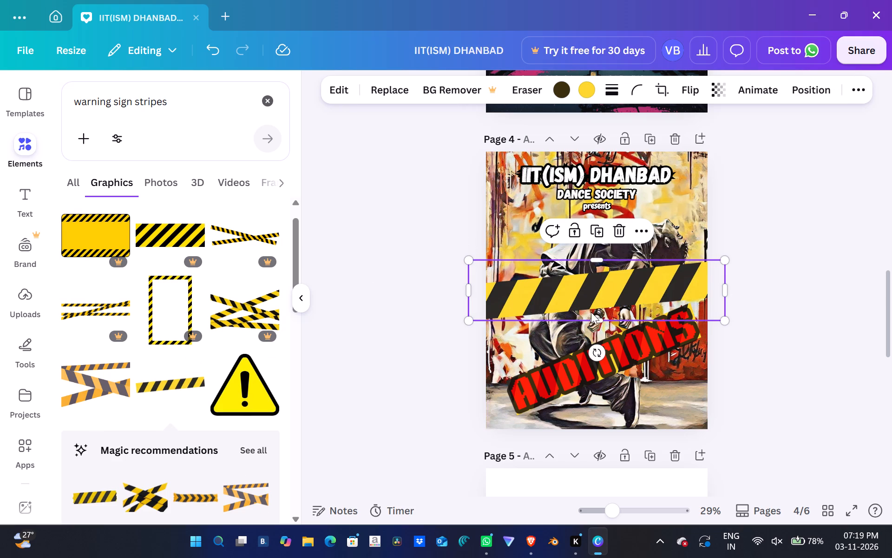
Crop and scale the black-and-yellow tape into a long narrow band about 1,141 wide and 118 high.
drag(593, 319, 591, 284)
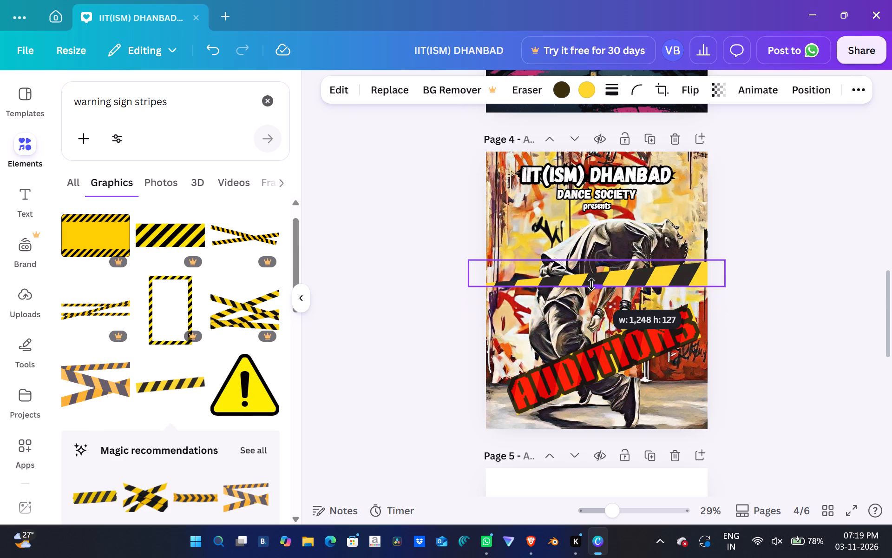
drag(591, 284, 582, 313)
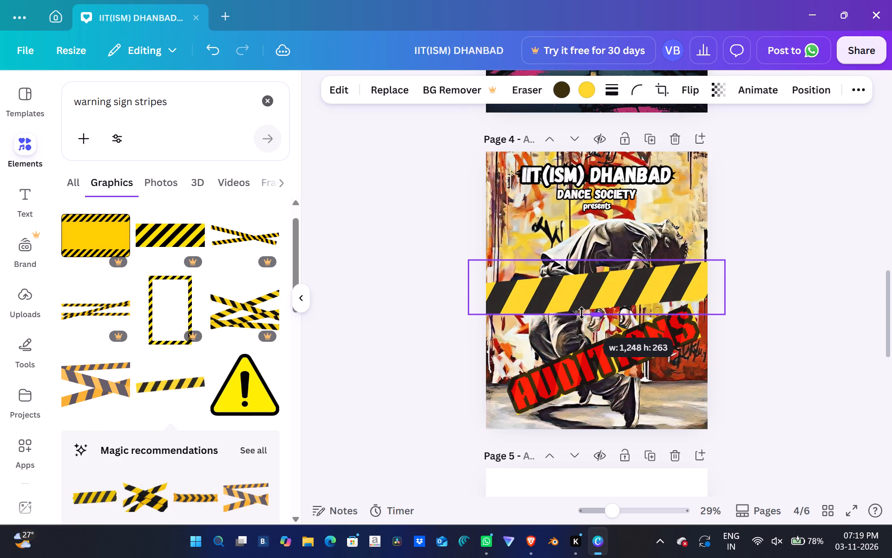
drag(582, 313, 582, 315)
drag(728, 286, 714, 286)
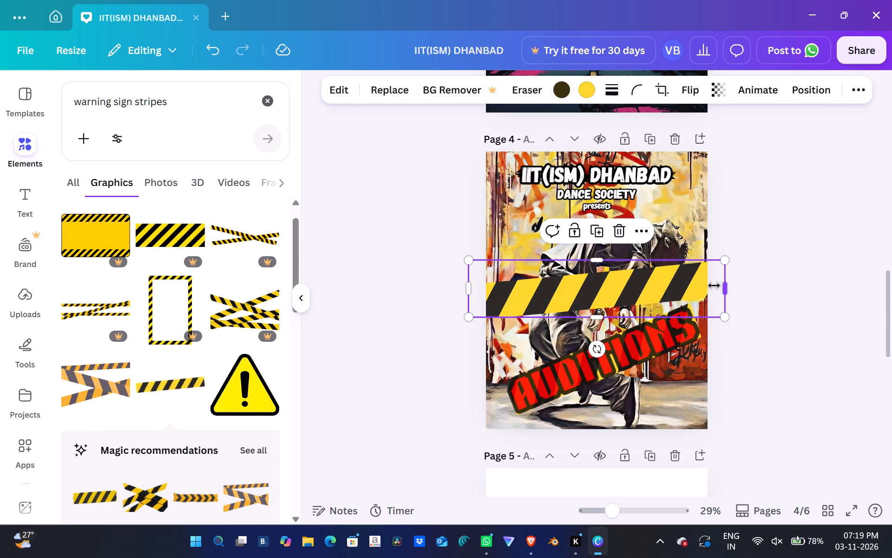
drag(714, 286, 726, 281)
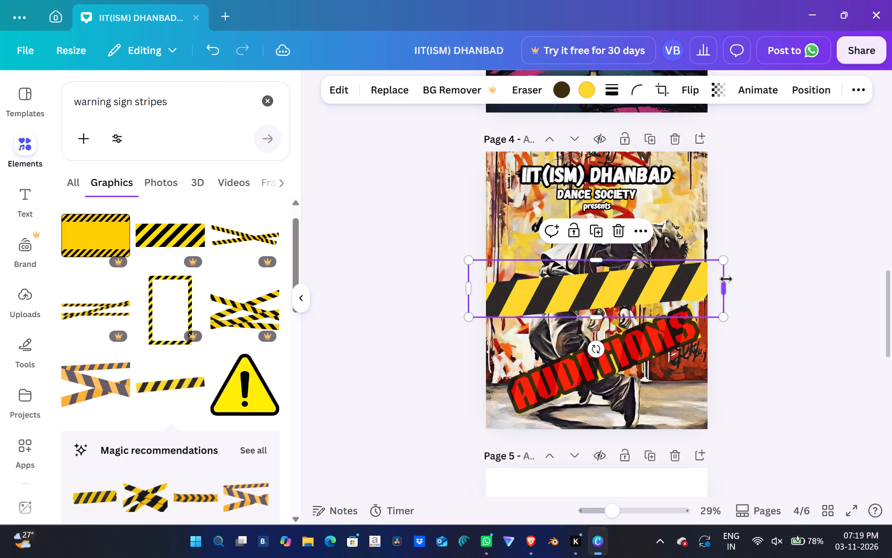
drag(726, 261, 628, 293)
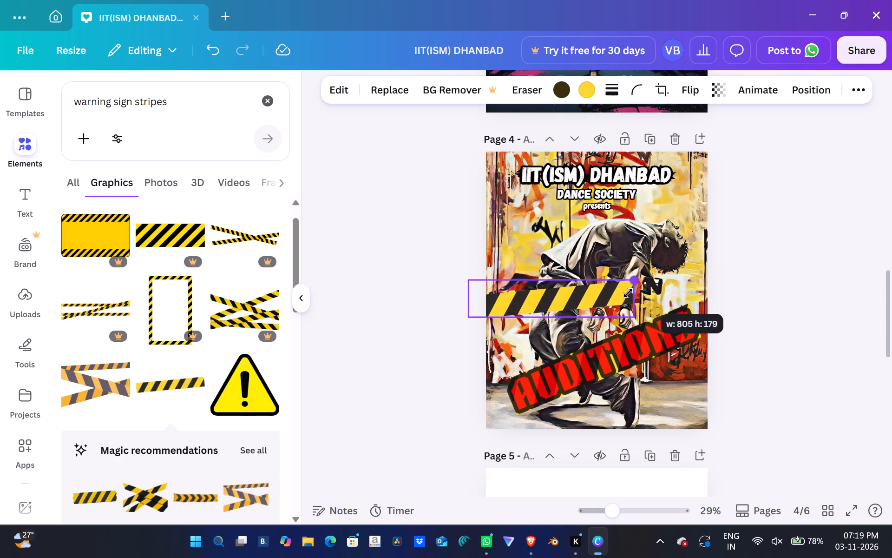
drag(628, 293, 589, 301)
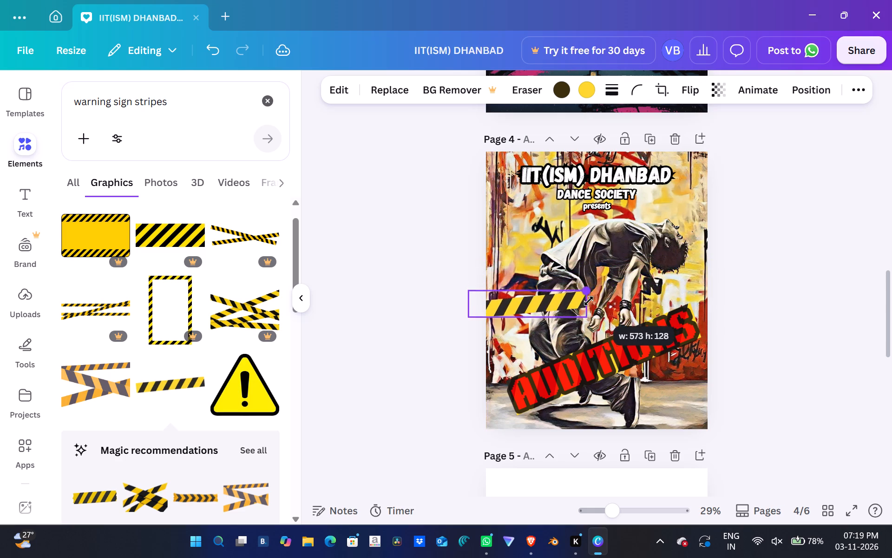
drag(589, 301, 581, 299)
drag(577, 302, 694, 277)
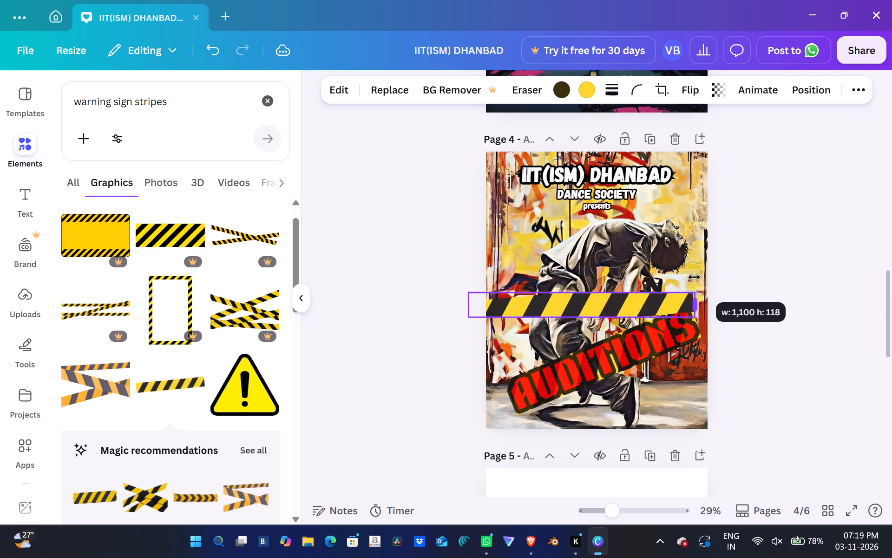
drag(694, 277, 655, 291)
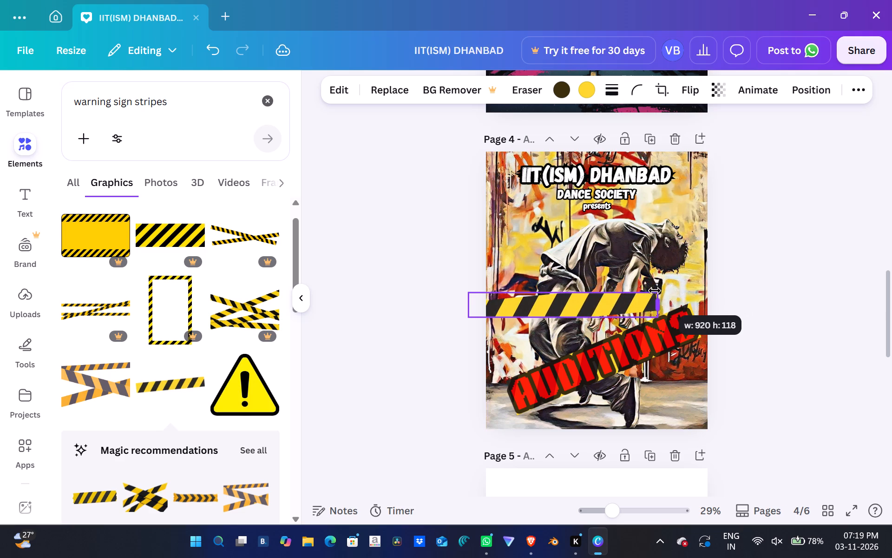
drag(655, 291, 699, 279)
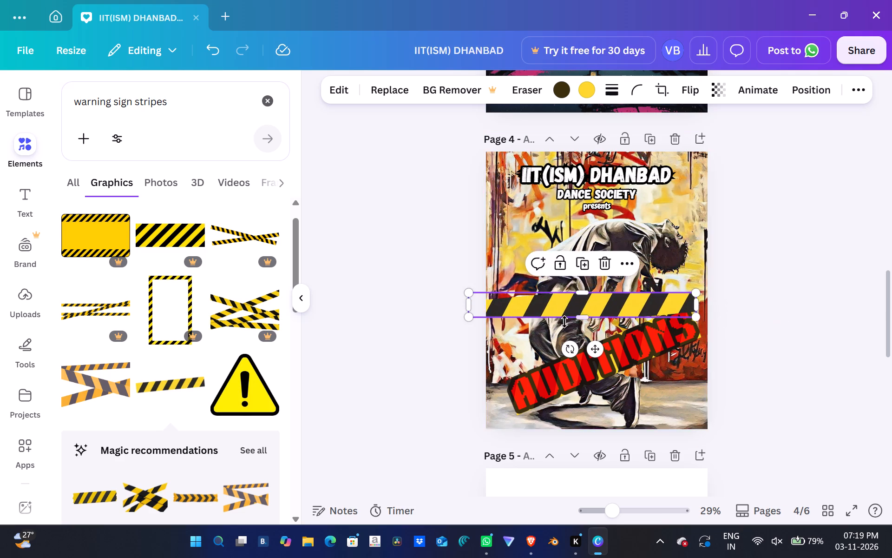
drag(467, 306, 505, 301)
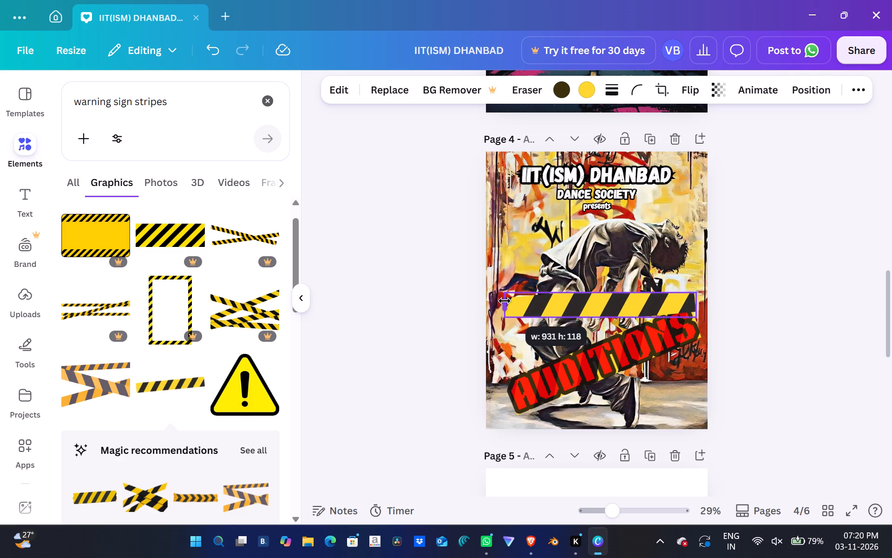
drag(505, 301, 460, 299)
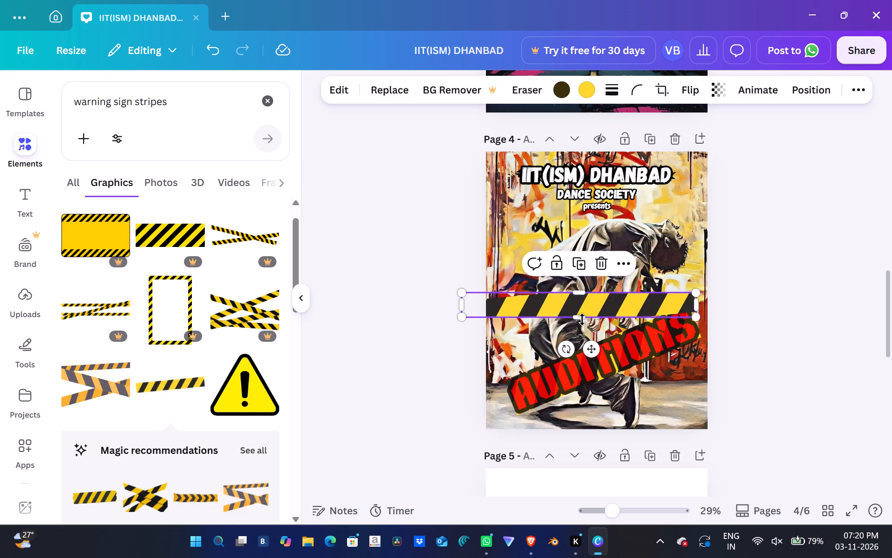
Move the black-and-yellow tape over the "AUDITIONS" text and tilt it slightly counter-clockwise so it rises across the page.
drag(590, 309, 597, 374)
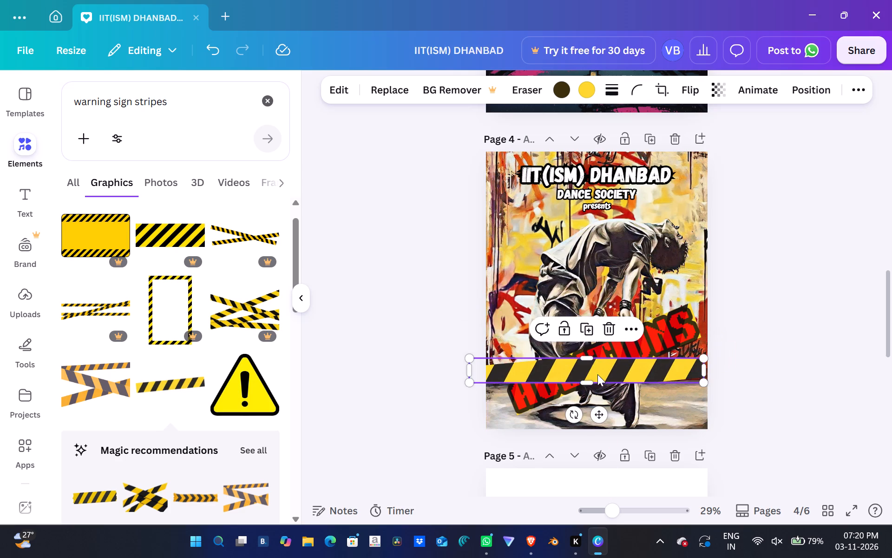
drag(574, 415, 583, 415)
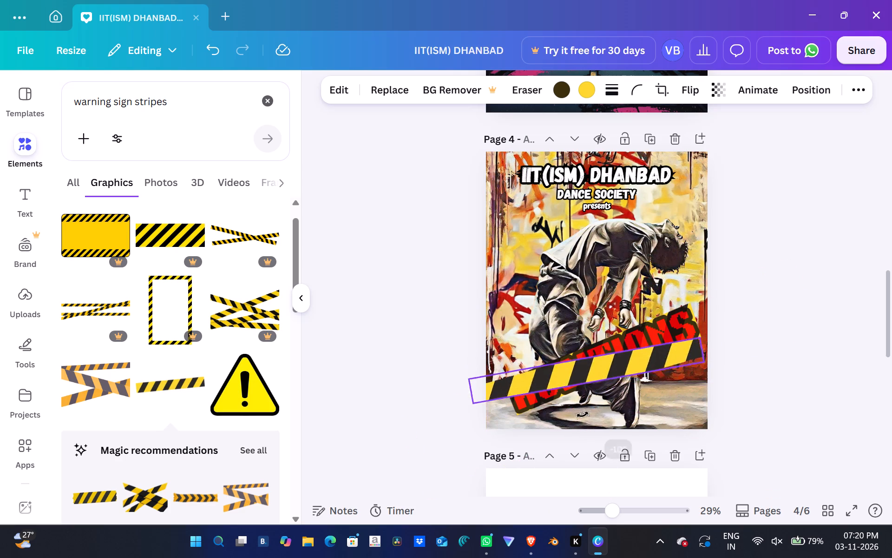
drag(583, 415, 581, 416)
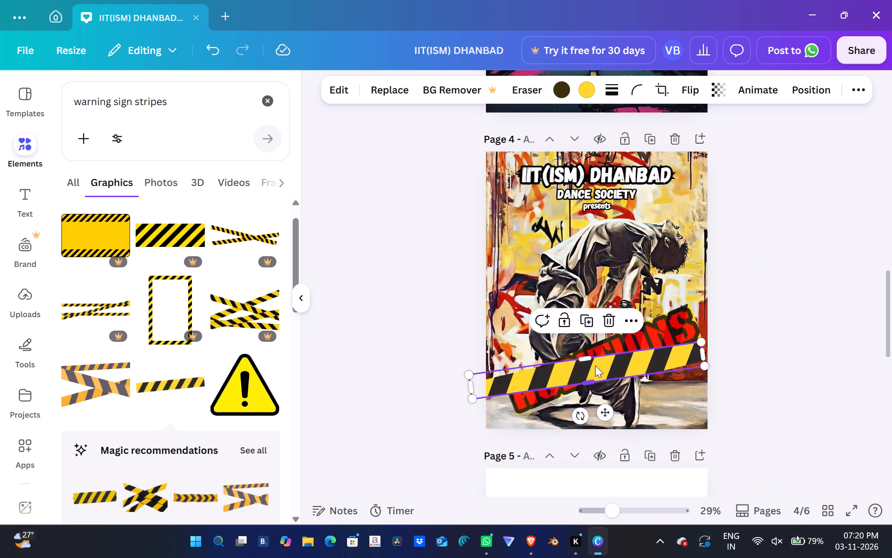
drag(591, 367, 606, 356)
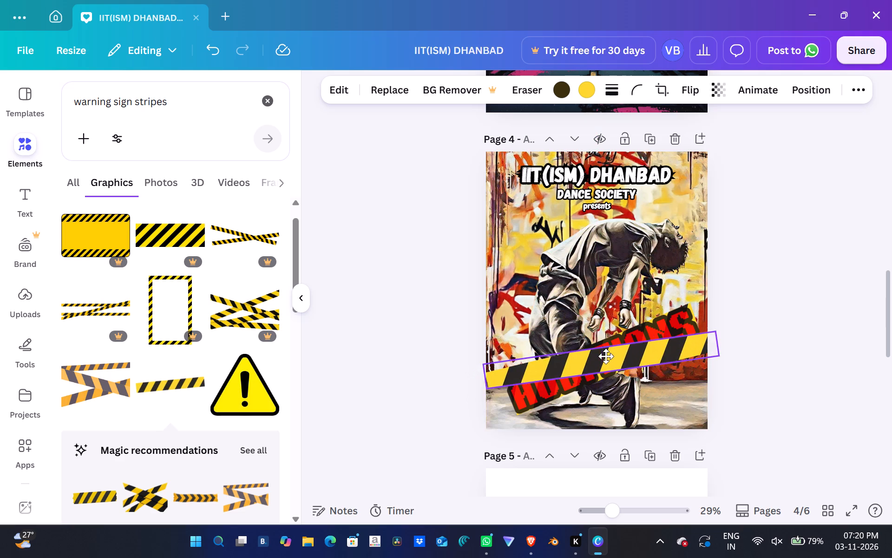
drag(606, 356, 610, 359)
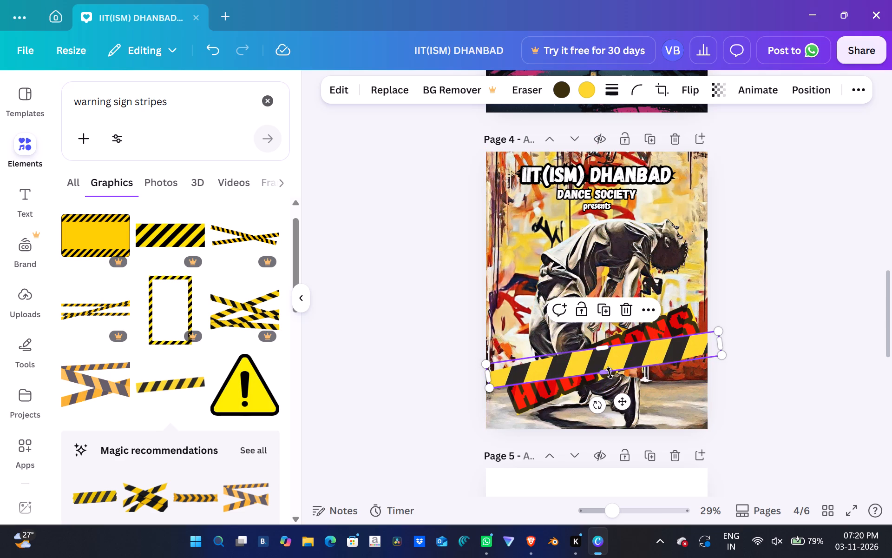
Crop the tape into a much thinner strip, lower it slightly over the "AUDITIONS" text, and shorten its lower end.
drag(607, 373, 607, 360)
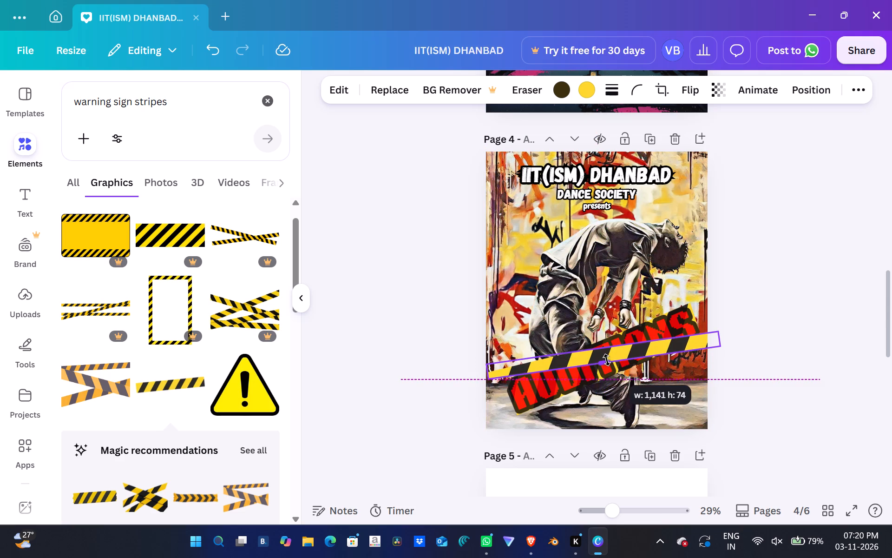
drag(607, 360, 607, 358)
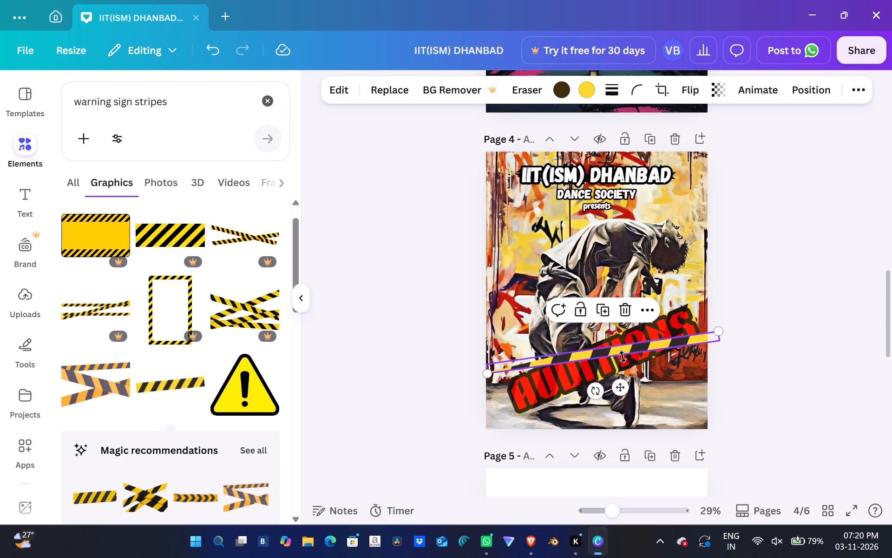
drag(619, 385, 630, 395)
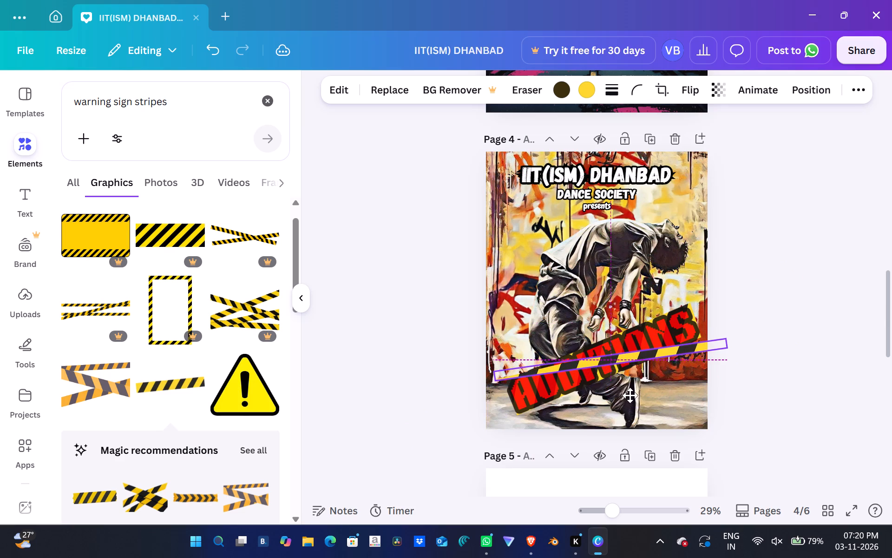
drag(630, 395, 627, 400)
drag(497, 388, 499, 388)
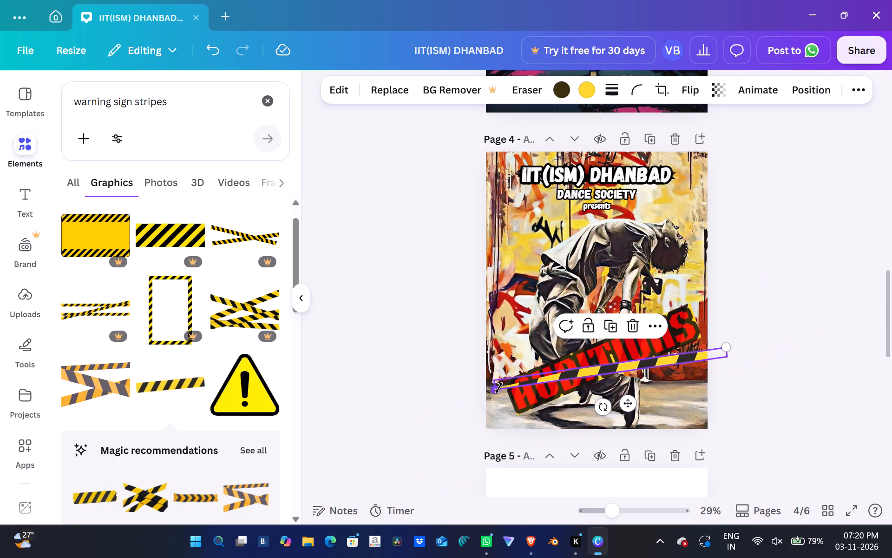
drag(499, 388, 508, 386)
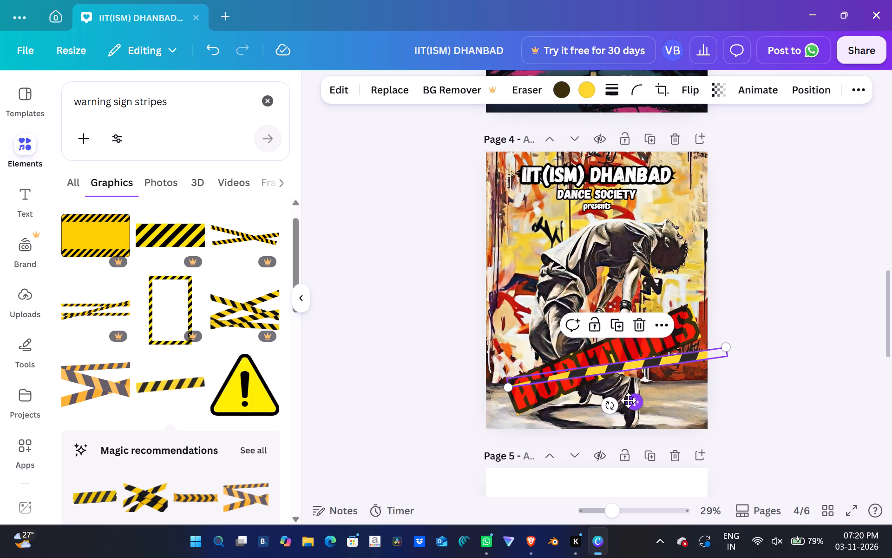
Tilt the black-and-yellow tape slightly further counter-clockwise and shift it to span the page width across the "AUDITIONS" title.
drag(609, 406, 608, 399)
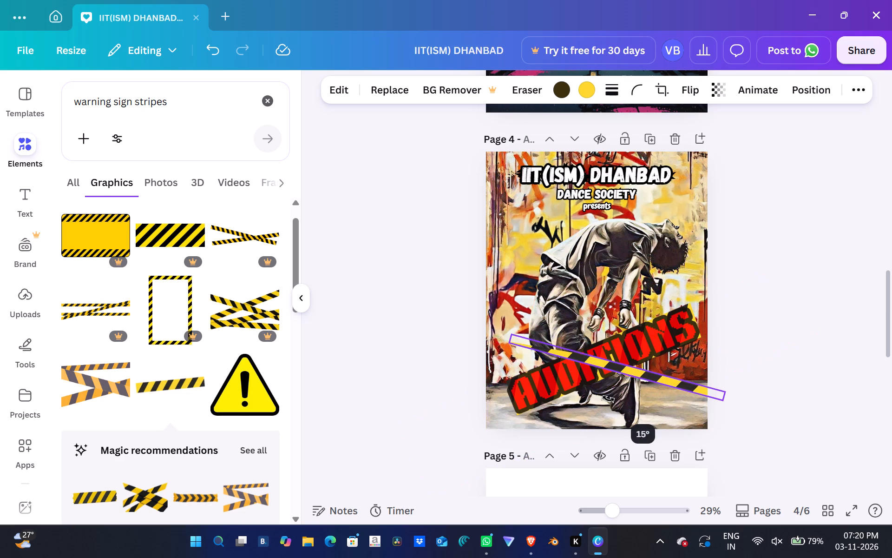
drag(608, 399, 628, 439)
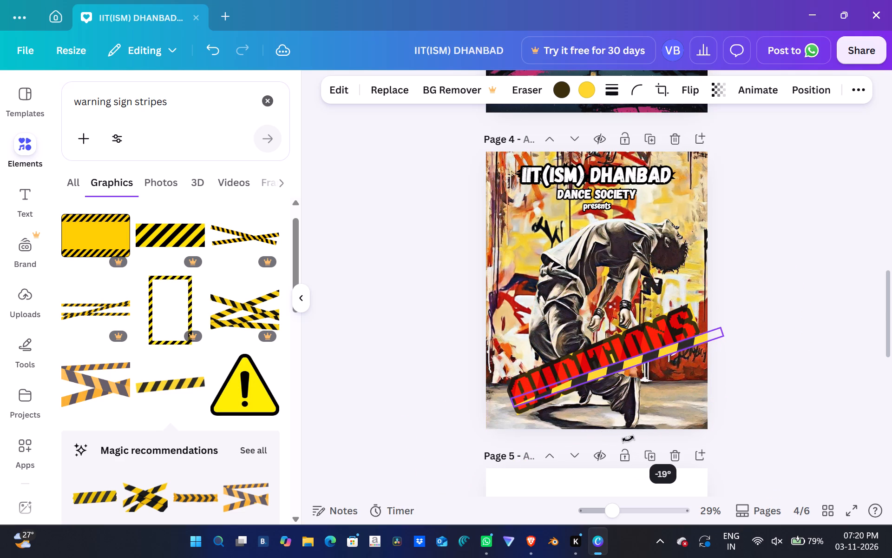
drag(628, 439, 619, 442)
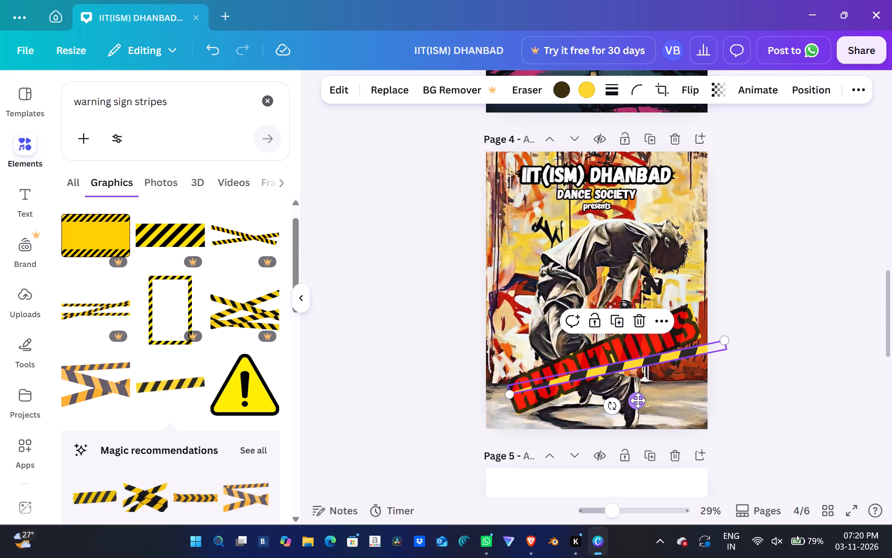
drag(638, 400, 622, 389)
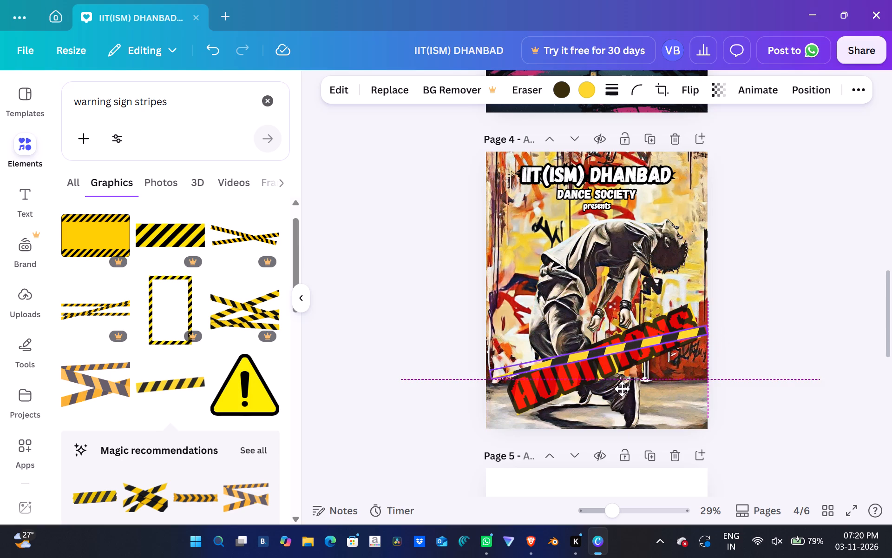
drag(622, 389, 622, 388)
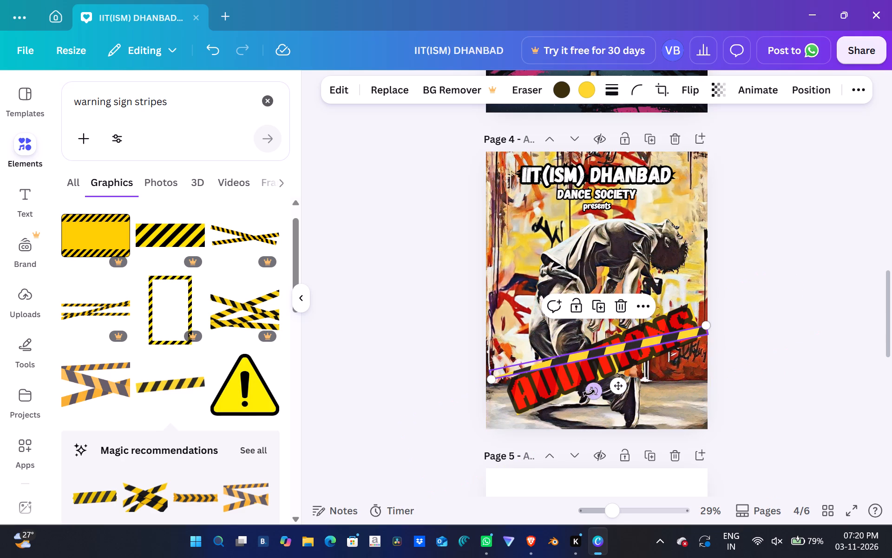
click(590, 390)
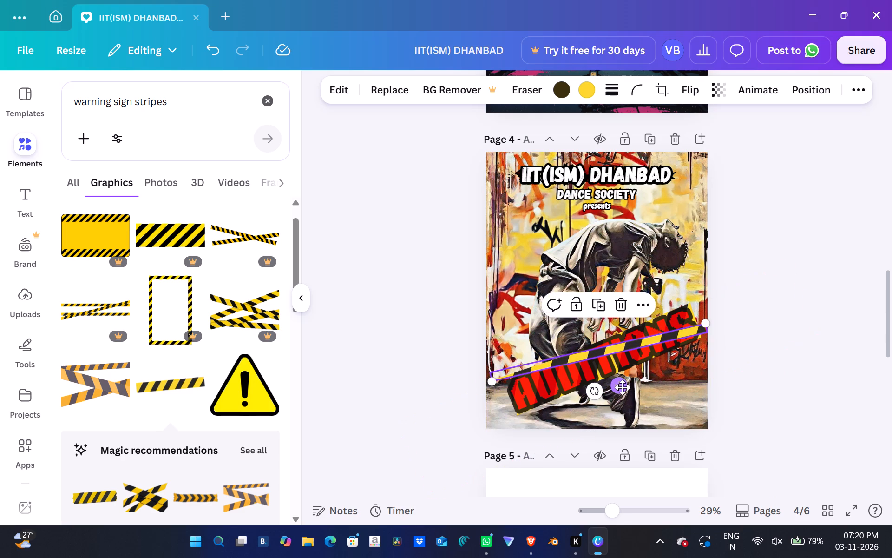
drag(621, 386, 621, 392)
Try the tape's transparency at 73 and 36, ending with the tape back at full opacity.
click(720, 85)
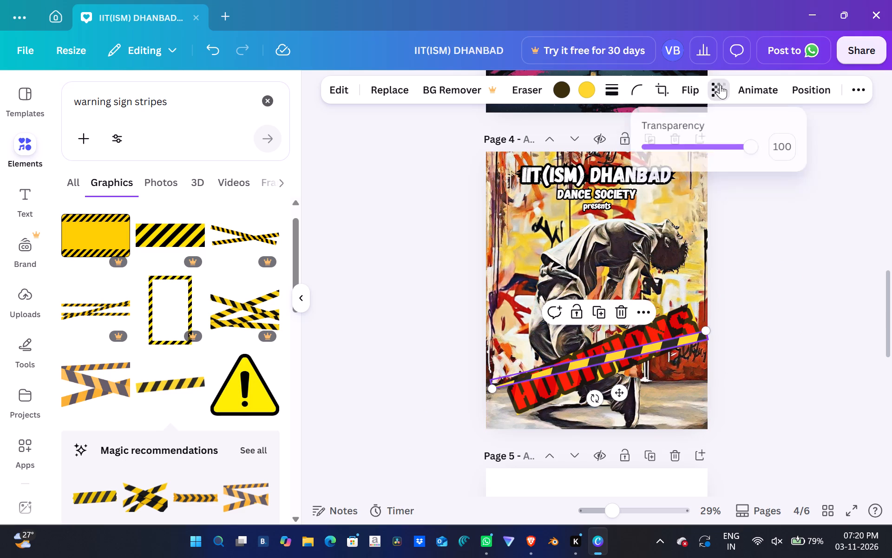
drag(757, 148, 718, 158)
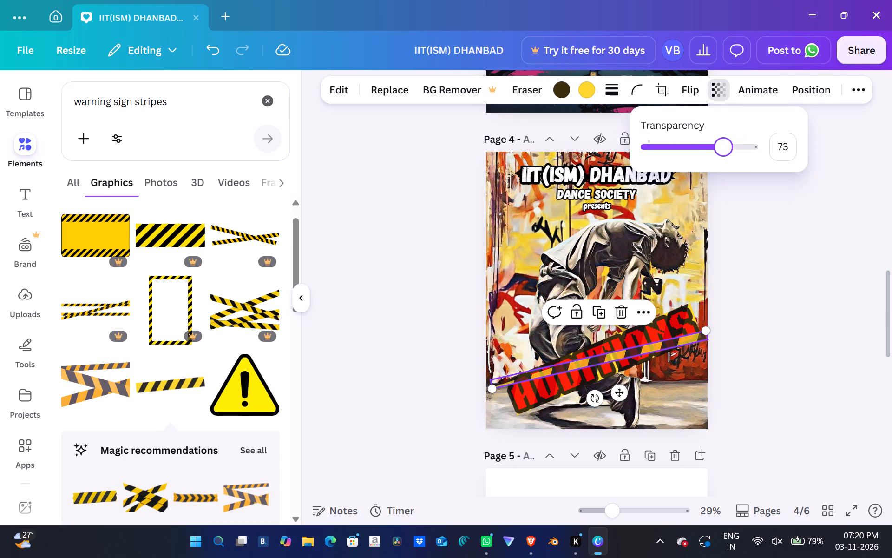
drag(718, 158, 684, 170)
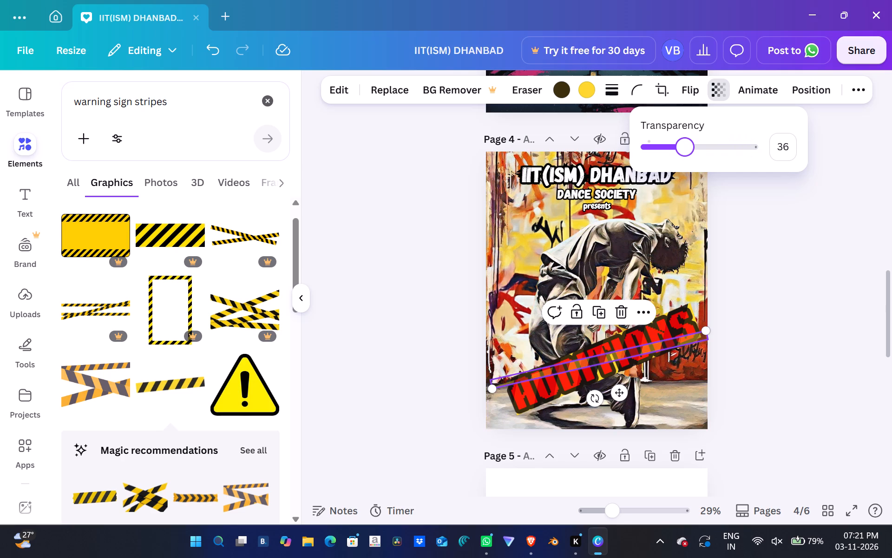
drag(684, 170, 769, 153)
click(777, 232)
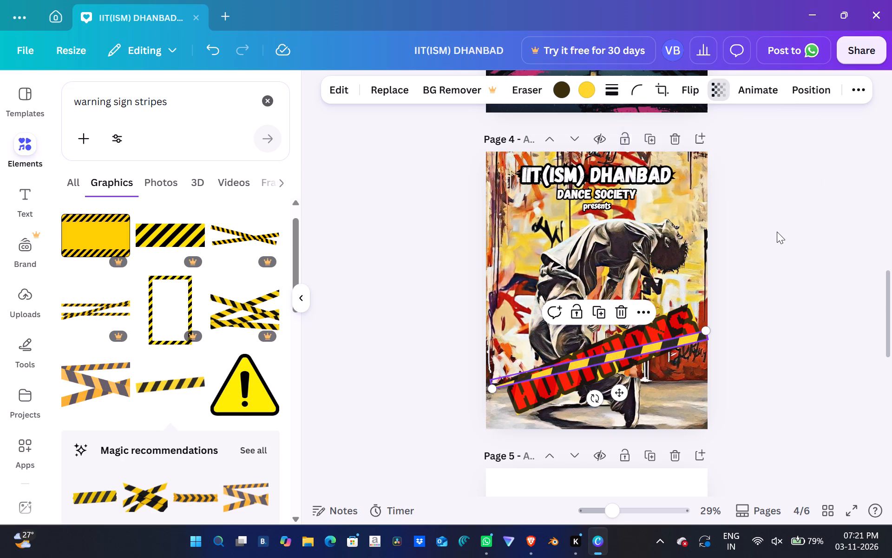
Delete the thin black-and-yellow tape that crosses the "AUDITIONS" title.
click(624, 314)
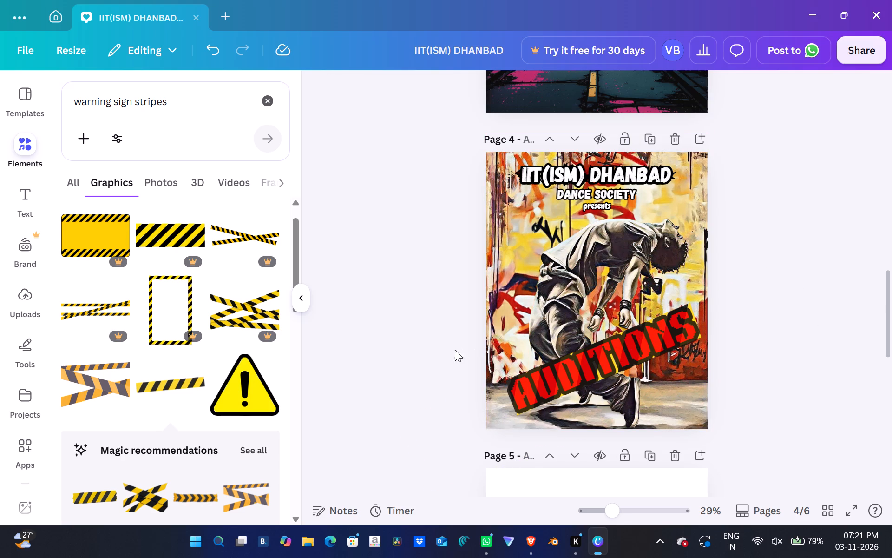
Add the yellow warning triangle graphic to page 4 and shrink it to letter size over the second "I" of "AUDITIONS".
click(238, 407)
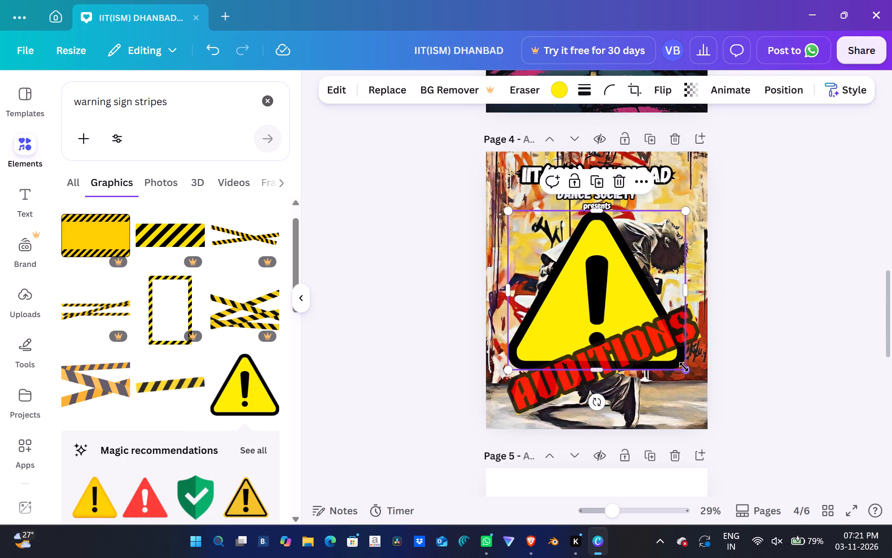
drag(684, 367, 541, 276)
drag(544, 234, 634, 346)
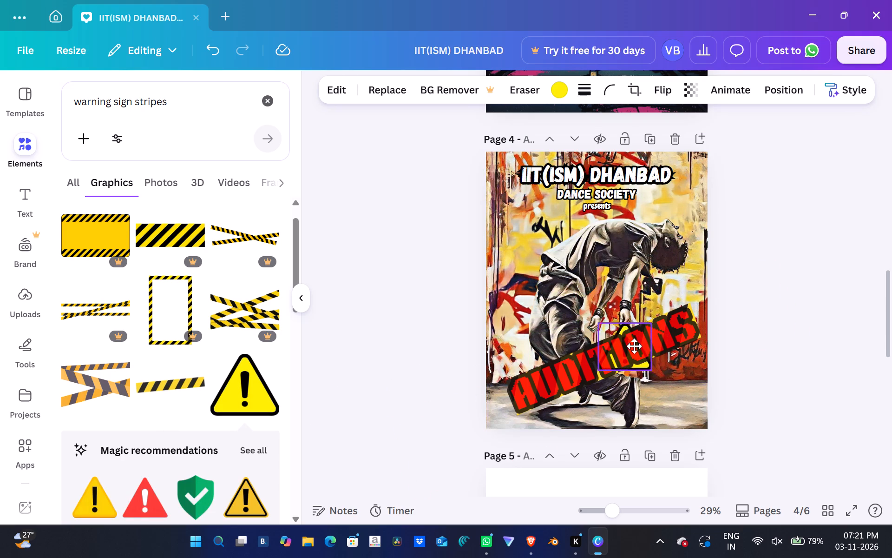
drag(634, 346, 621, 358)
drag(632, 382, 651, 378)
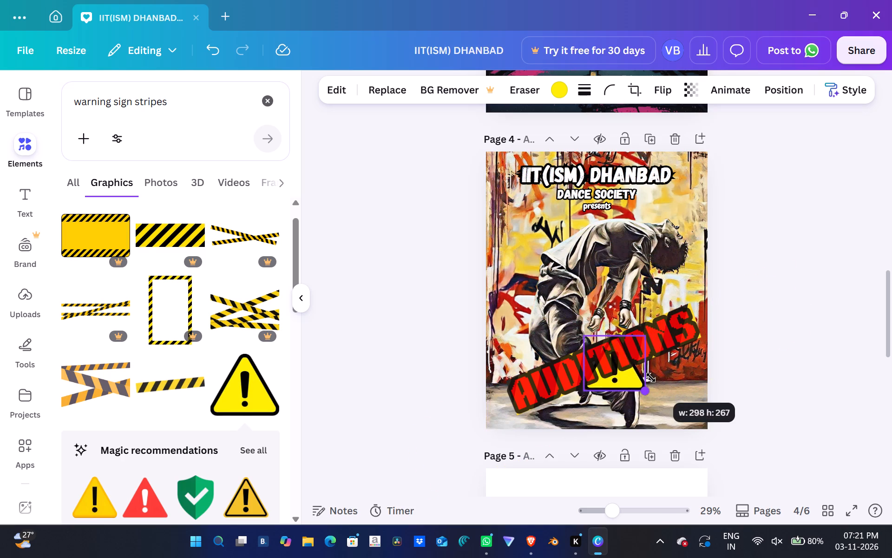
drag(651, 378, 623, 369)
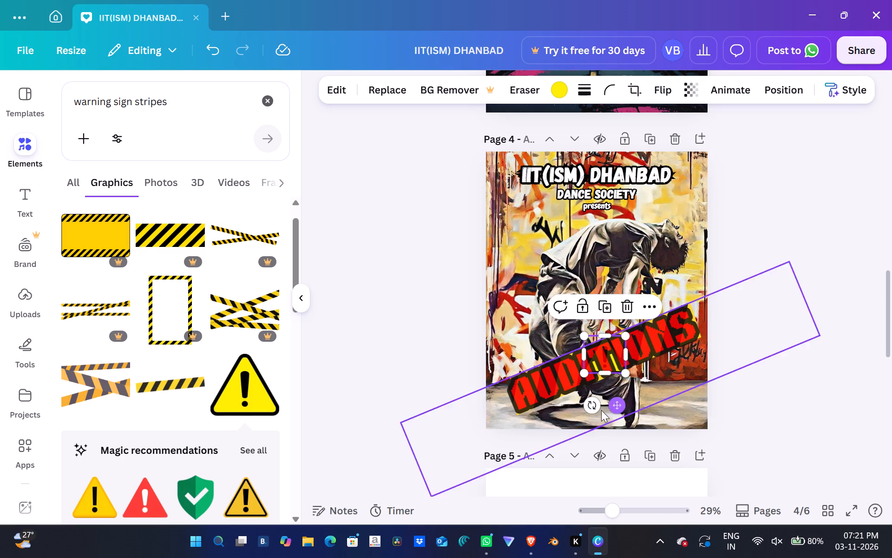
Tilt the warning triangle counter-clockwise to match the slope of "AUDITIONS" and place it over the second "I".
drag(590, 410, 617, 410)
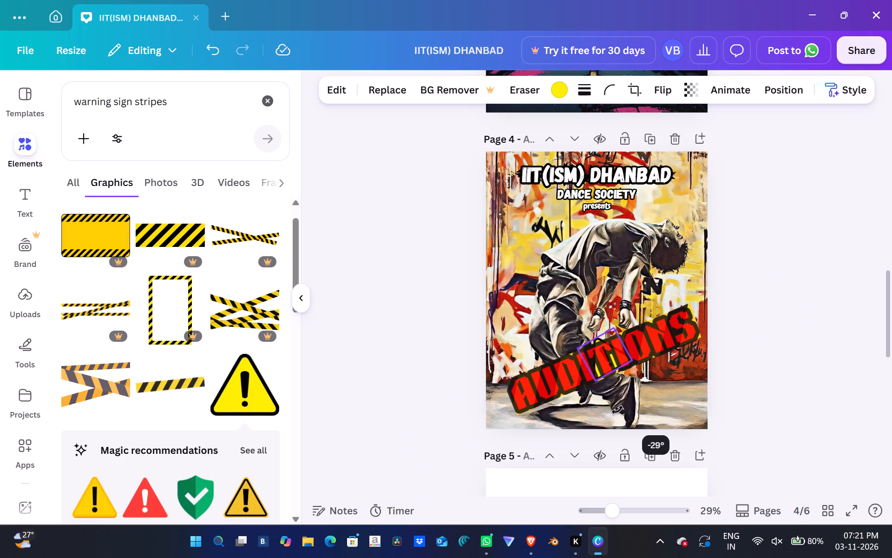
drag(617, 410, 613, 412)
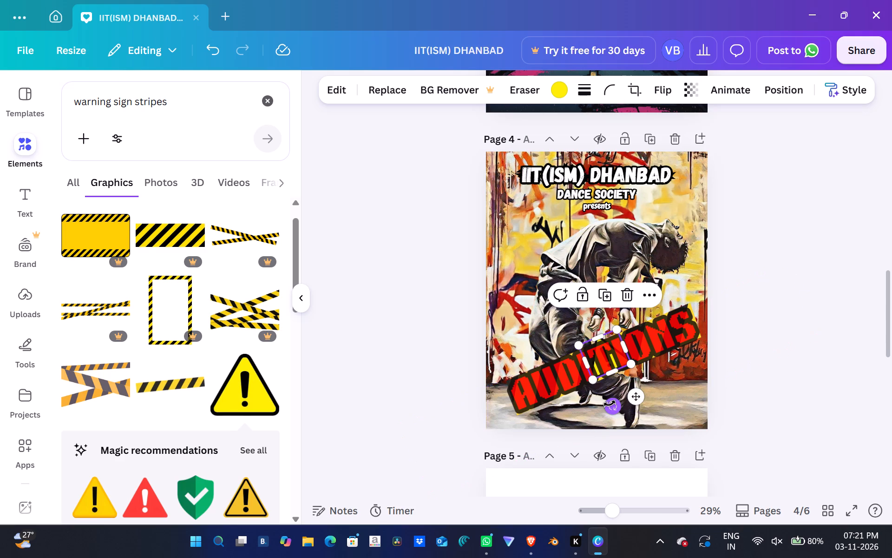
drag(610, 404, 608, 409)
drag(607, 358, 640, 389)
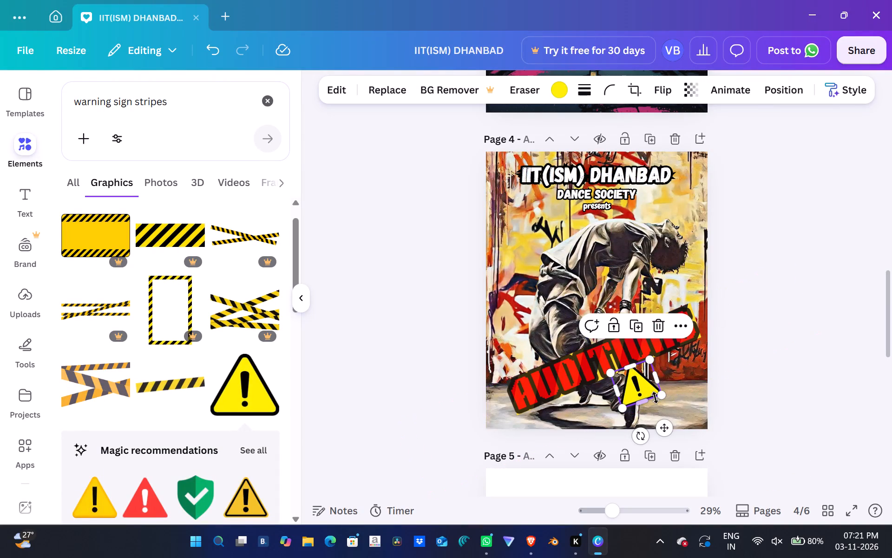
drag(642, 383, 623, 355)
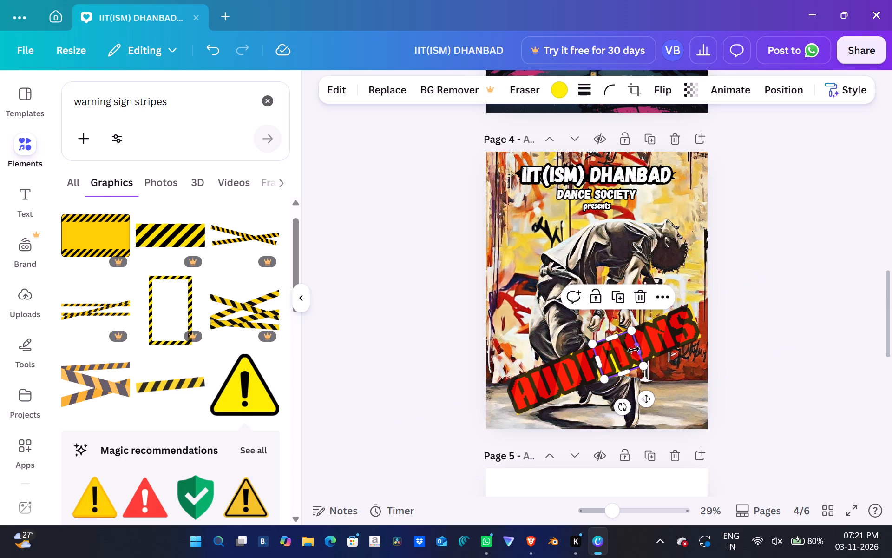
Move the warning triangle above the "AUDITIONS" text in the layer order.
click(656, 301)
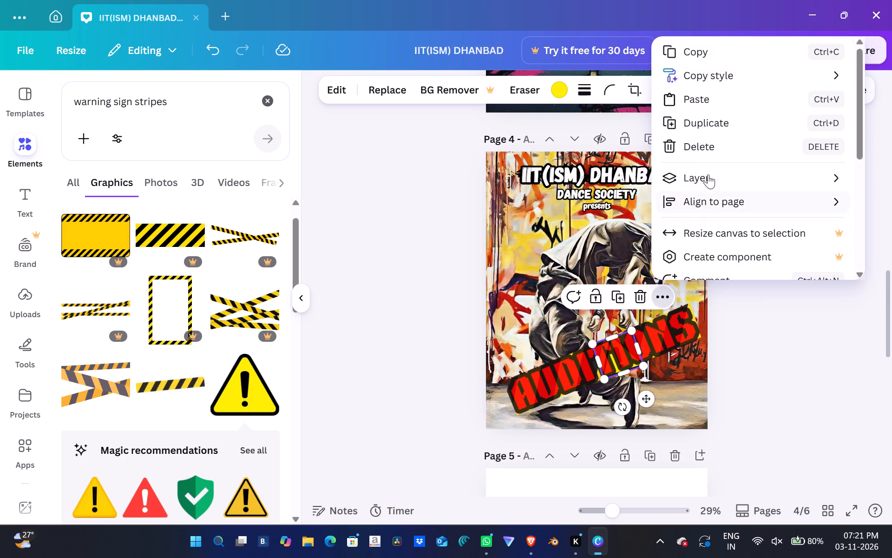
click(711, 172)
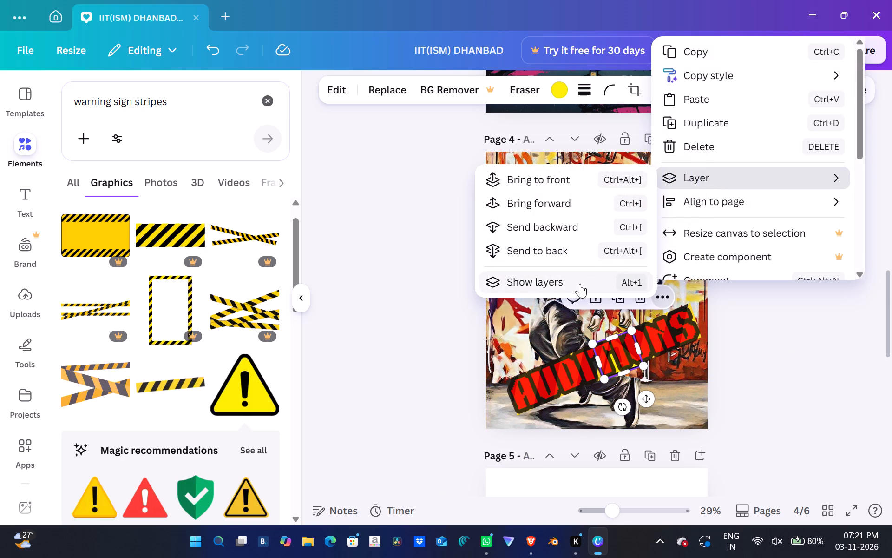
click(580, 284)
drag(199, 432, 212, 383)
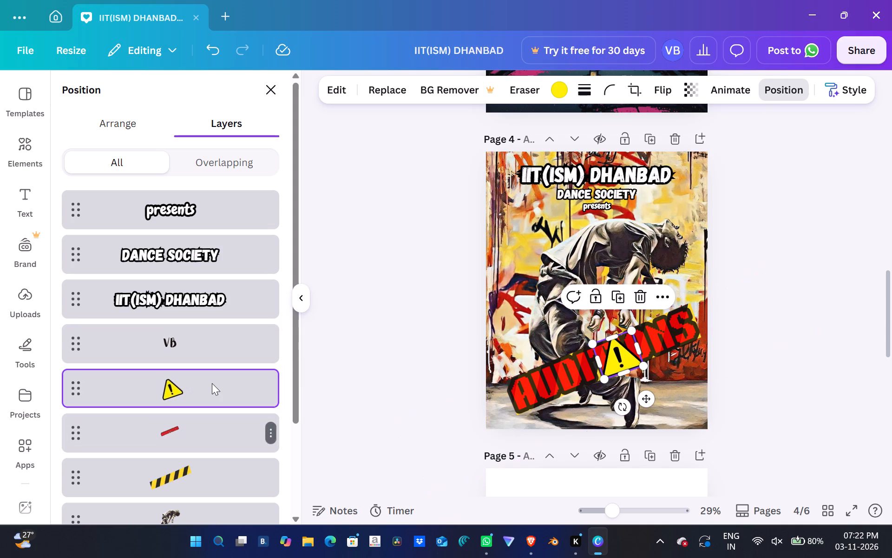
click(787, 350)
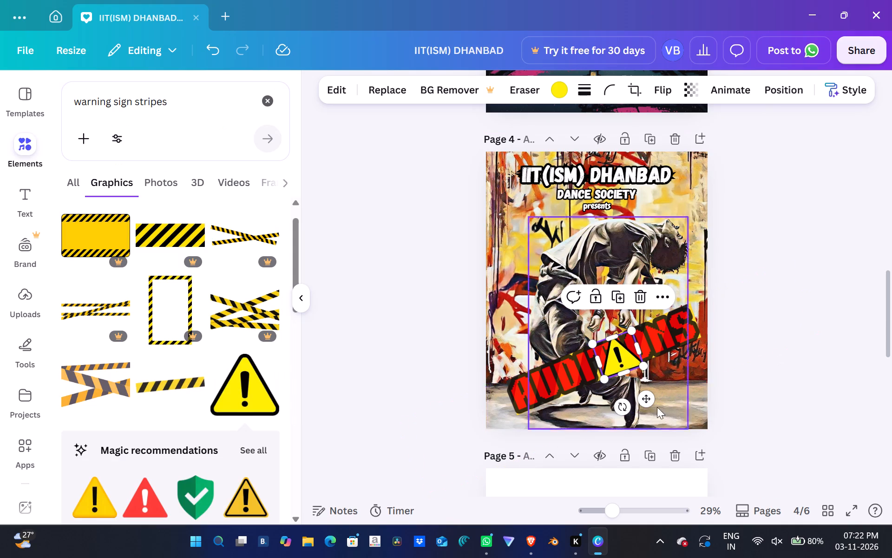
Fine-tune the warning triangle's counter-clockwise tilt and nudge it slightly toward the "O" of "AUDITIONS".
drag(627, 407, 631, 407)
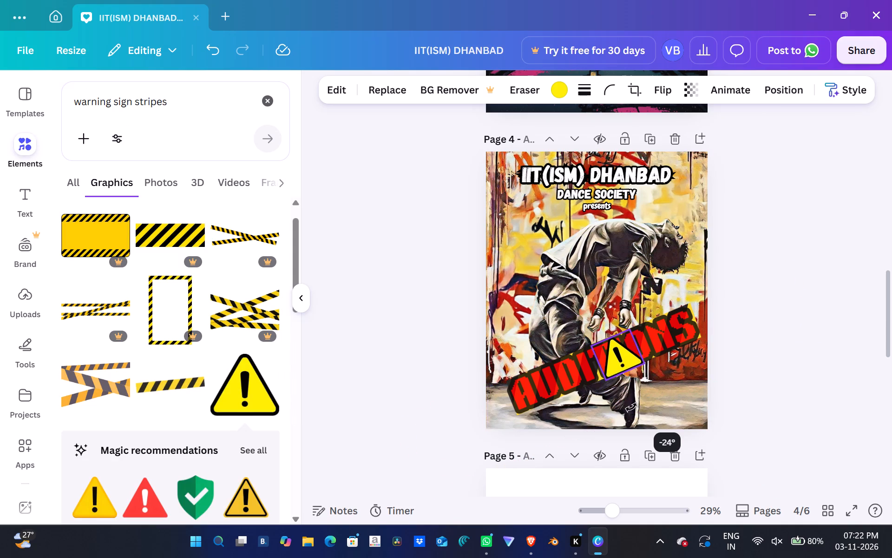
drag(631, 407, 629, 412)
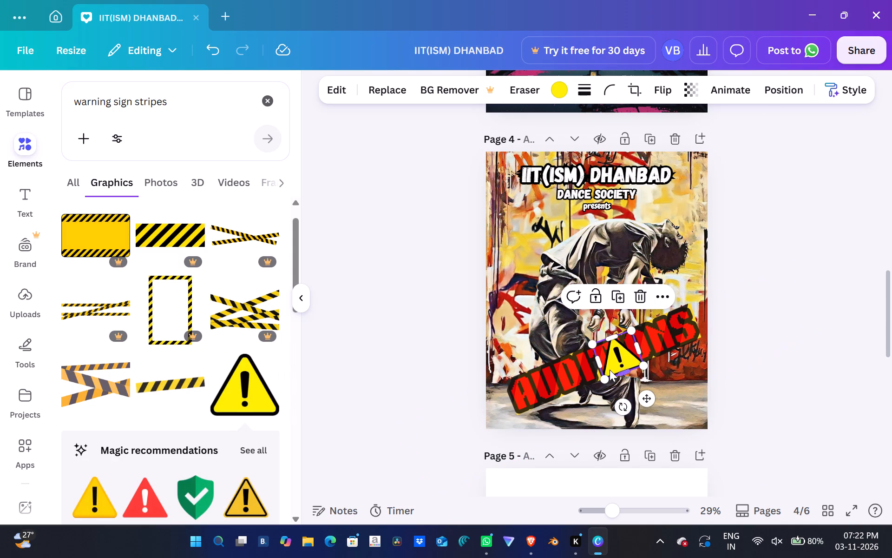
click(646, 395)
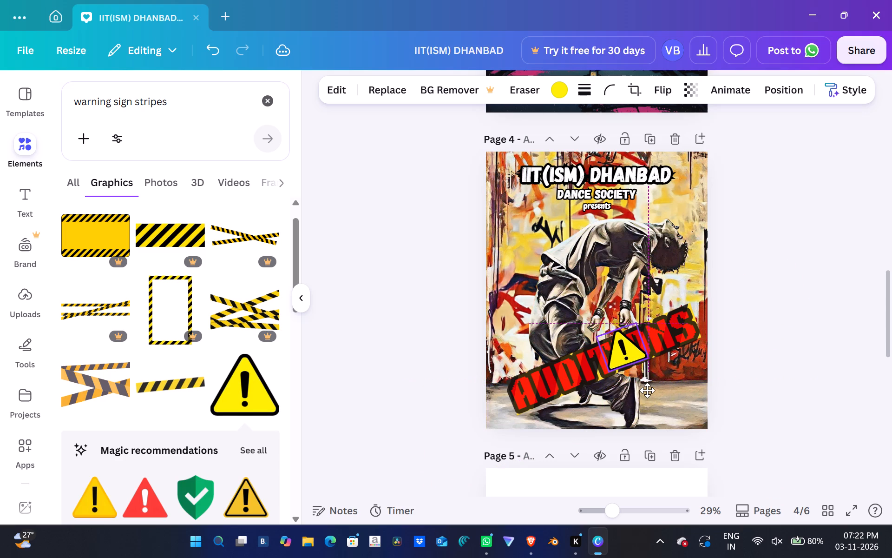
Insert two spaces before and two spaces after the second "I" in "AUDITIONS" to make room for the warning triangle.
click(585, 376)
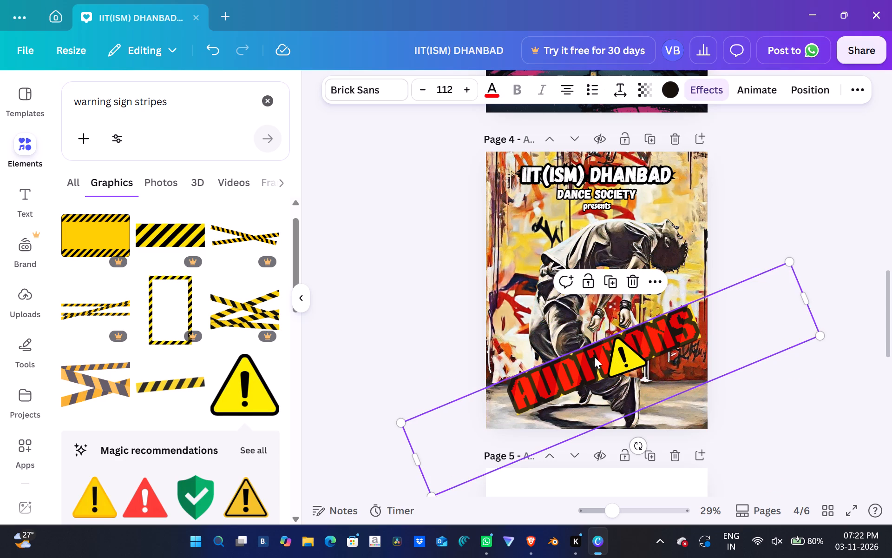
click(594, 357)
key(Right)
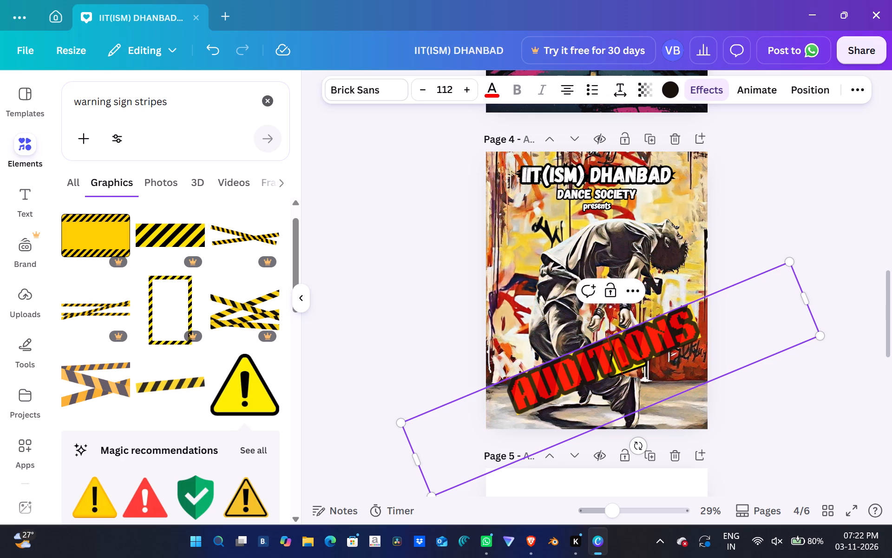
key(space)
key(space)
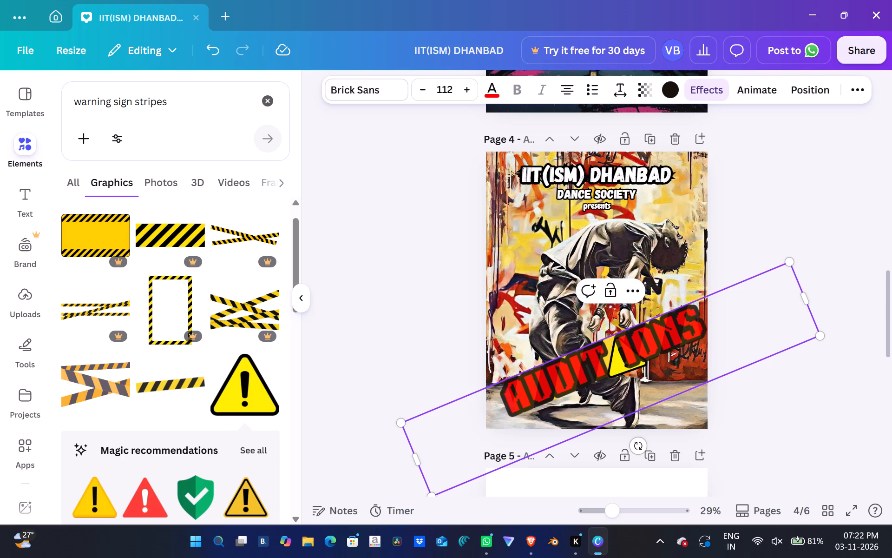
key(Right)
key(space)
key(space)
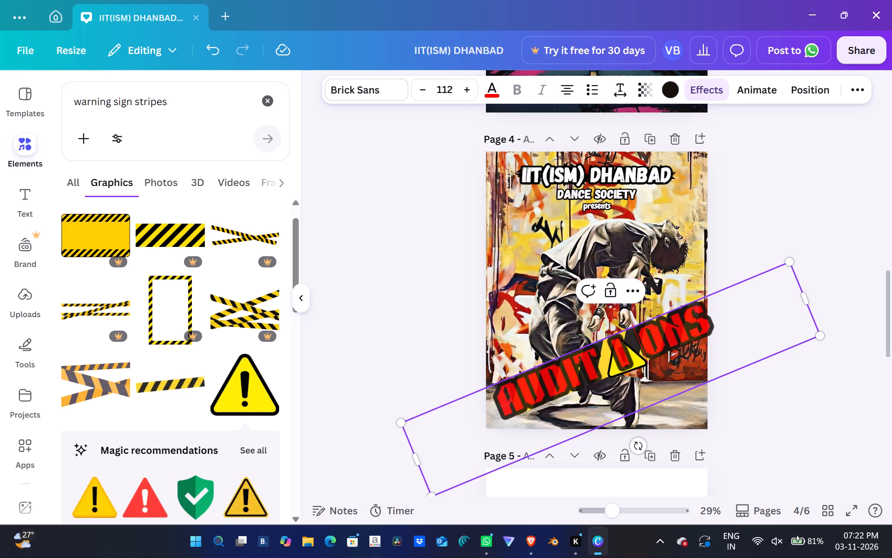
click(805, 211)
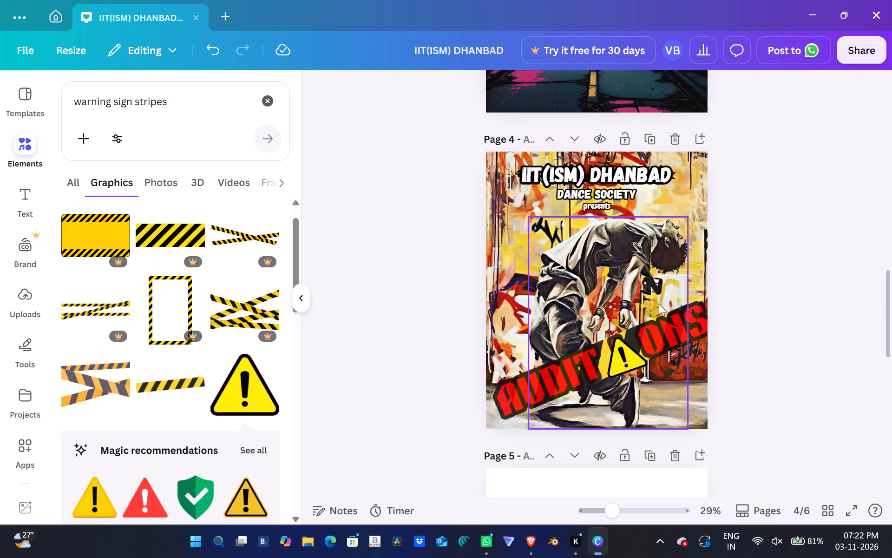
Tilt the warning triangle slightly further counter-clockwise and shift it a little upward within the title gap.
click(622, 350)
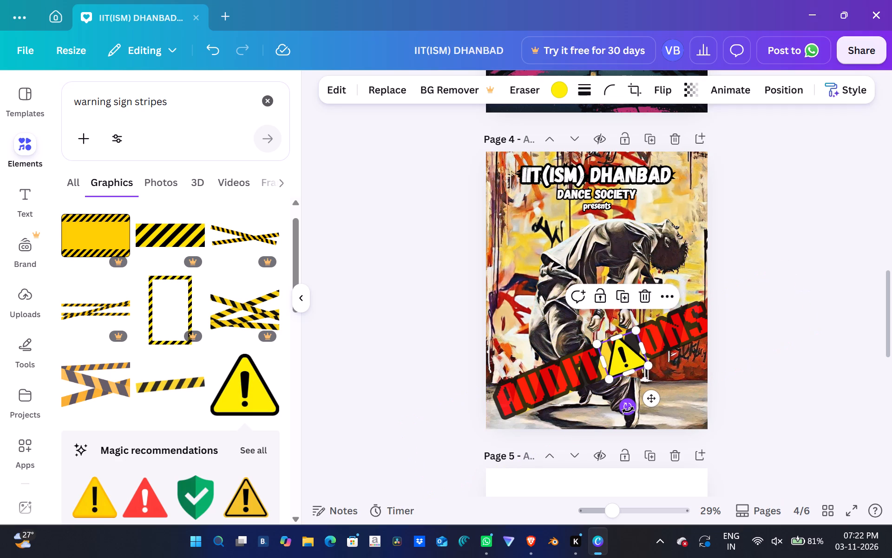
drag(628, 410, 633, 410)
drag(621, 350, 619, 342)
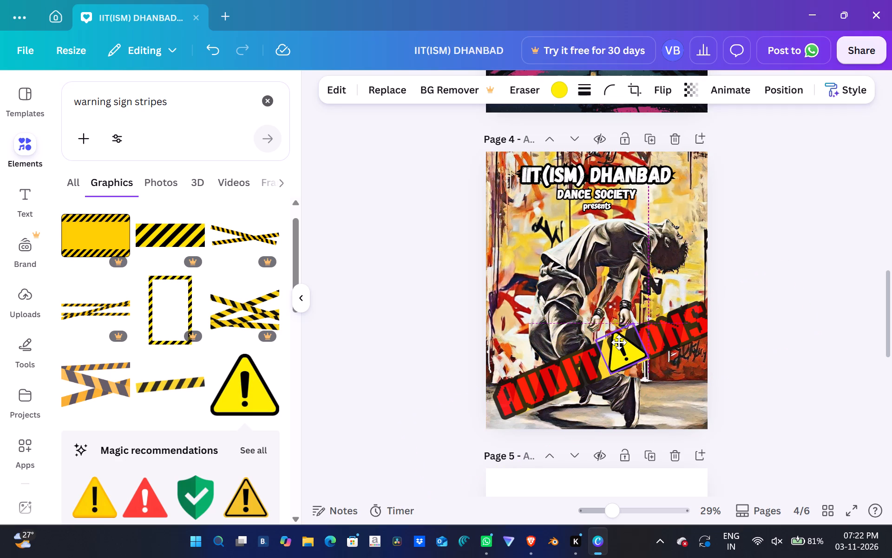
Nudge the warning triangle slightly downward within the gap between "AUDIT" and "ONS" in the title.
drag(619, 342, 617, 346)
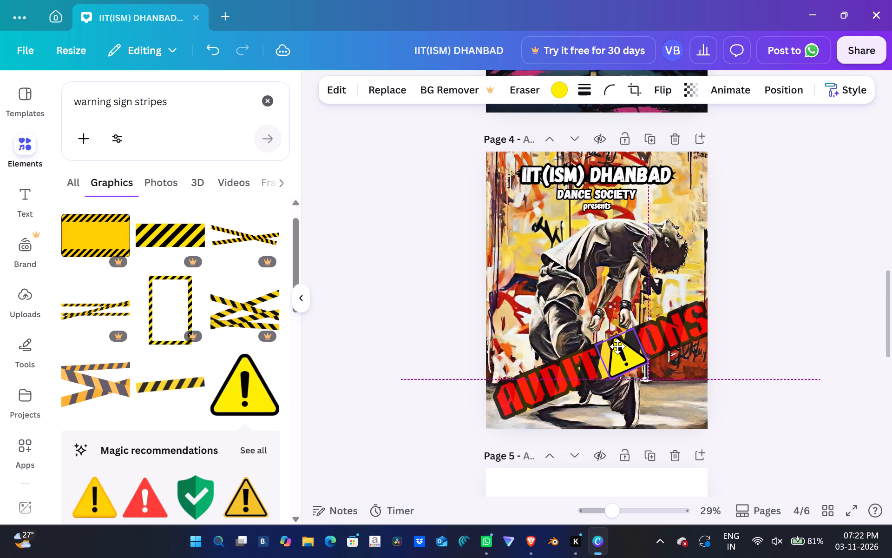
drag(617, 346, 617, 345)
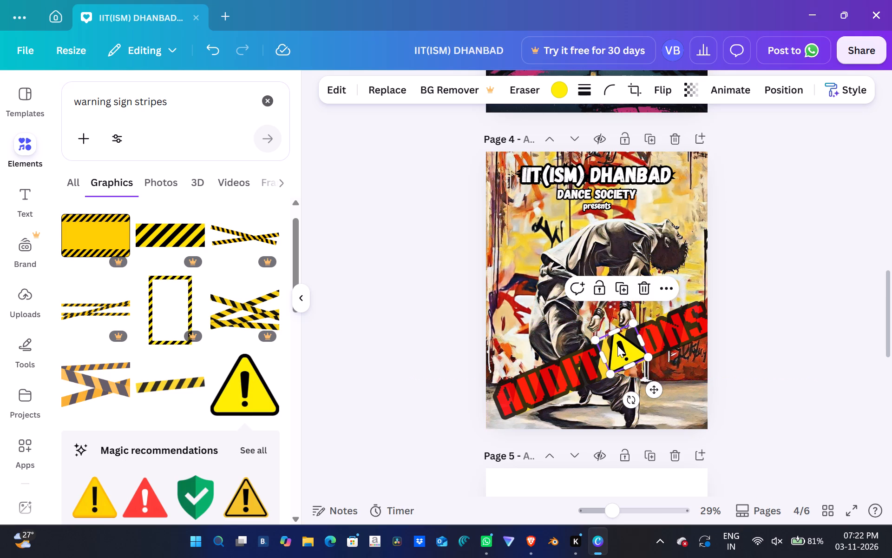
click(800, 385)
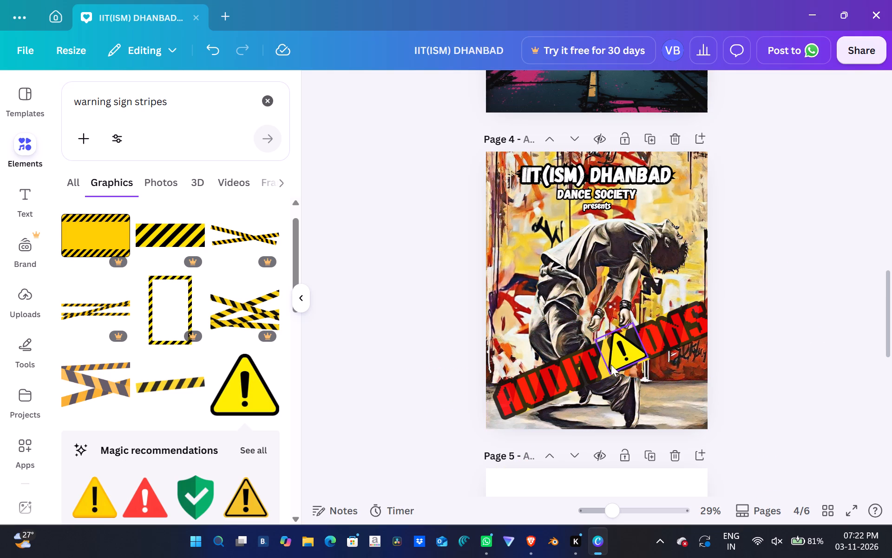
Delete one space before the second "I" in "AUDITIONS" to narrow the gap.
click(611, 365)
click(600, 365)
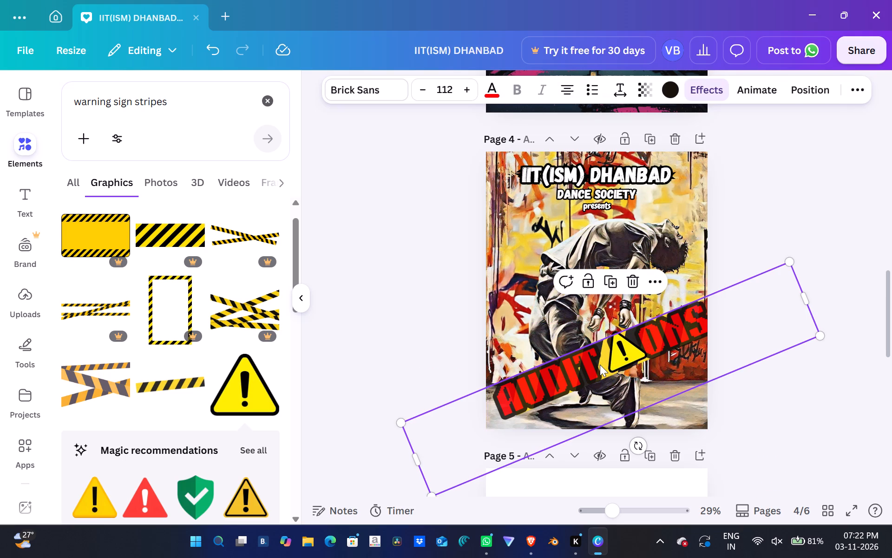
click(600, 365)
key(Right)
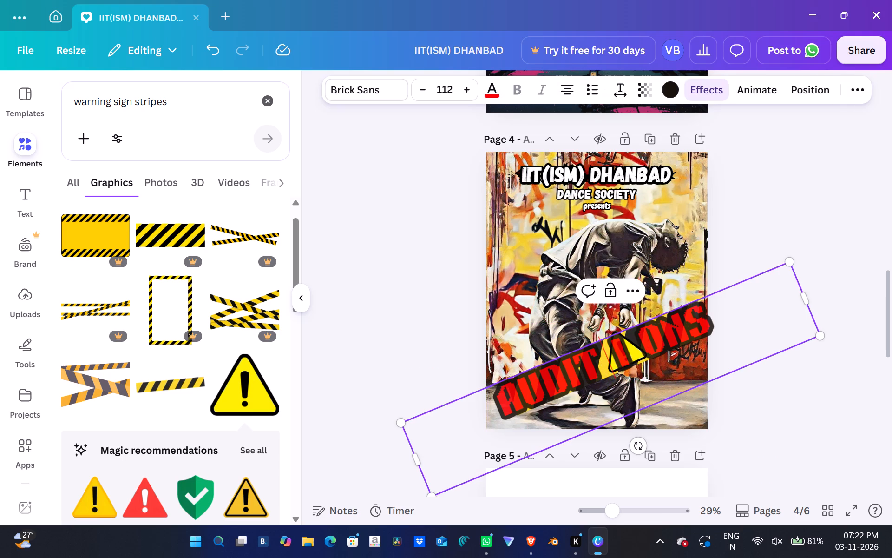
key(BackSpace)
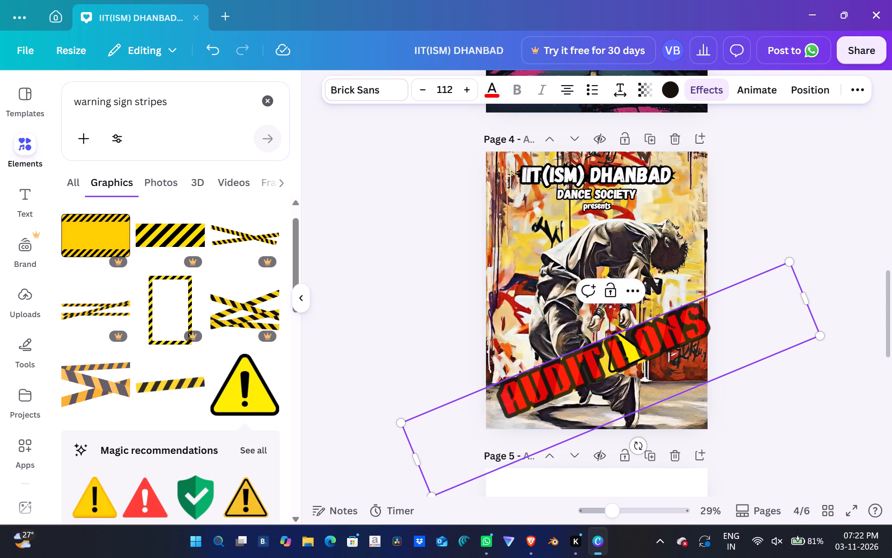
click(796, 390)
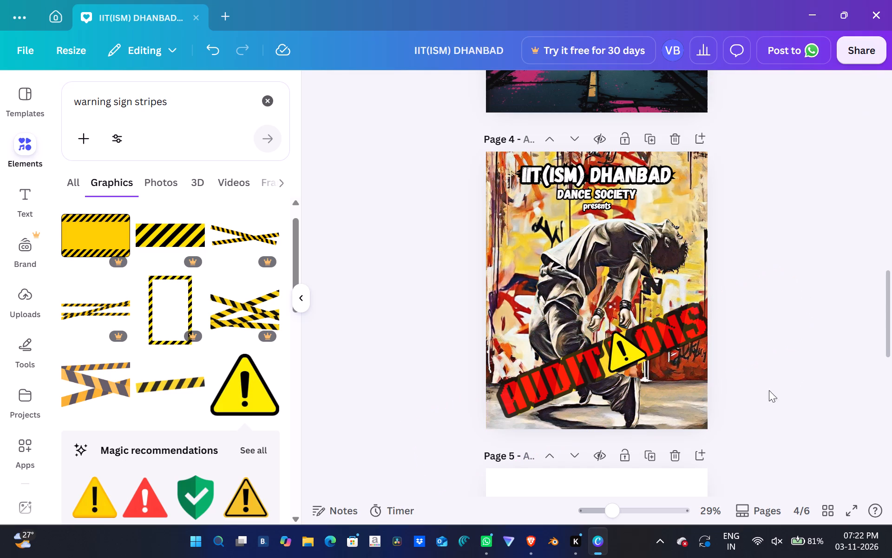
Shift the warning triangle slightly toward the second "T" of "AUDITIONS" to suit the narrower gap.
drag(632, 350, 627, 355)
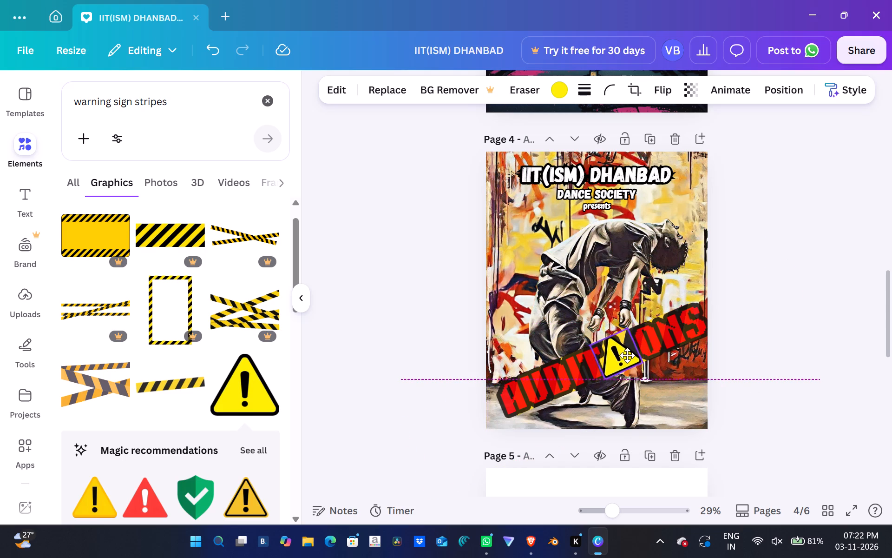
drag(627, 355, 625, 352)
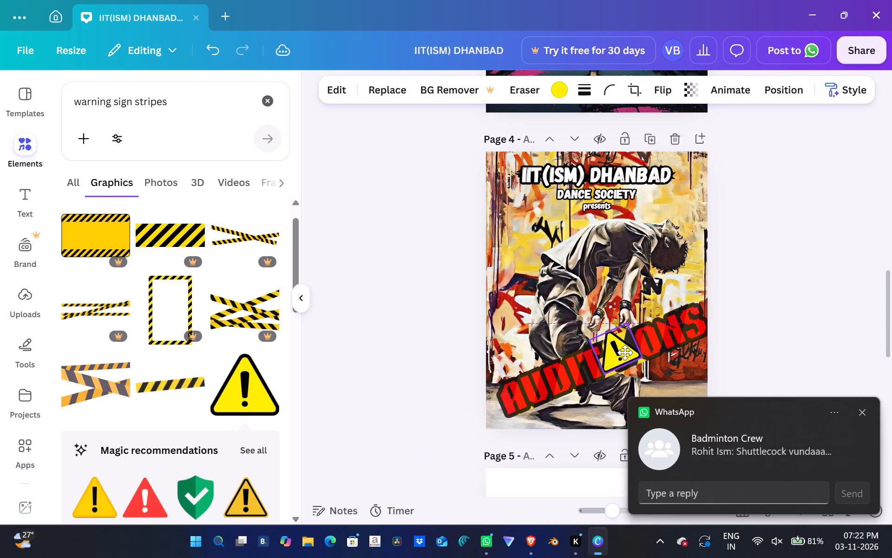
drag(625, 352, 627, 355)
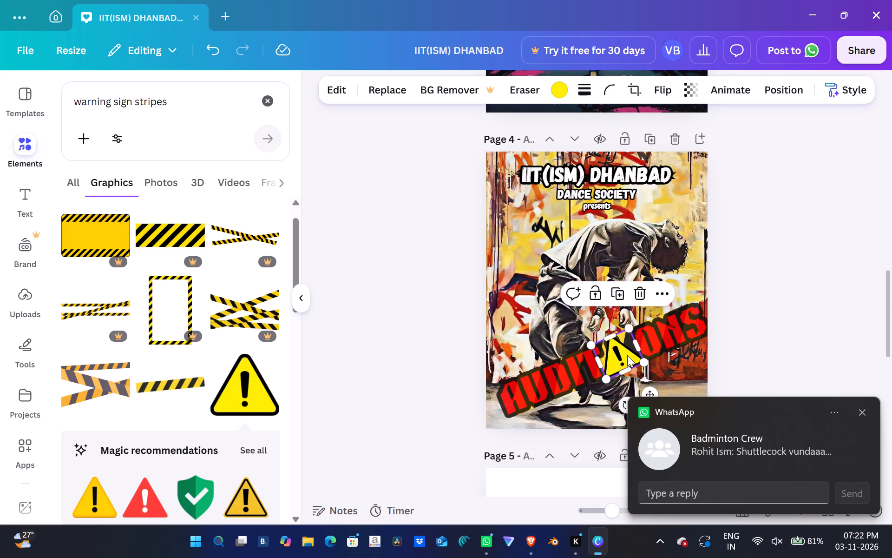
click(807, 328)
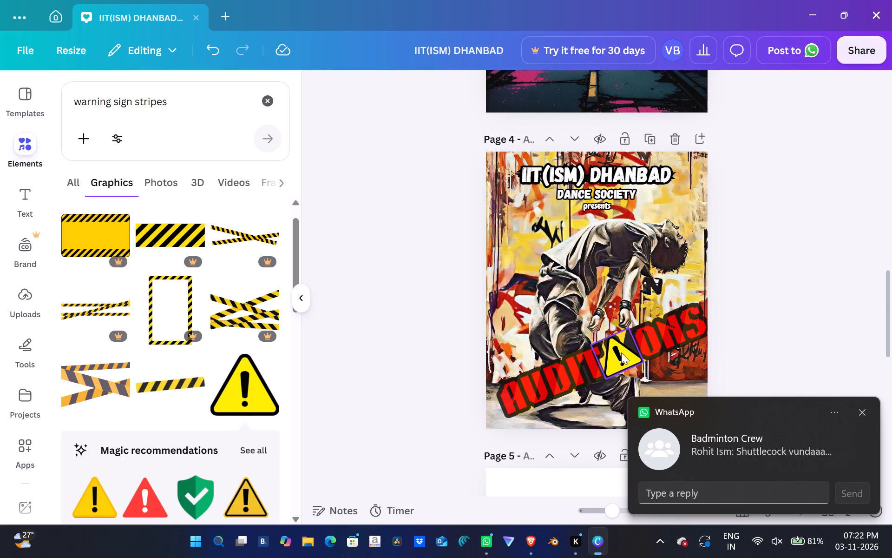
Stretch the warning triangle slightly taller from its upper edge.
click(619, 349)
click(612, 335)
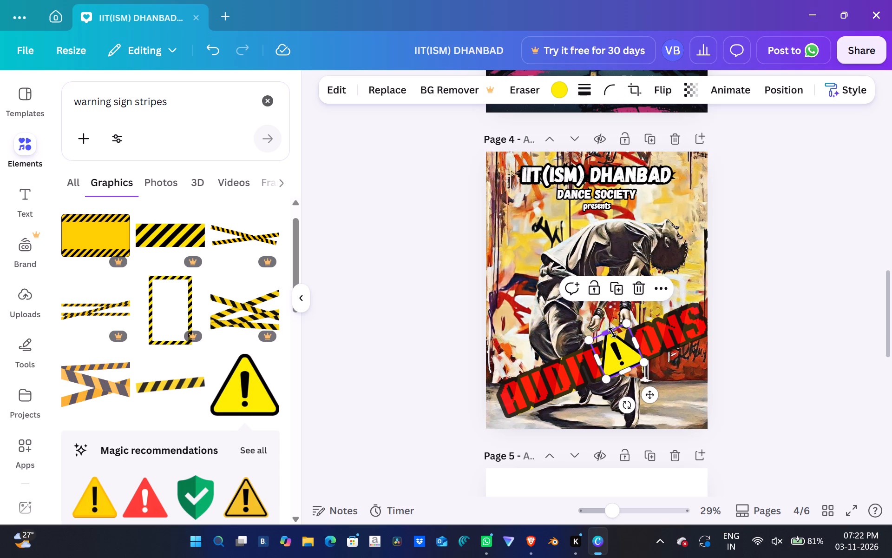
click(787, 286)
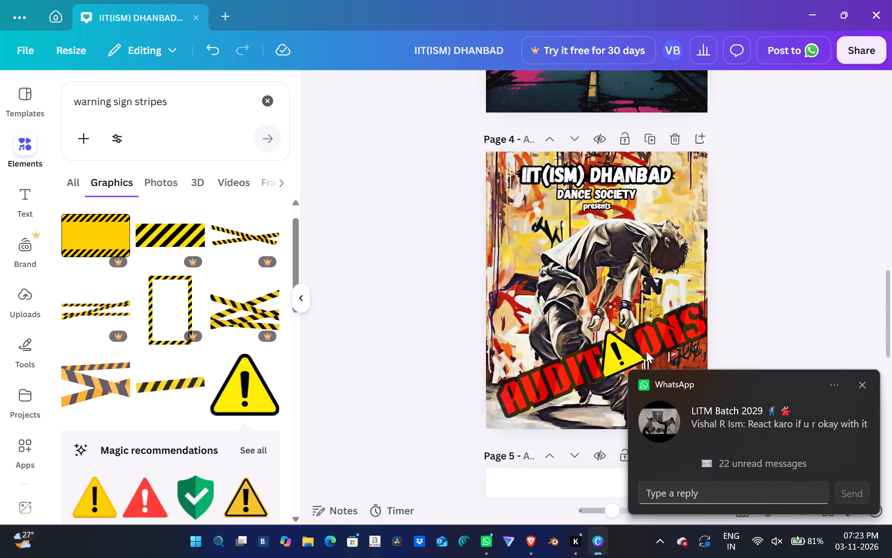
Scale the warning triangle down slightly so it fits the gap in the title.
click(630, 351)
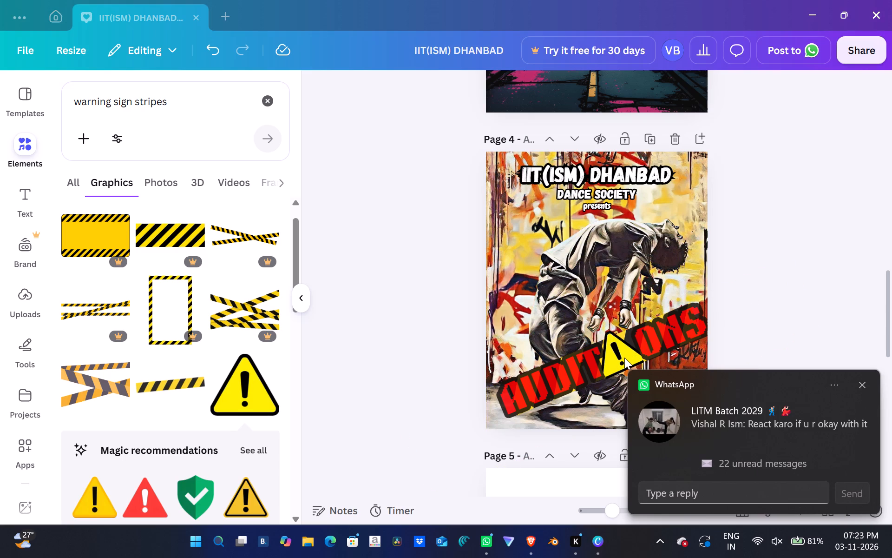
click(624, 359)
click(624, 359)
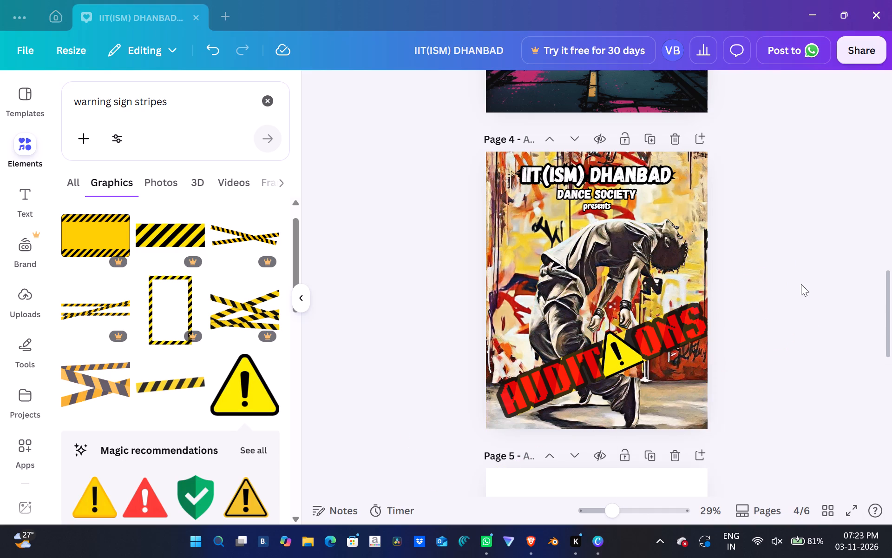
click(801, 284)
click(625, 349)
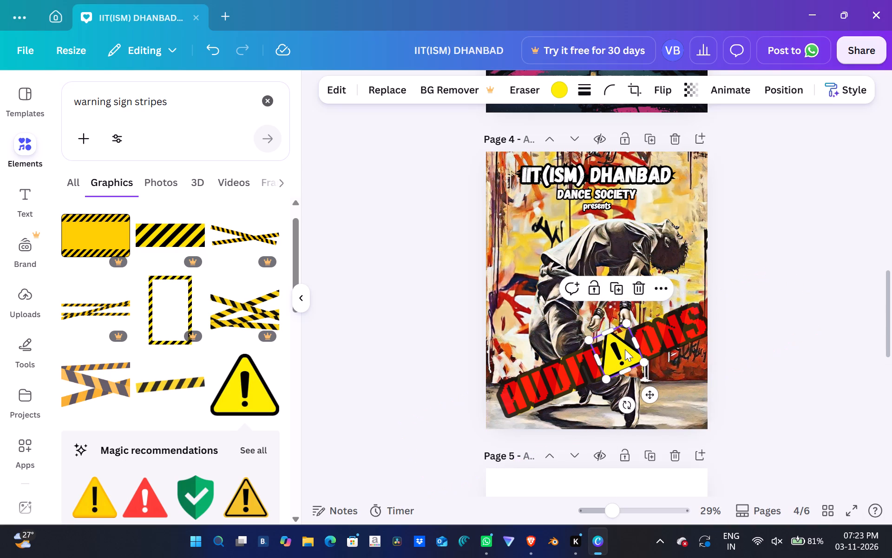
drag(647, 360, 641, 362)
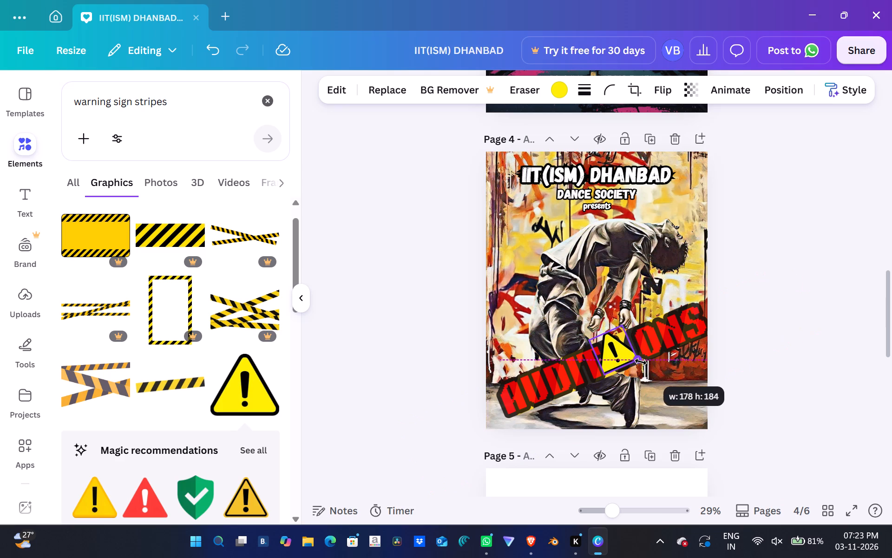
drag(641, 362, 643, 363)
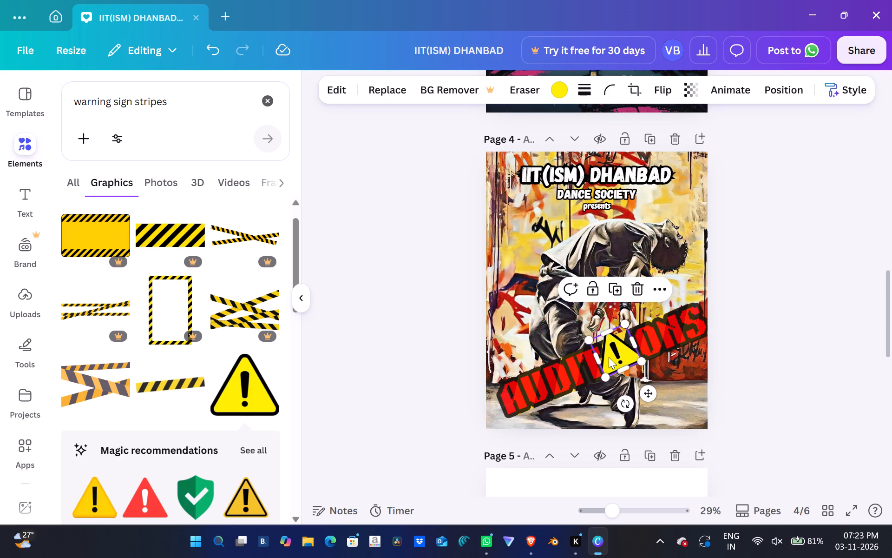
Move the warning triangle out of the "AUDITIONS" title and off the page to expose the letters beneath it.
drag(609, 357, 615, 354)
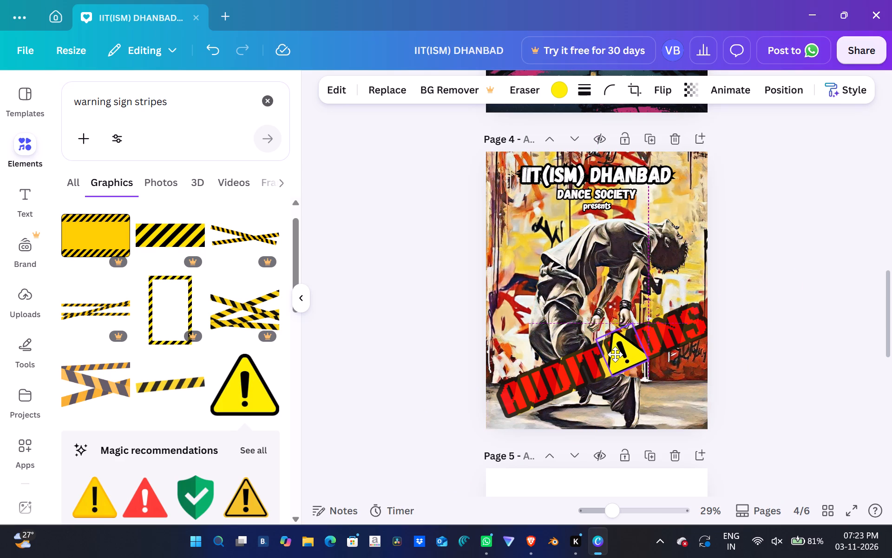
drag(615, 354, 614, 375)
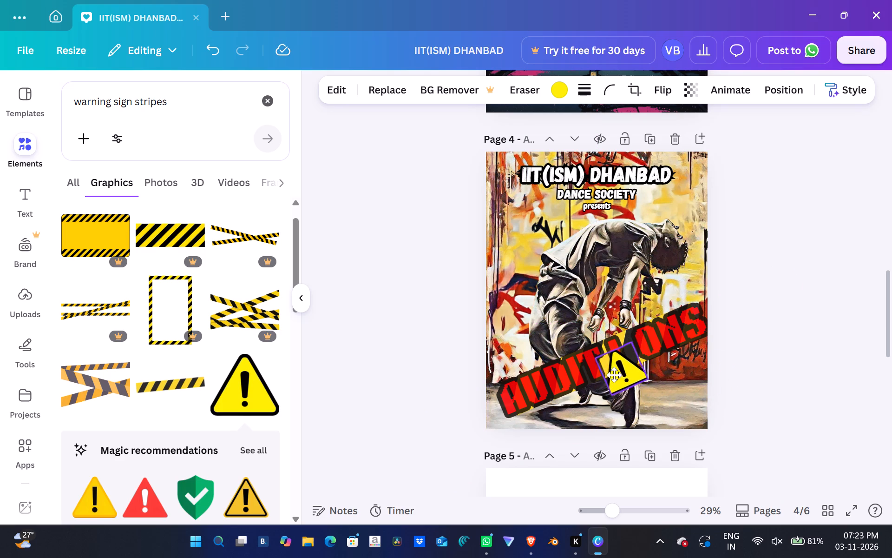
drag(614, 375, 610, 362)
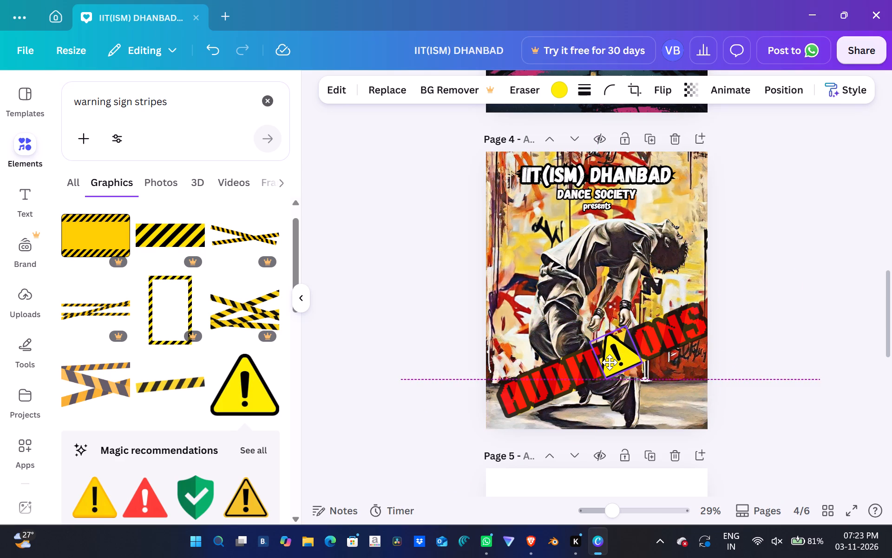
drag(610, 362, 745, 374)
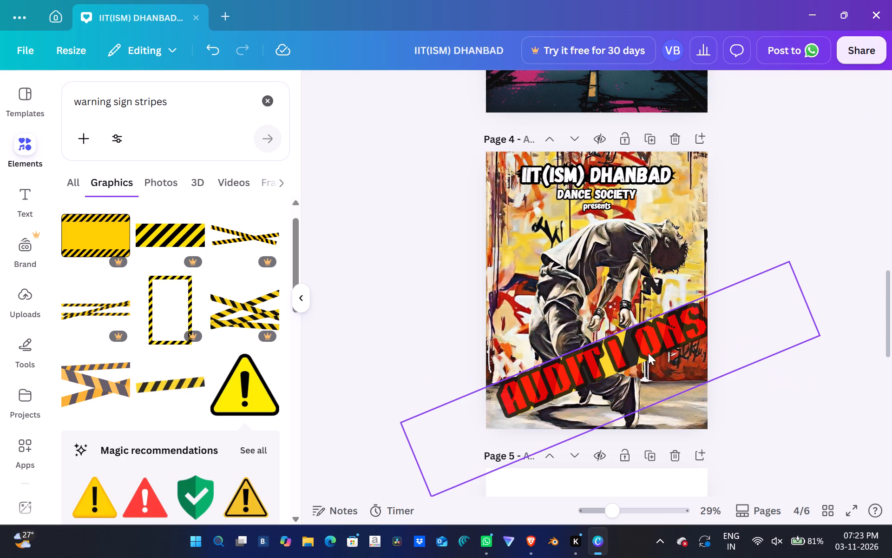
Delete the second "I" from "AUDITIONS", leaving the gap between "AUDIT" and "ONS".
click(627, 348)
click(624, 348)
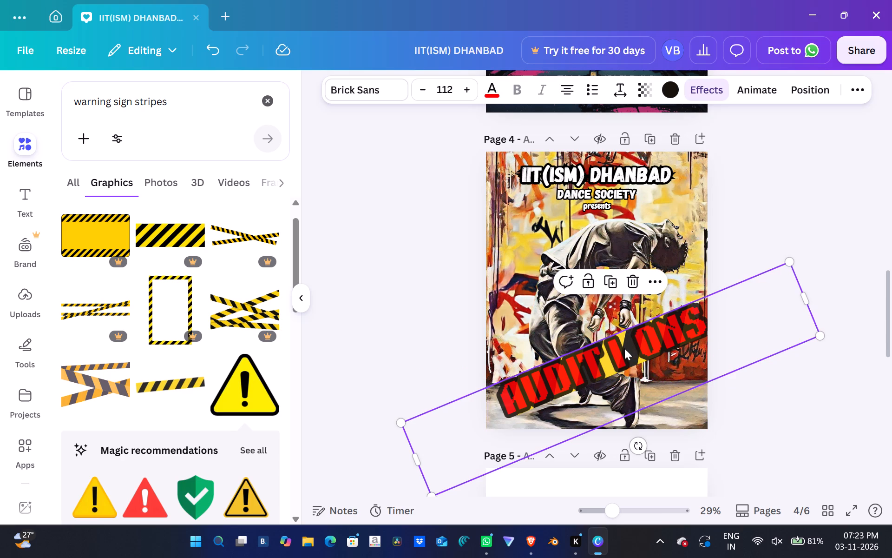
key(BackSpace)
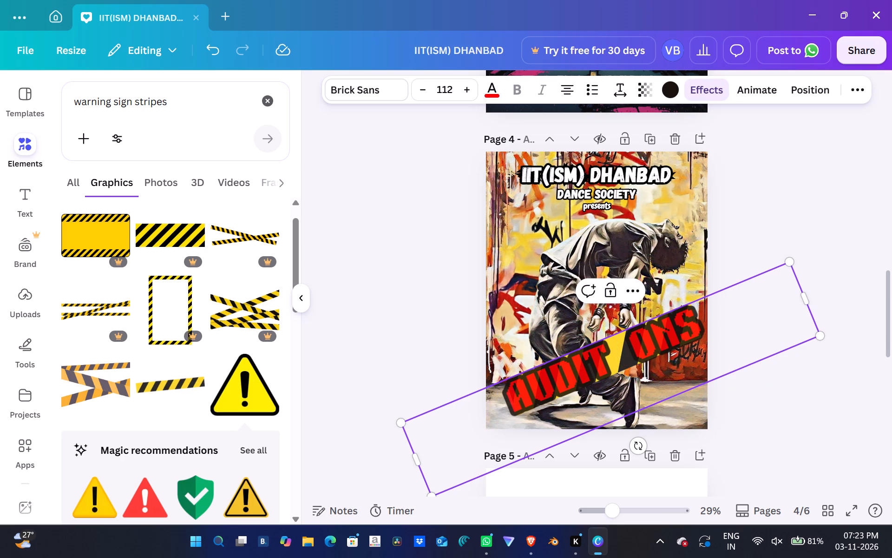
Undo the deletions of the second "I" in "AUDITIONS" and of the warning triangle in the title gap.
click(800, 411)
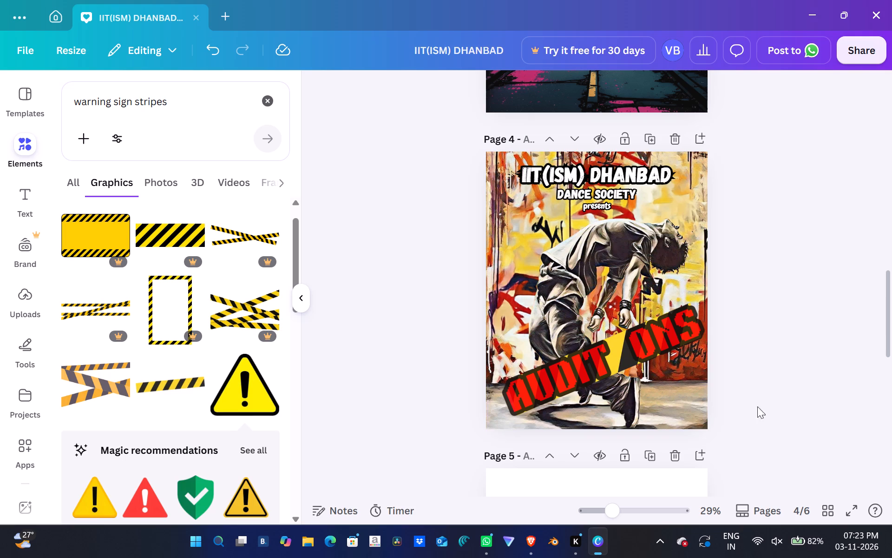
click(669, 335)
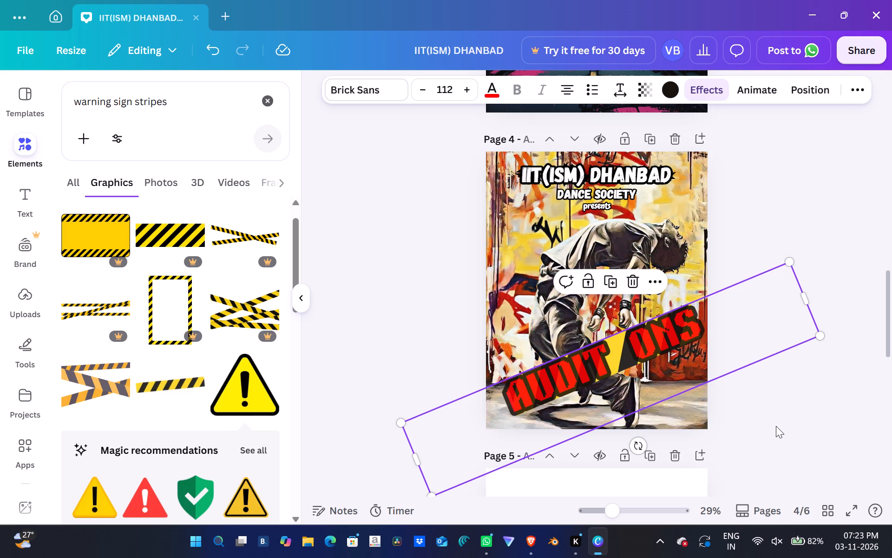
click(777, 427)
key(ctrl+z)
key(ctrl+z)
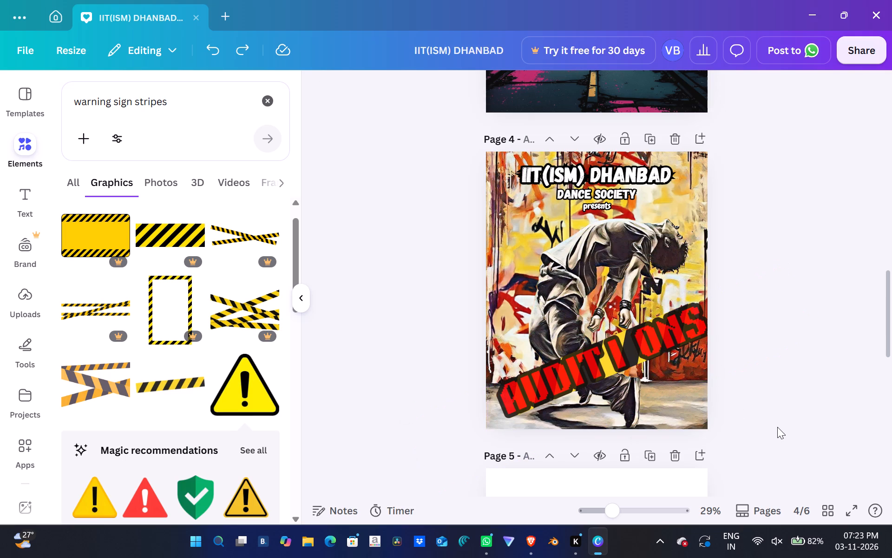
key(ctrl+z)
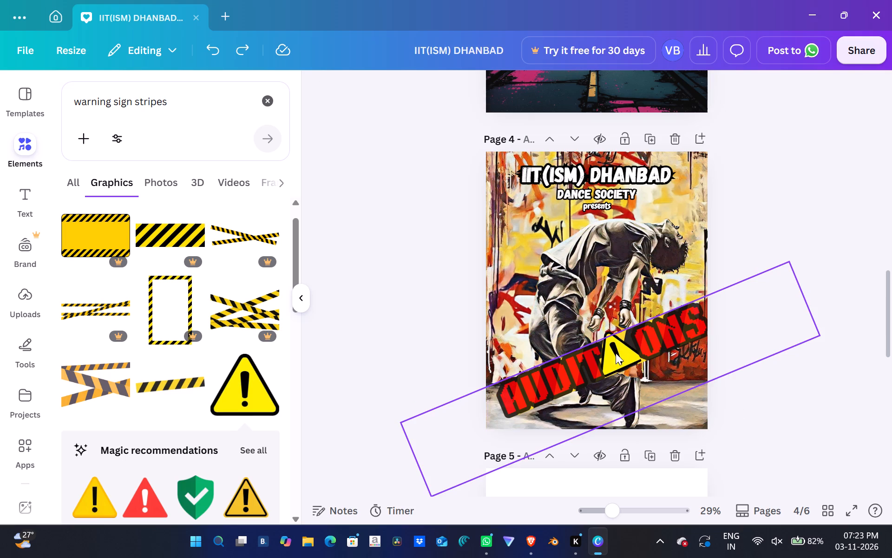
Delete the second "I" of the "AUDITIONS" title behind the warning triangle.
click(659, 340)
click(641, 345)
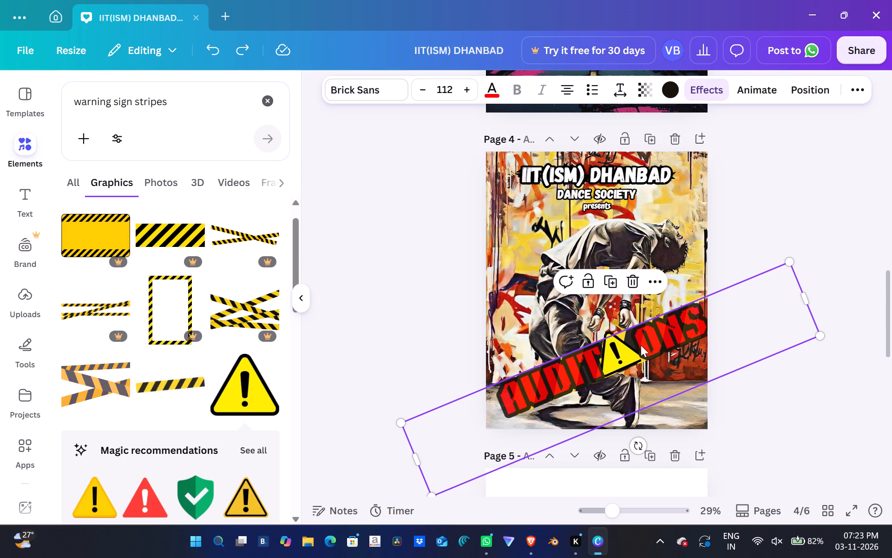
click(626, 350)
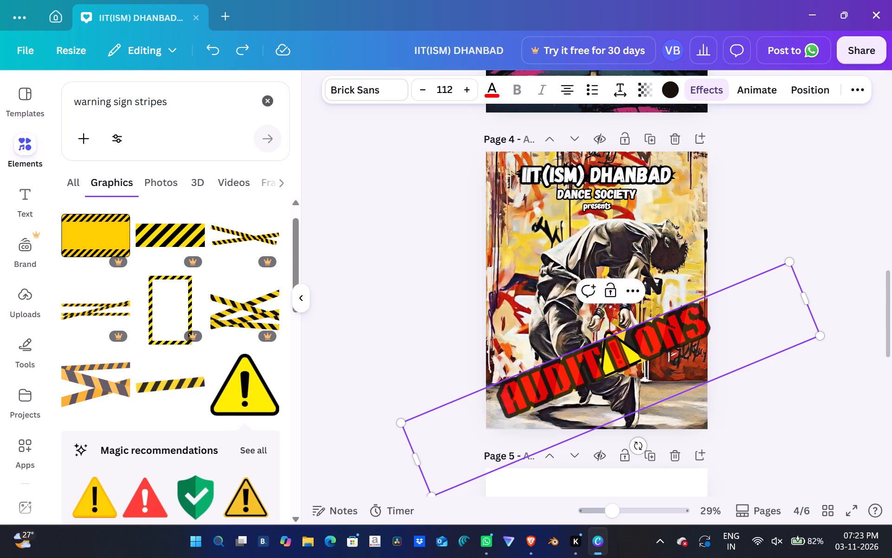
key(BackSpace)
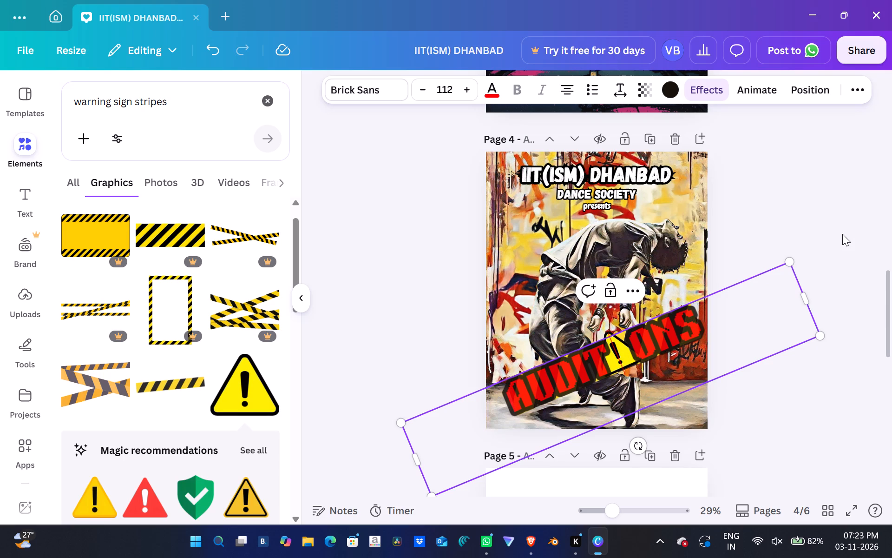
click(842, 234)
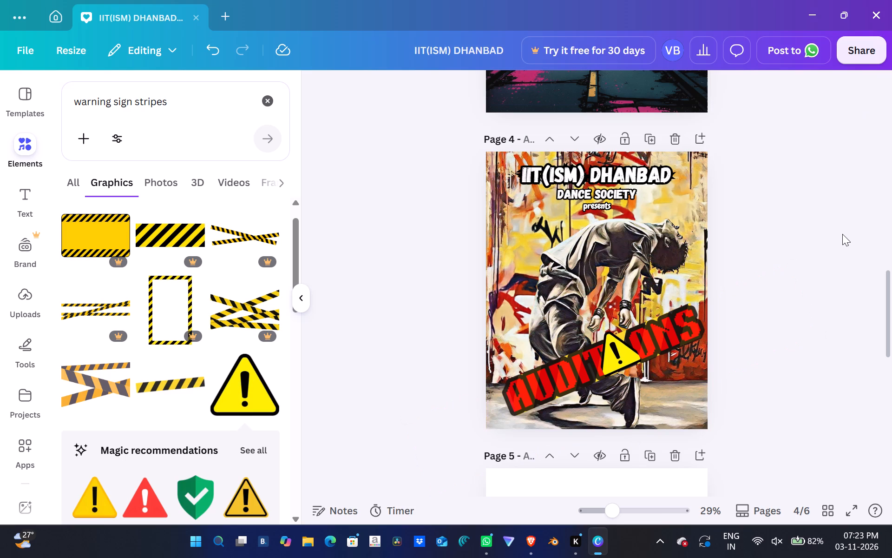
Insert one more space after the "T" in the title to widen the gap around the warning triangle.
click(604, 357)
click(591, 367)
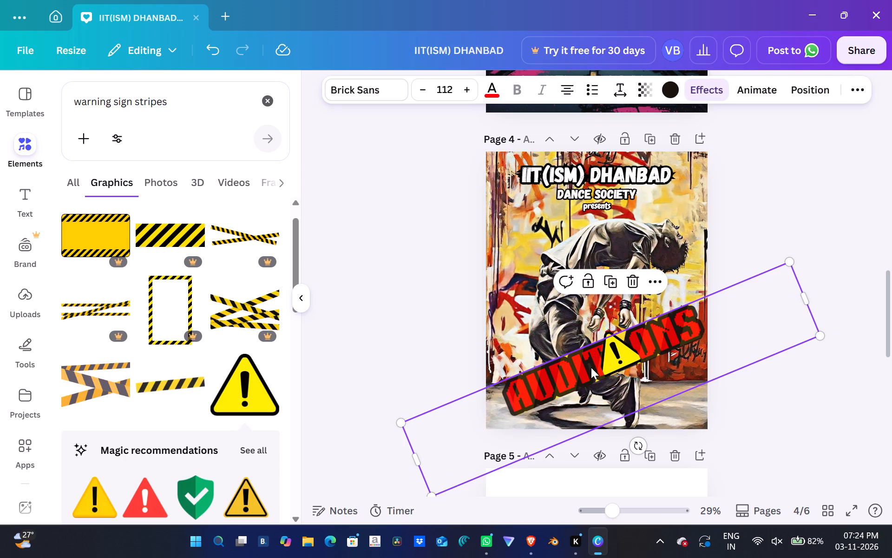
click(591, 367)
key(Right)
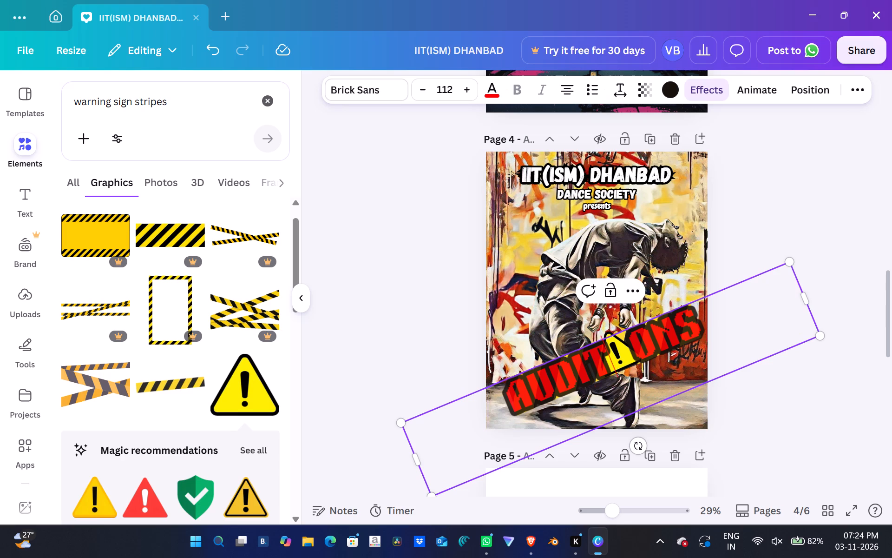
key(space)
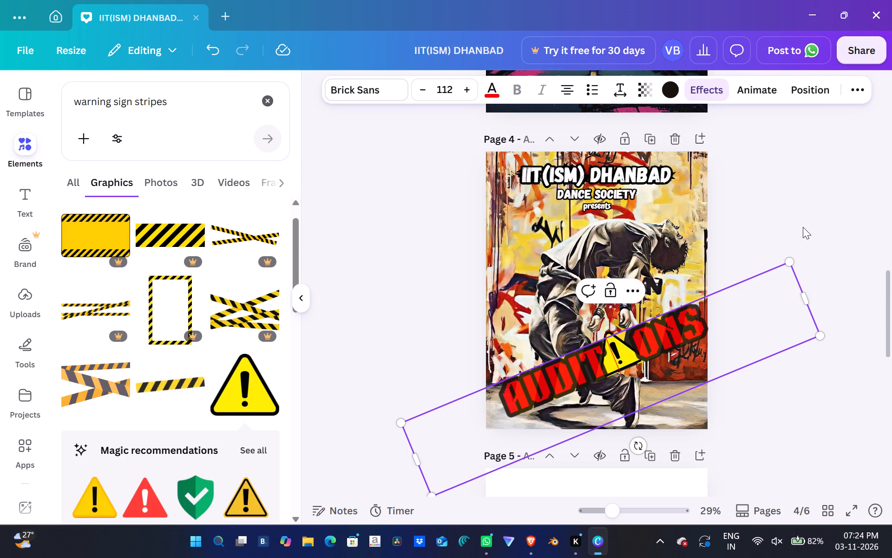
click(803, 224)
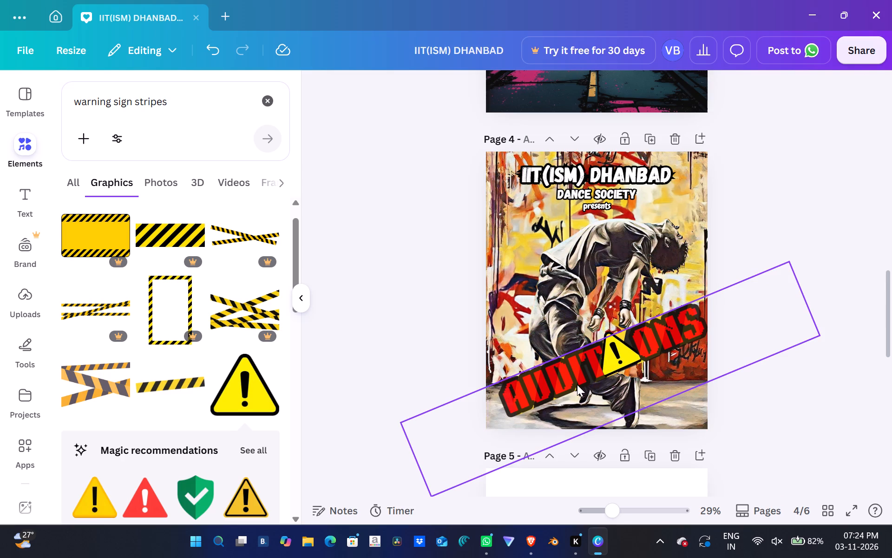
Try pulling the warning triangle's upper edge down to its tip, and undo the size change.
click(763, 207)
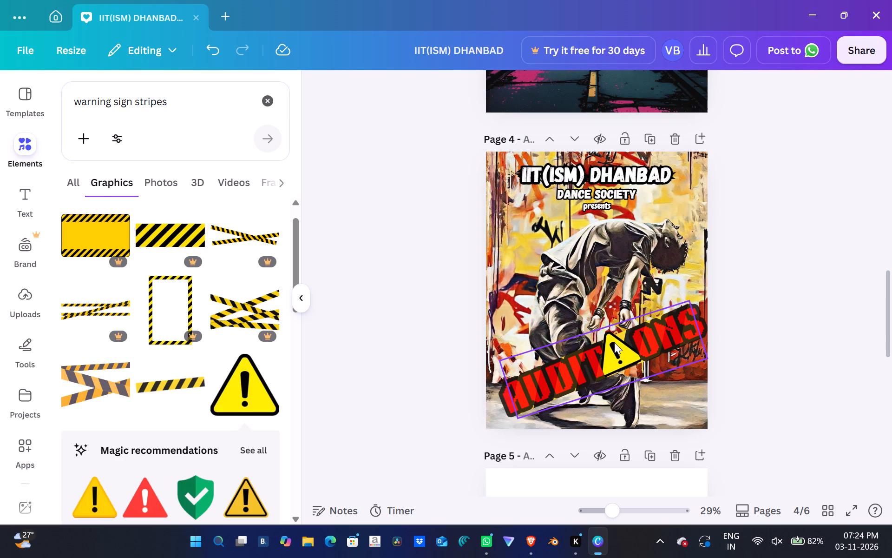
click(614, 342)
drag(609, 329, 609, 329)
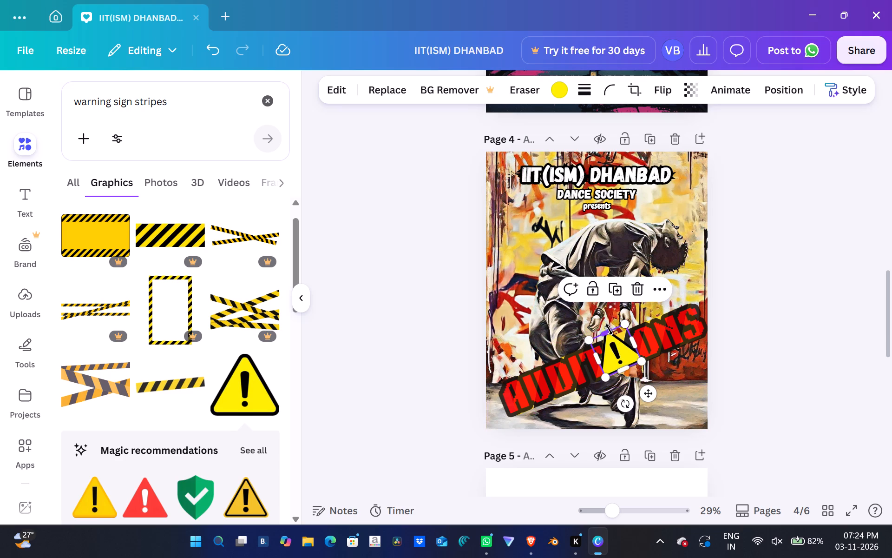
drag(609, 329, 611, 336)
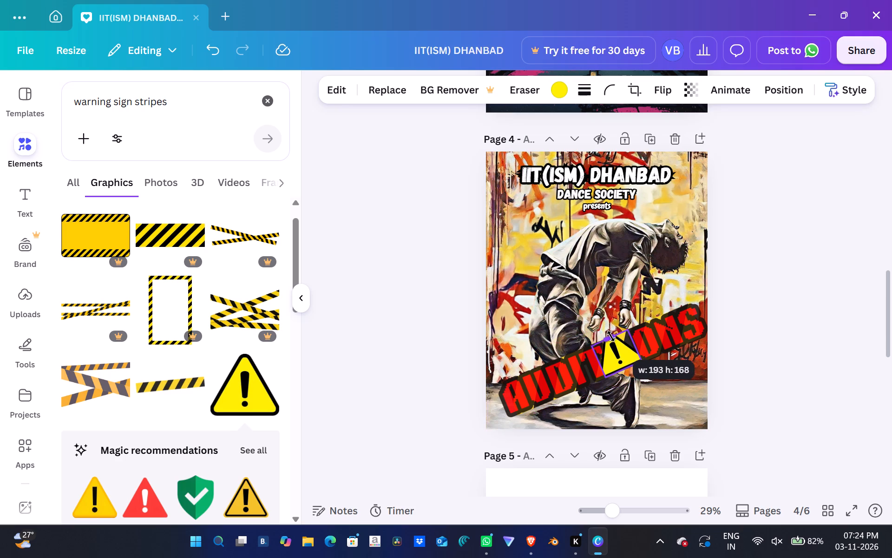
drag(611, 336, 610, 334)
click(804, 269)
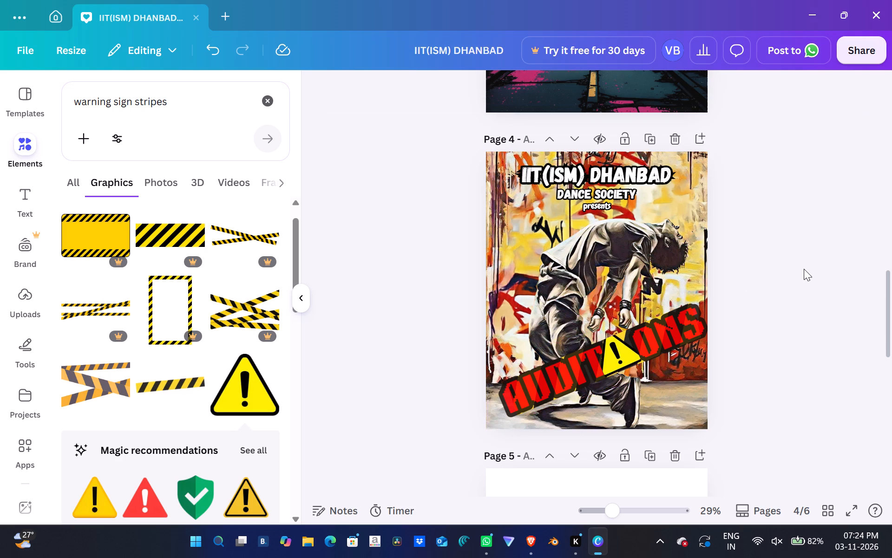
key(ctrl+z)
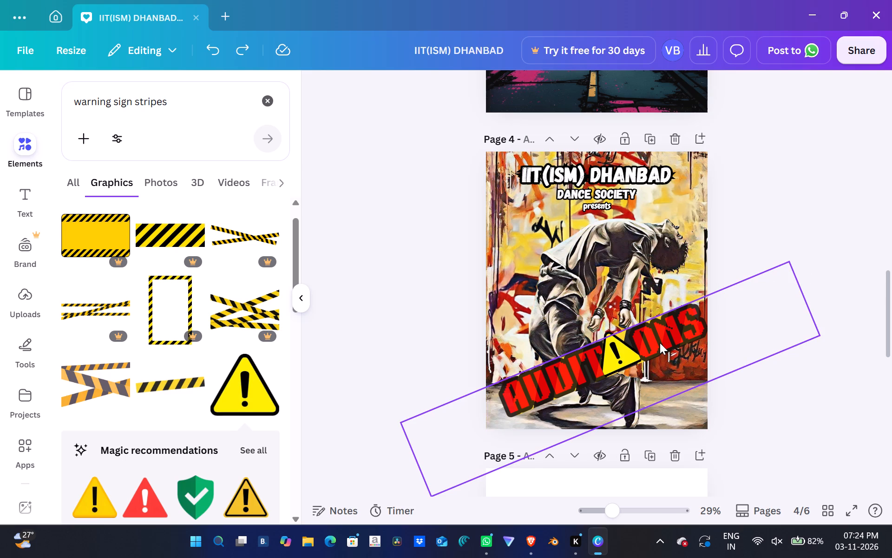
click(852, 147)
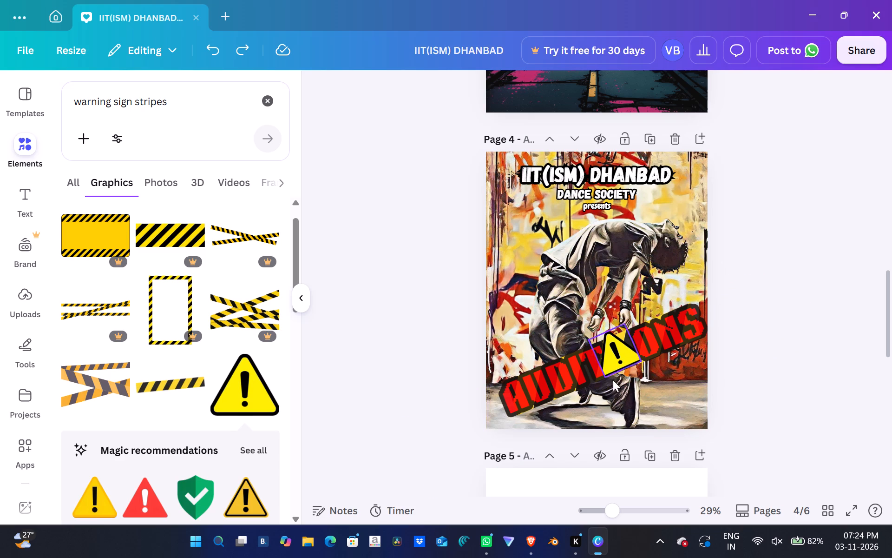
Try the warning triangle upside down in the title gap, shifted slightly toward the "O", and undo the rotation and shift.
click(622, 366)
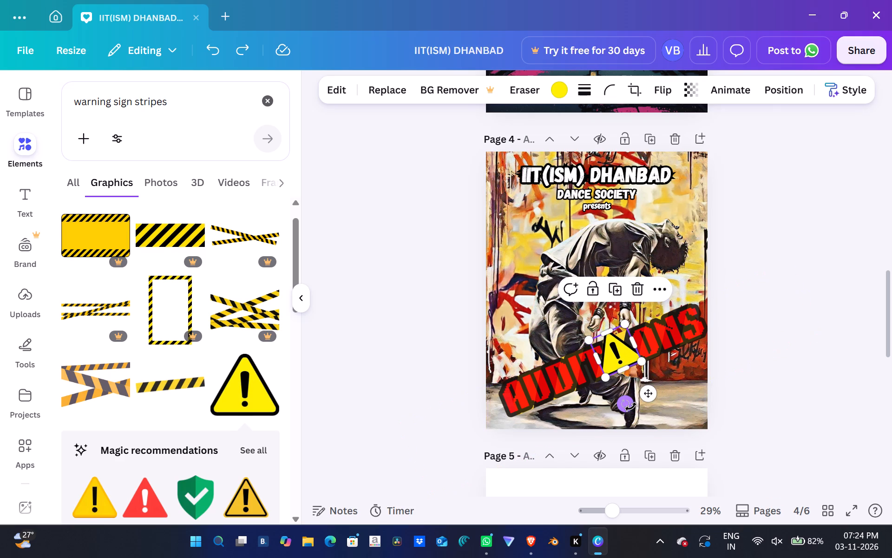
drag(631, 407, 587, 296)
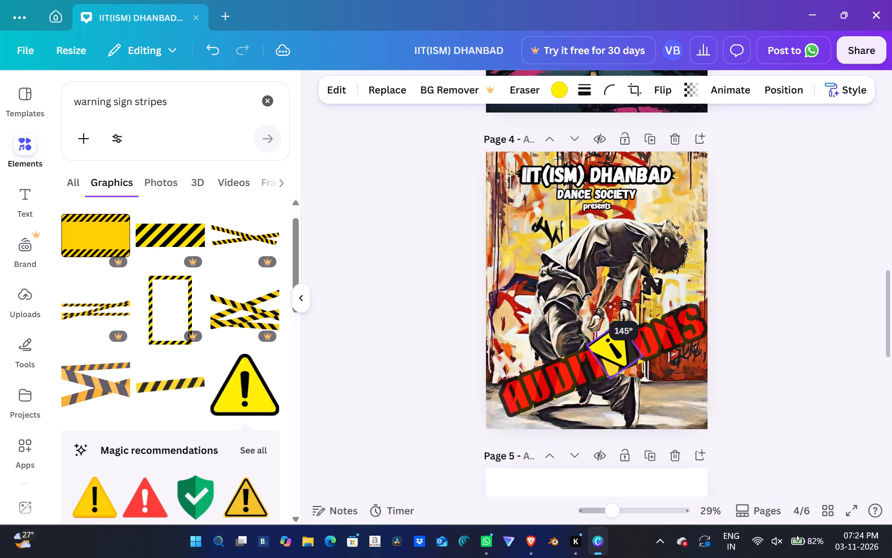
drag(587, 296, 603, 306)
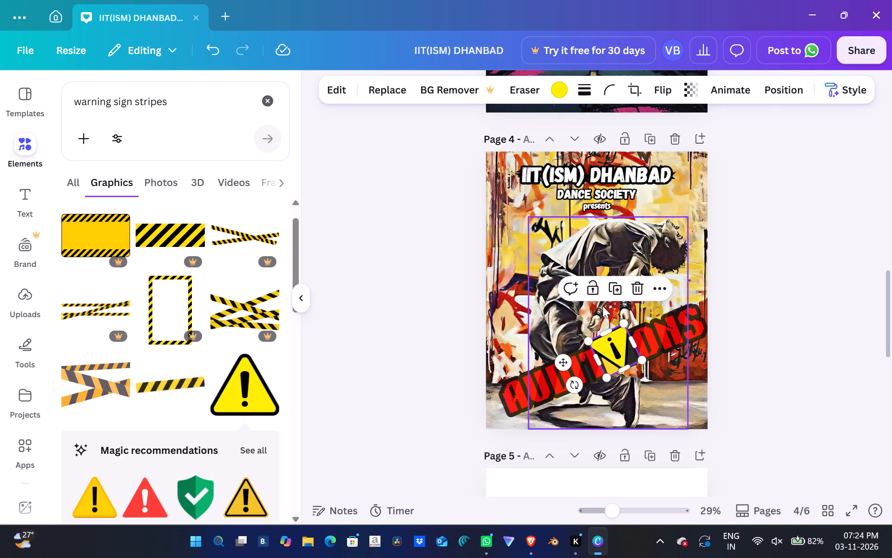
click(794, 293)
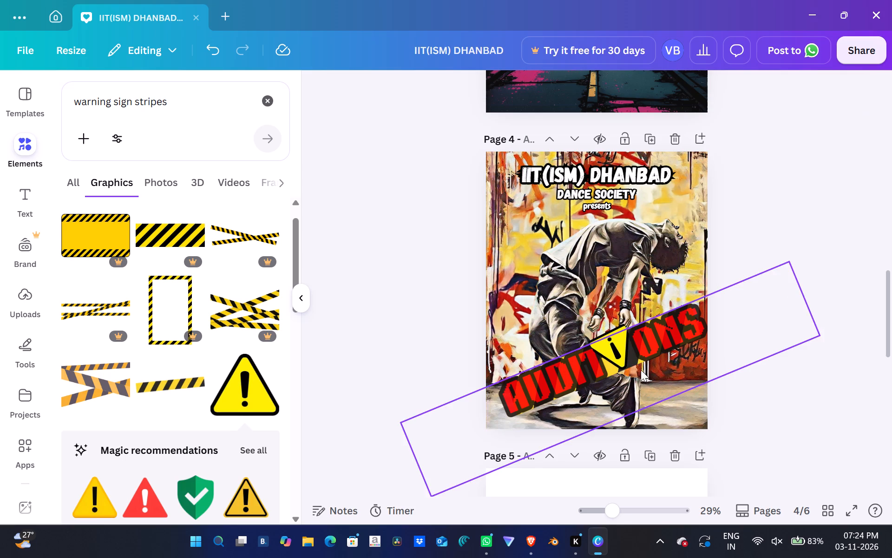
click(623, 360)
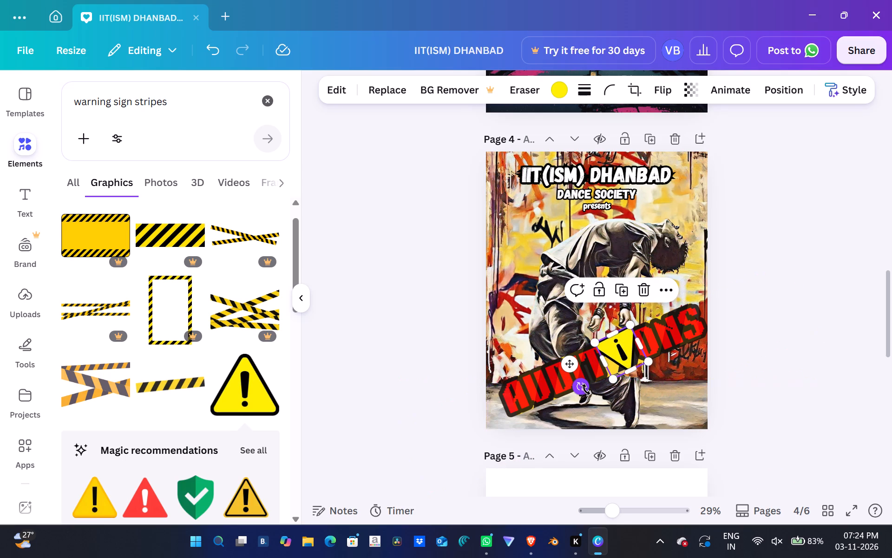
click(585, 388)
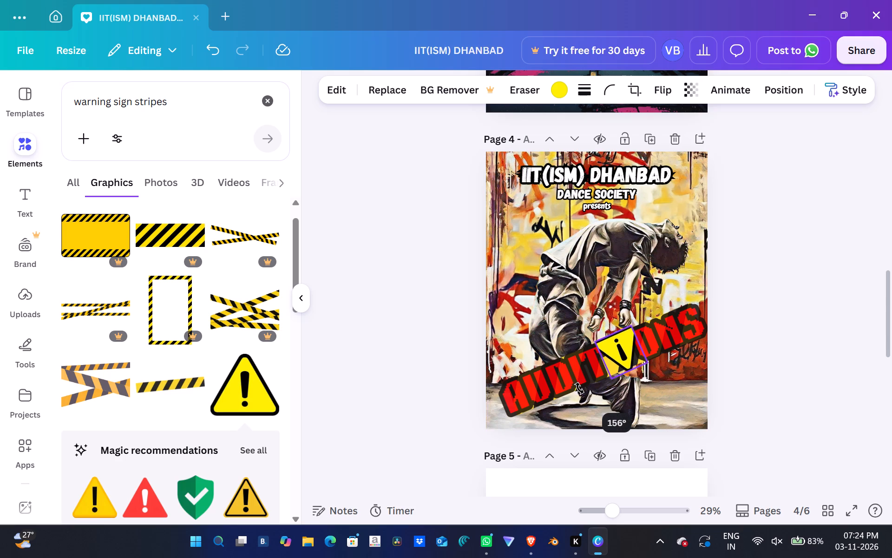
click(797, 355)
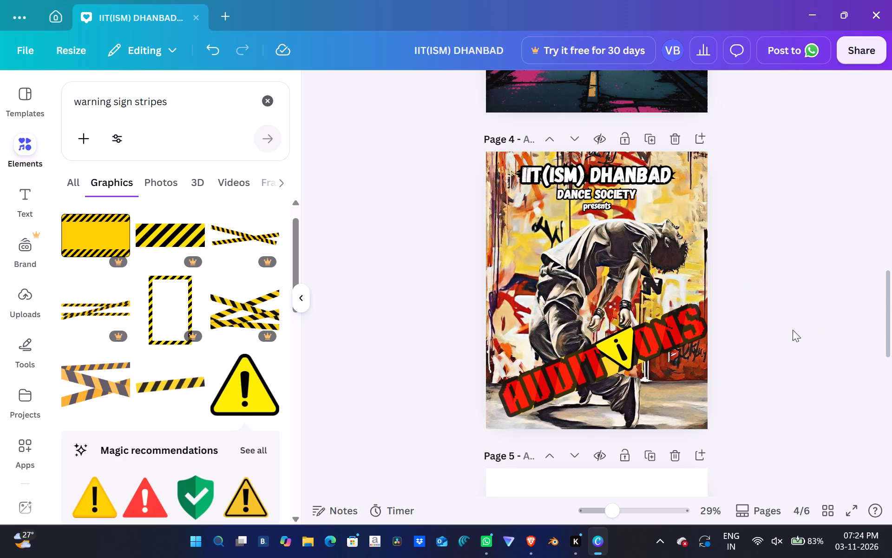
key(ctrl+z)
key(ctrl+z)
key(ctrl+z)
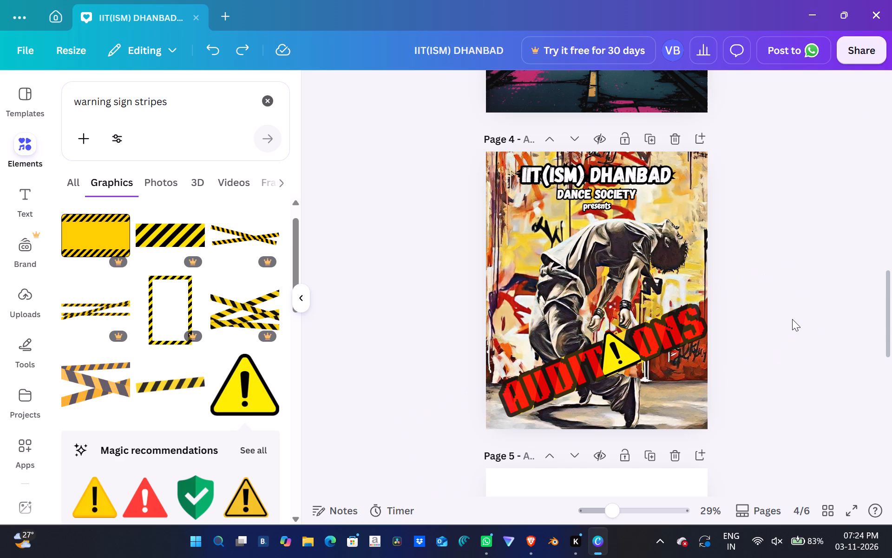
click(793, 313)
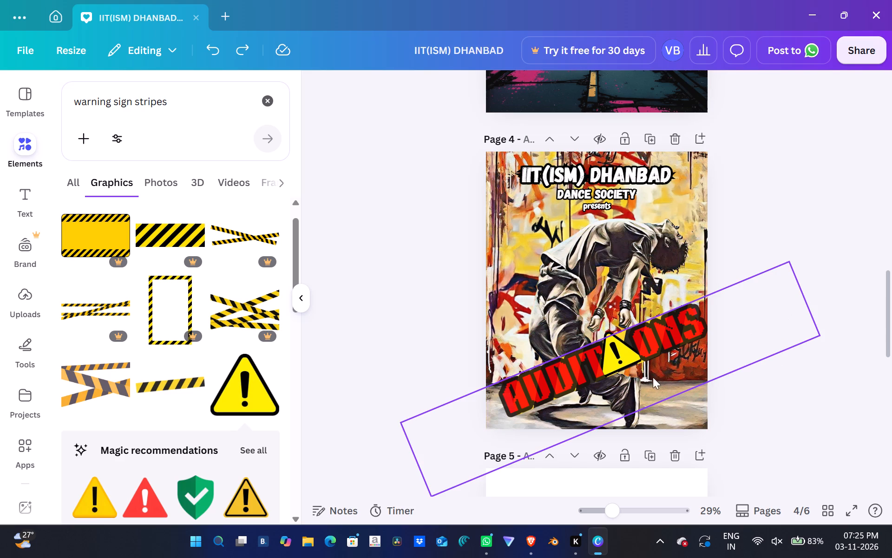
Set the transparency value of the diagonal "AUDITIONS" title to 100.
click(576, 372)
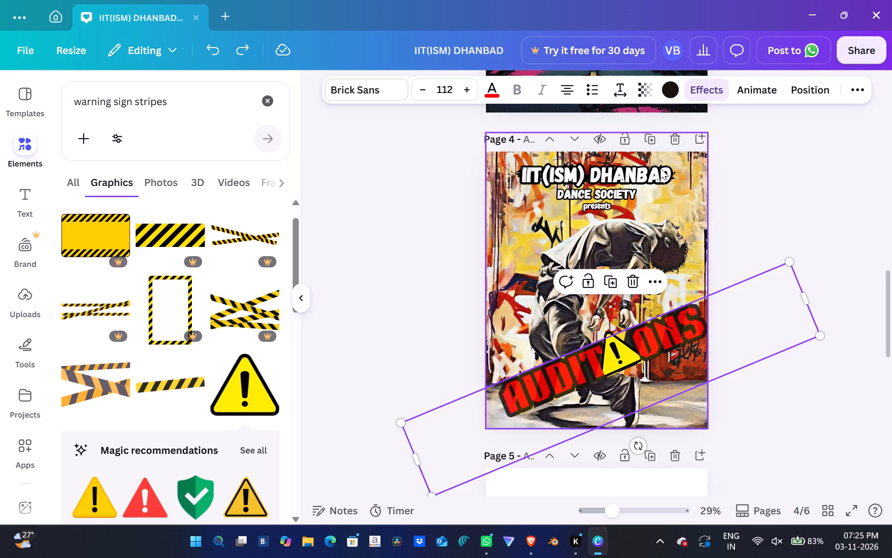
click(648, 86)
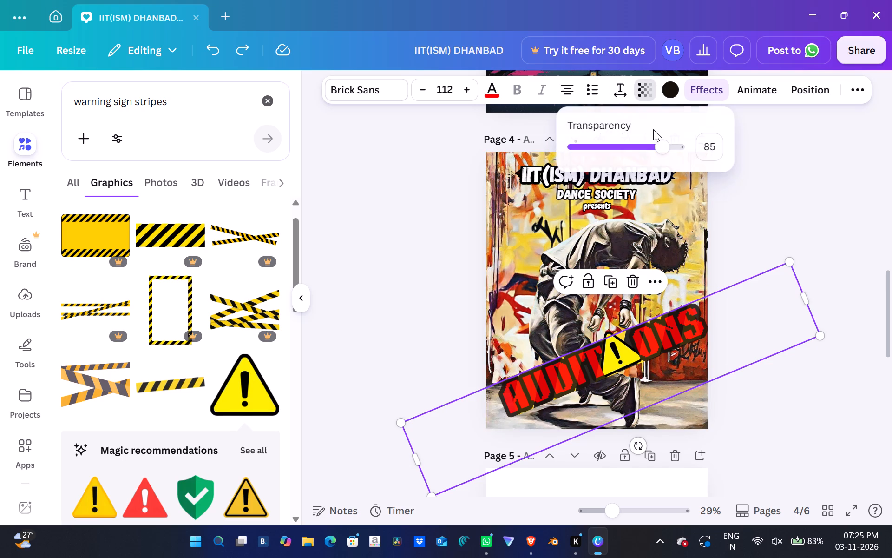
drag(662, 151, 702, 151)
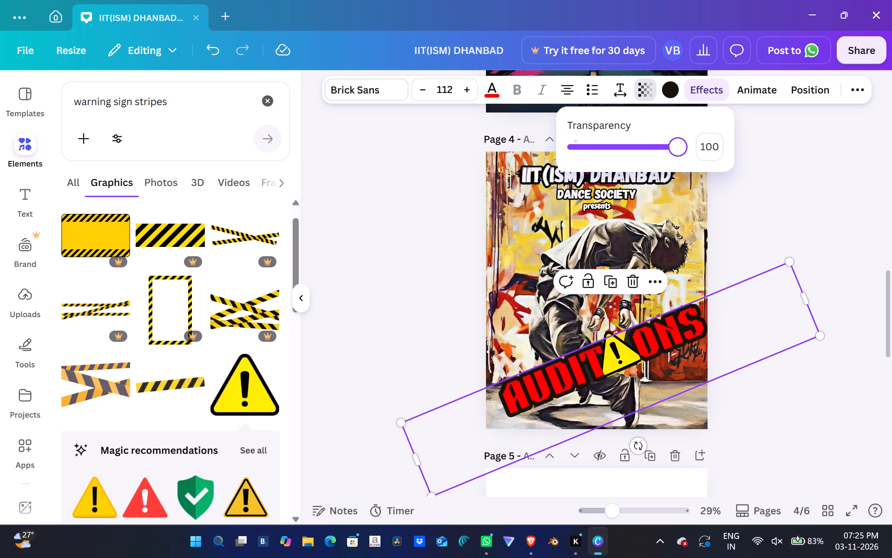
drag(702, 151, 674, 155)
drag(674, 155, 692, 155)
click(765, 213)
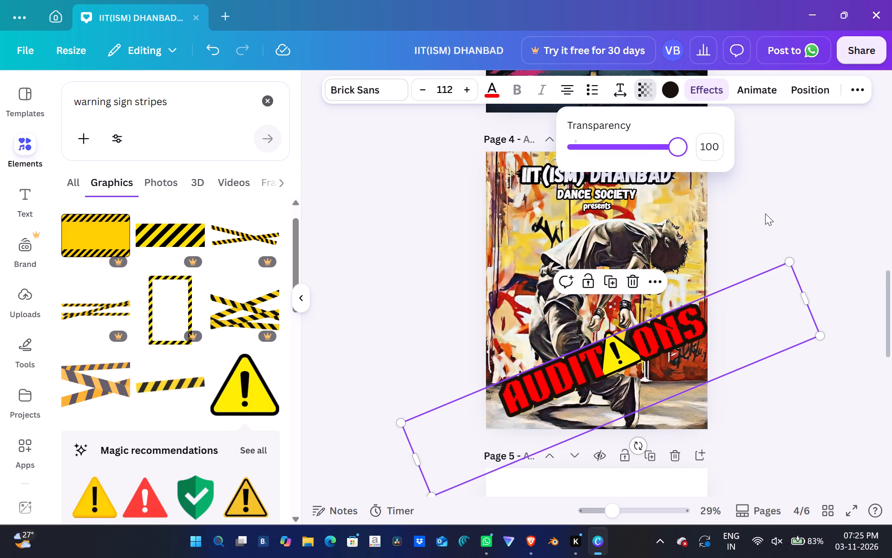
click(765, 213)
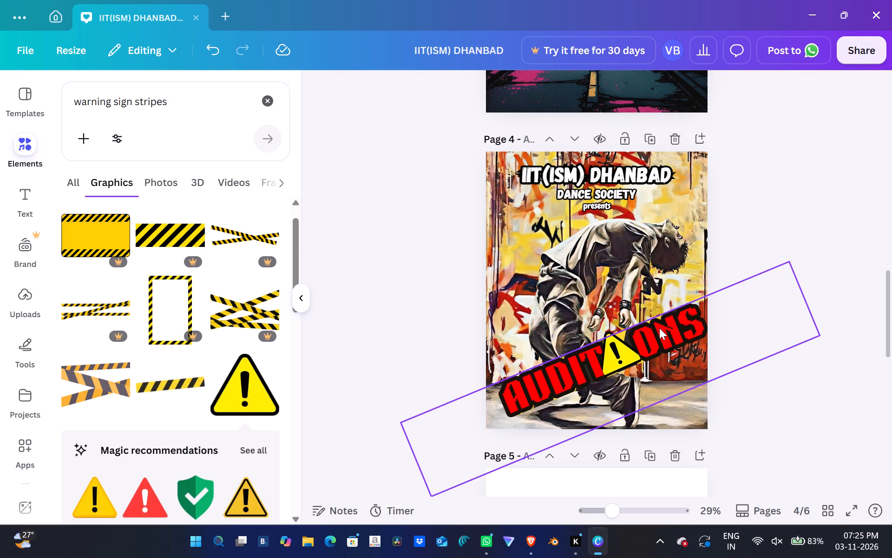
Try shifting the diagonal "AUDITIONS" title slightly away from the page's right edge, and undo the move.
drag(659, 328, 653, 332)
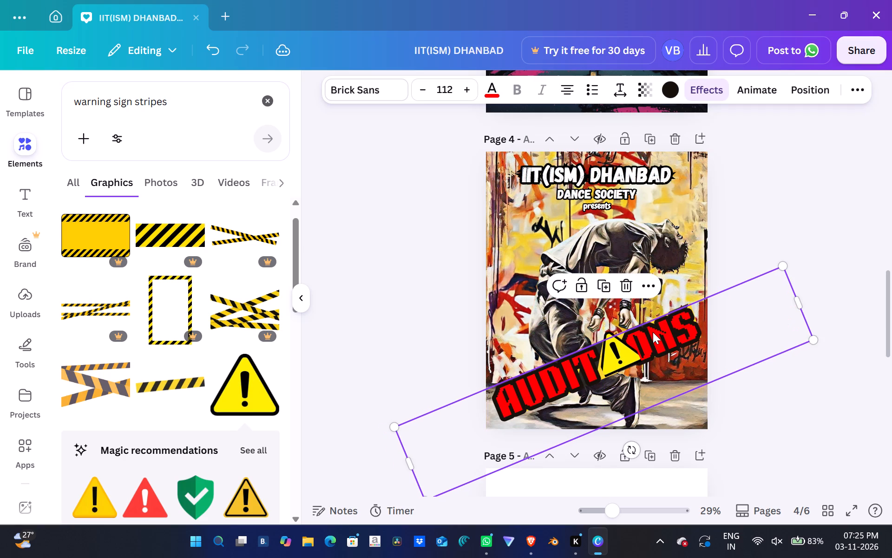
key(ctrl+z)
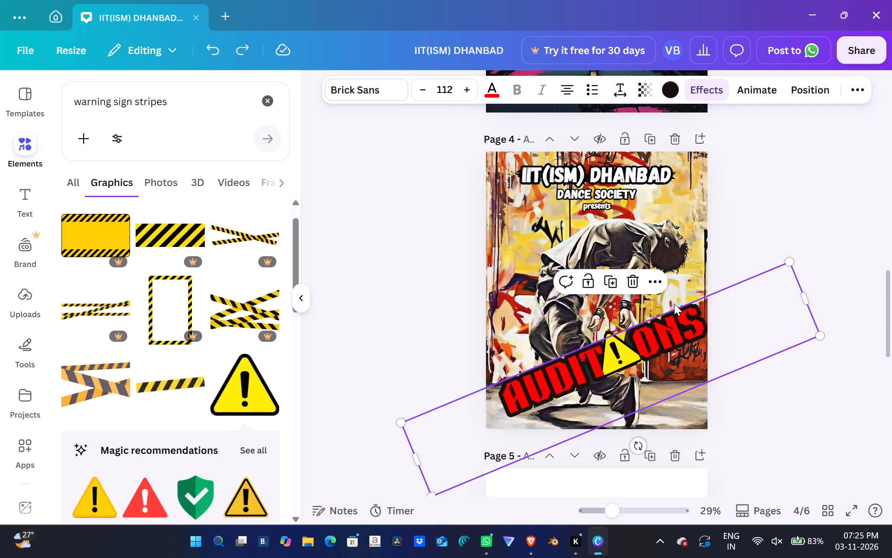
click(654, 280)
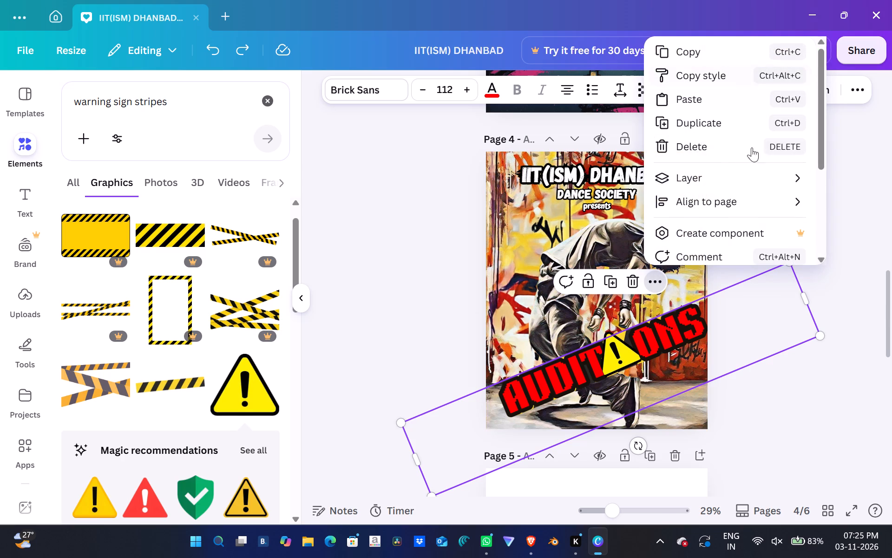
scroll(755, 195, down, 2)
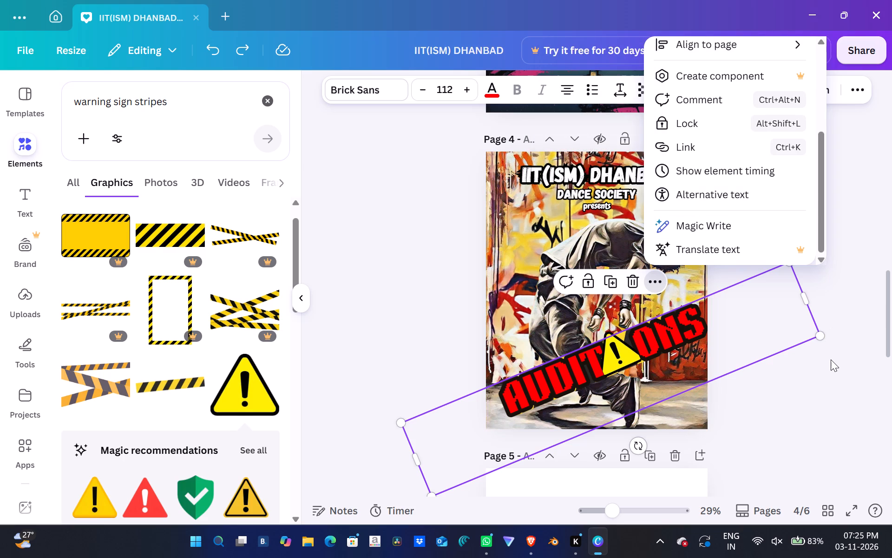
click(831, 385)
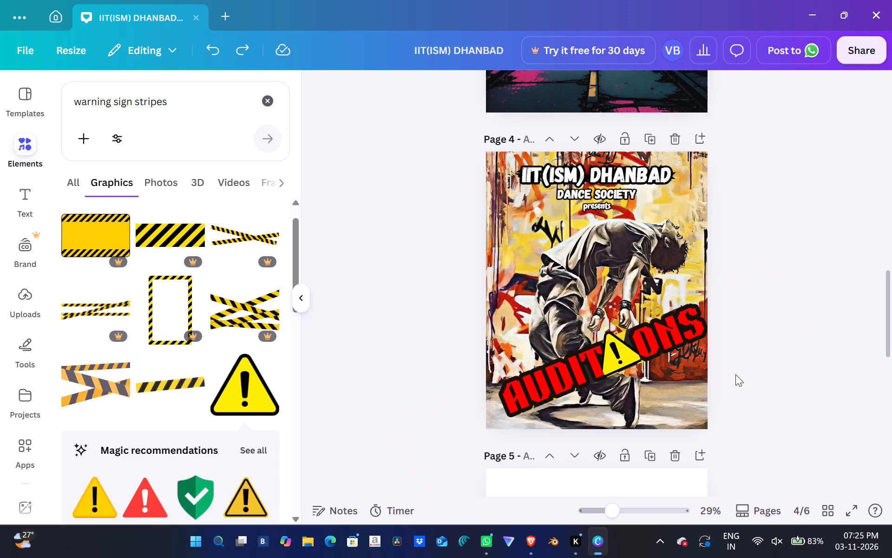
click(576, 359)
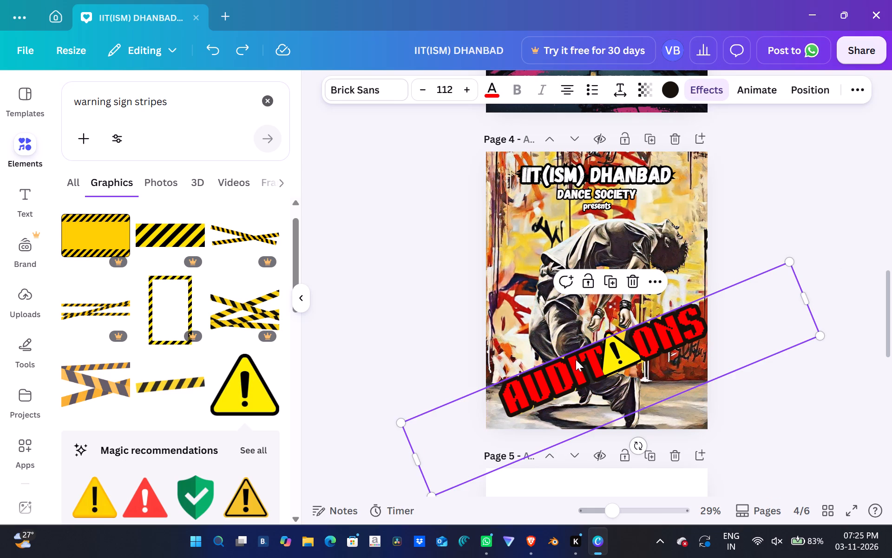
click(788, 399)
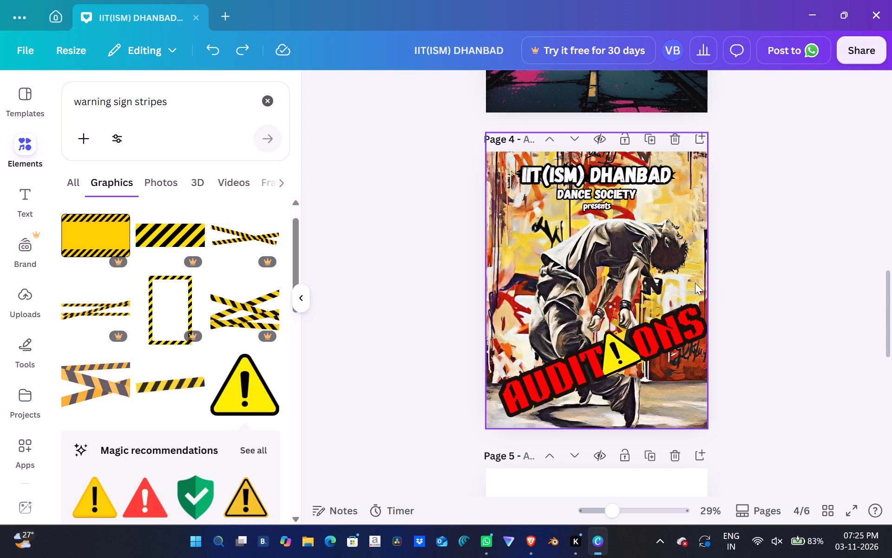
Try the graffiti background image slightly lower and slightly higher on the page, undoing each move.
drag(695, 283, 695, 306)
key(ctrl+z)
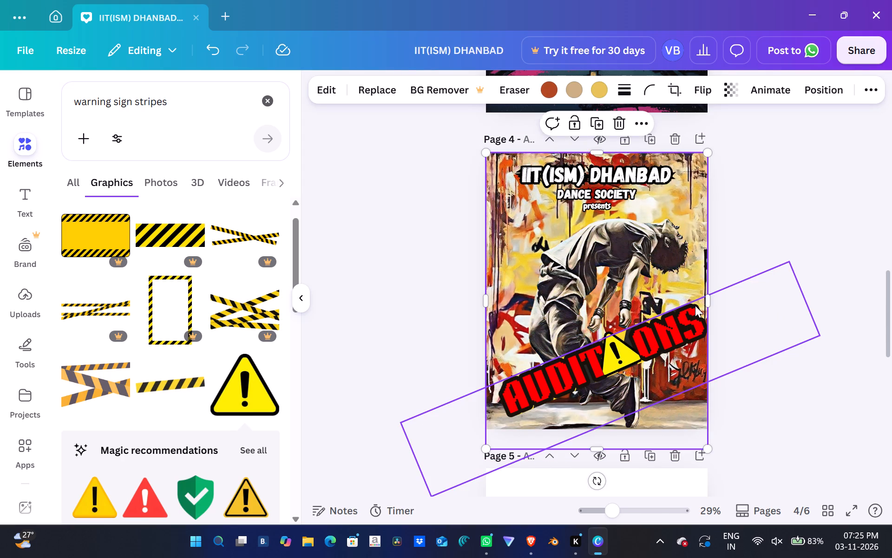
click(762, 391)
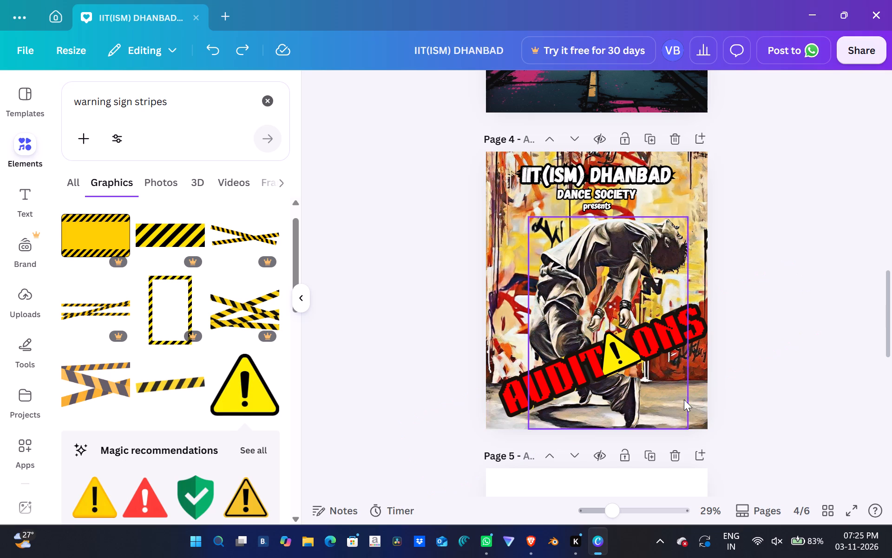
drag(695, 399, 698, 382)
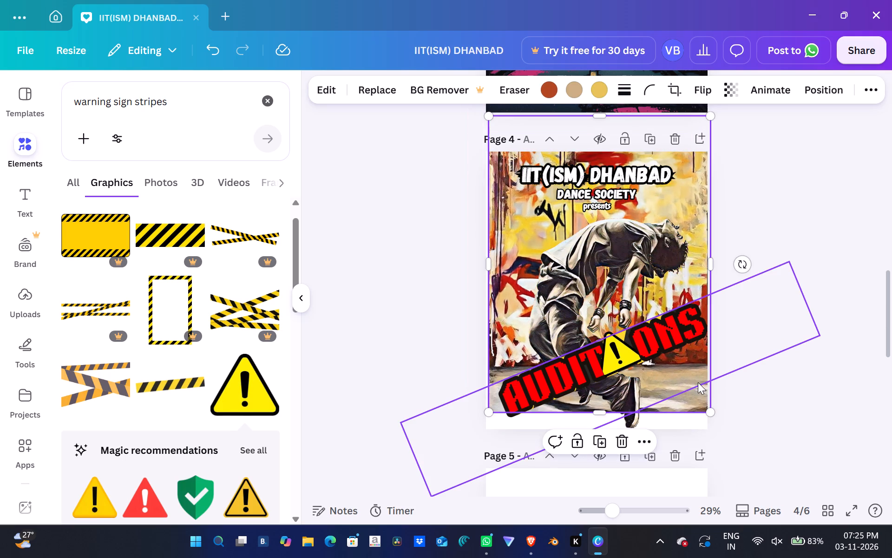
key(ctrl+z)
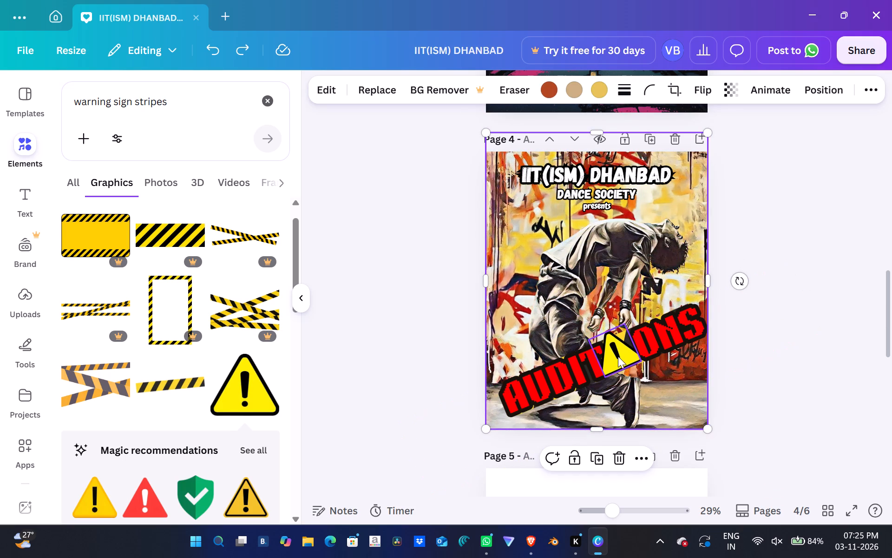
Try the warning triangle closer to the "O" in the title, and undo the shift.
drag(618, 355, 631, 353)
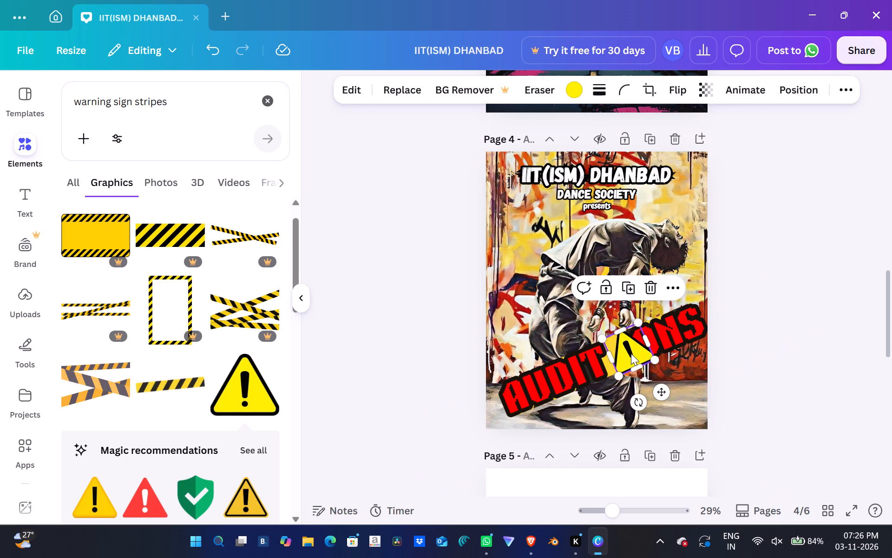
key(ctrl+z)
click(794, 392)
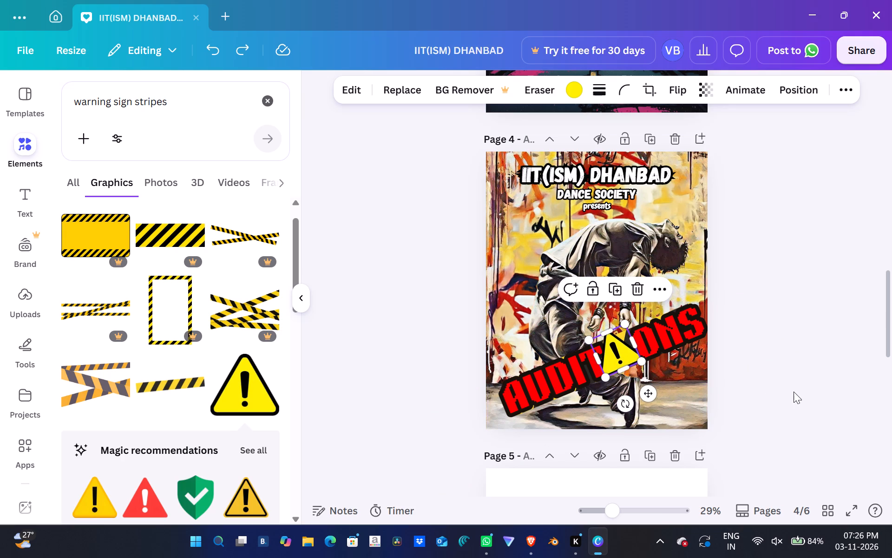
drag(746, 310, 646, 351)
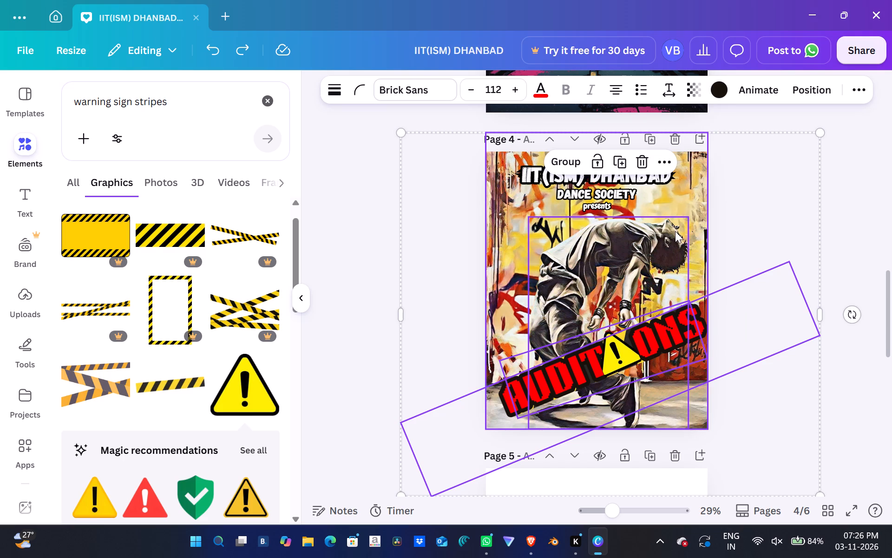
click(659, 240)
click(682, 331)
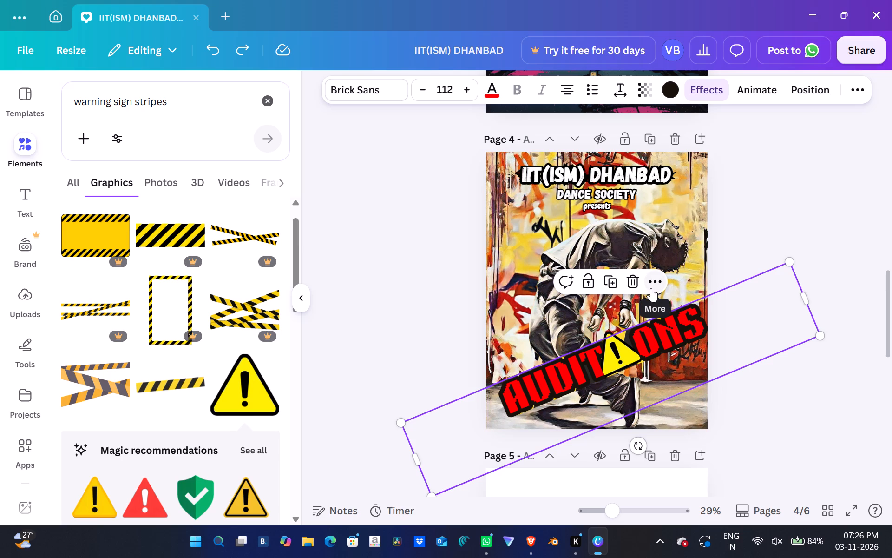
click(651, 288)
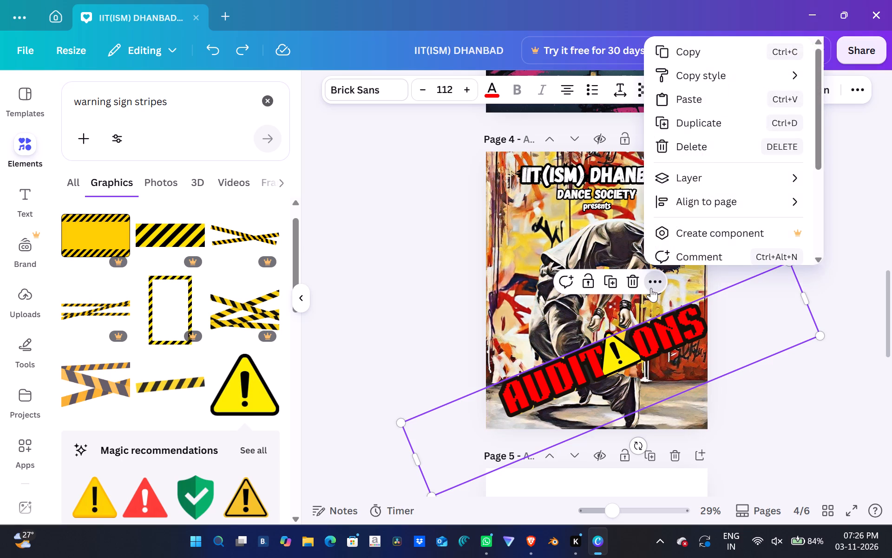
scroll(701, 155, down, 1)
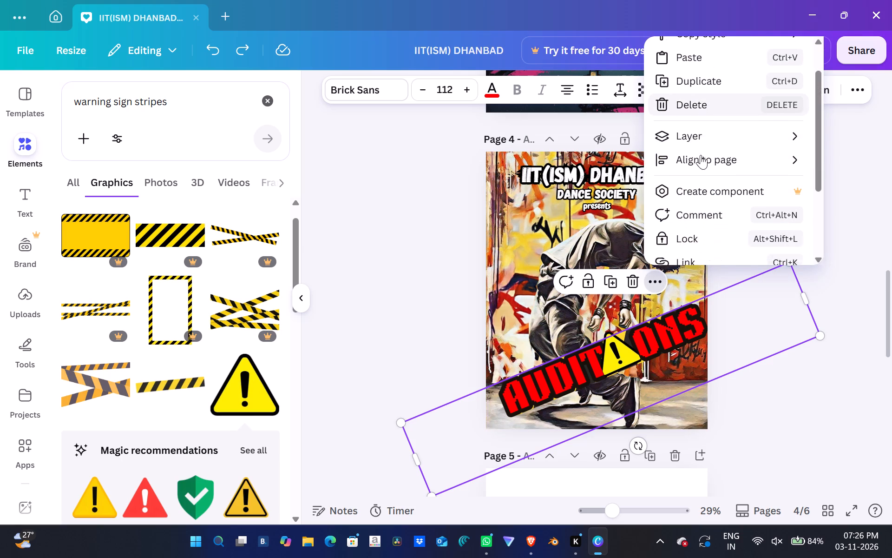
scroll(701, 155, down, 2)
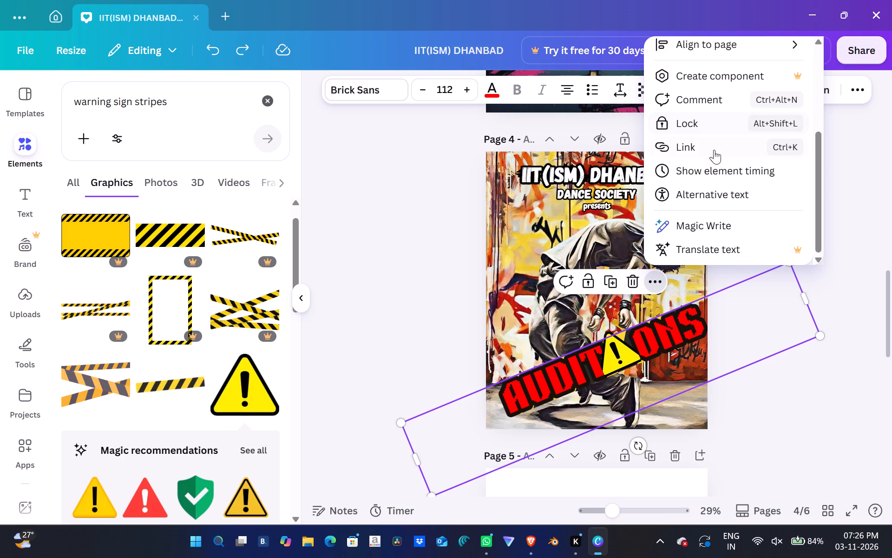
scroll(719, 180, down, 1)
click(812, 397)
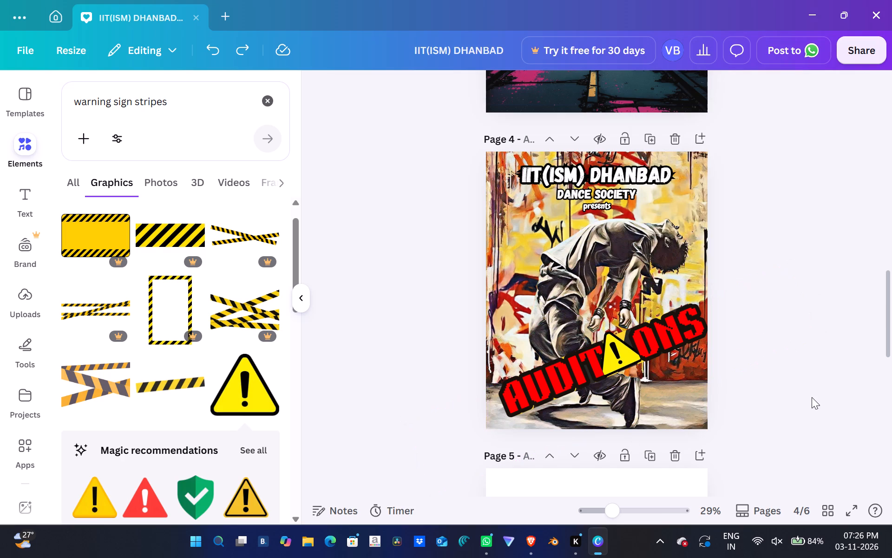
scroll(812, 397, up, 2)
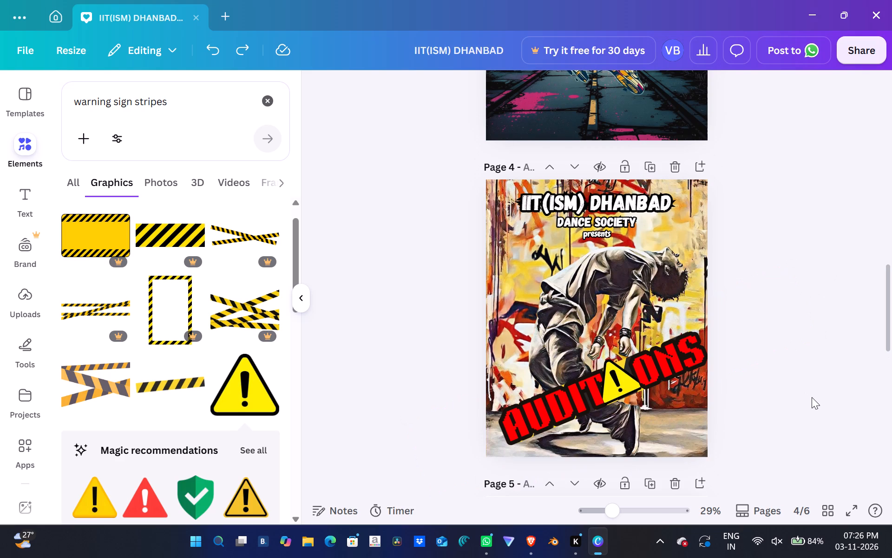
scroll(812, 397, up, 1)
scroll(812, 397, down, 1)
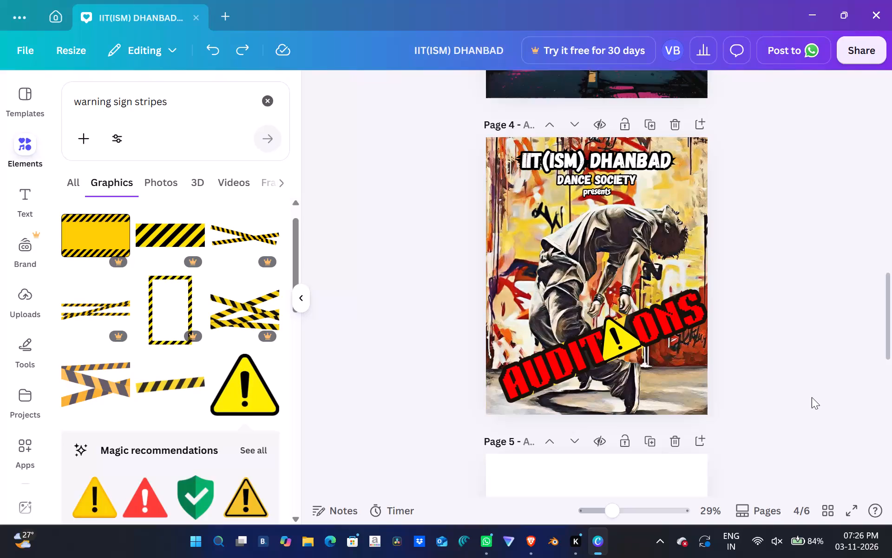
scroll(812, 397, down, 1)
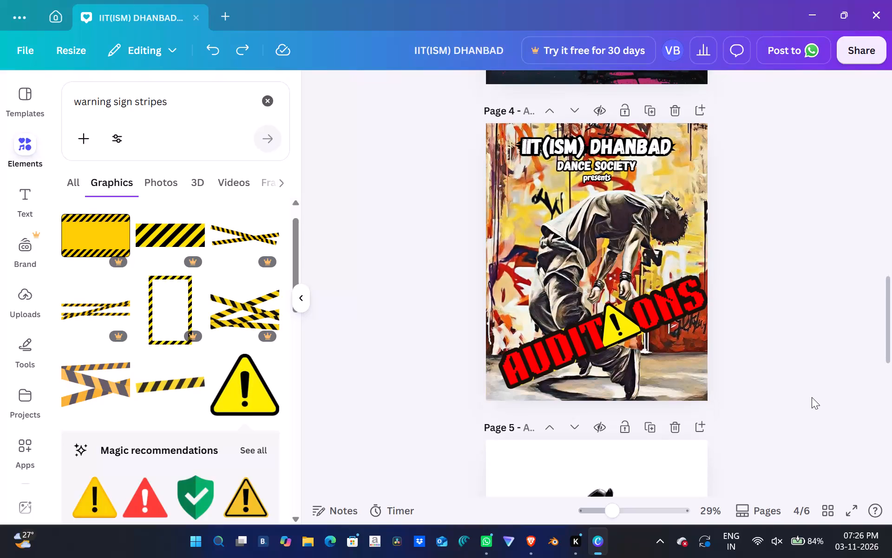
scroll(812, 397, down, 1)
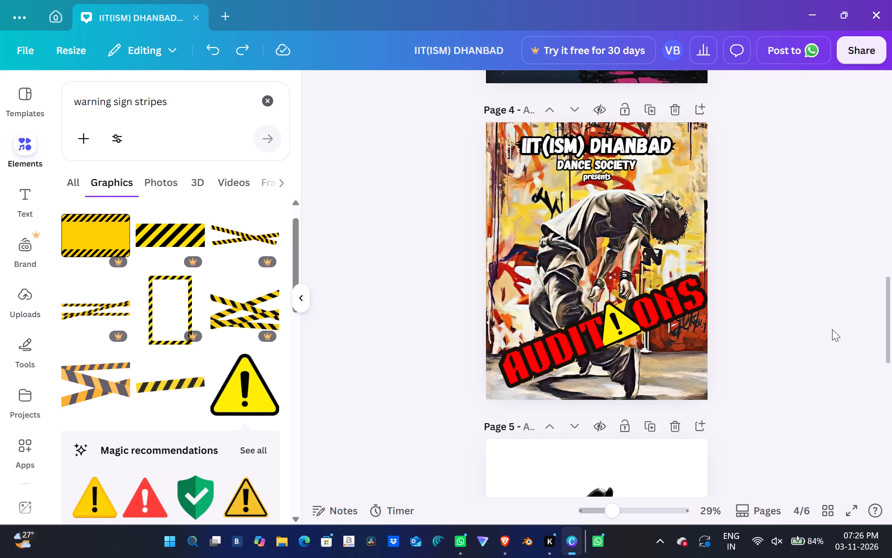
Delete the olive "AUDITION" handstand page and the page with the dancer in front of the city skyline.
scroll(755, 249, up, 7)
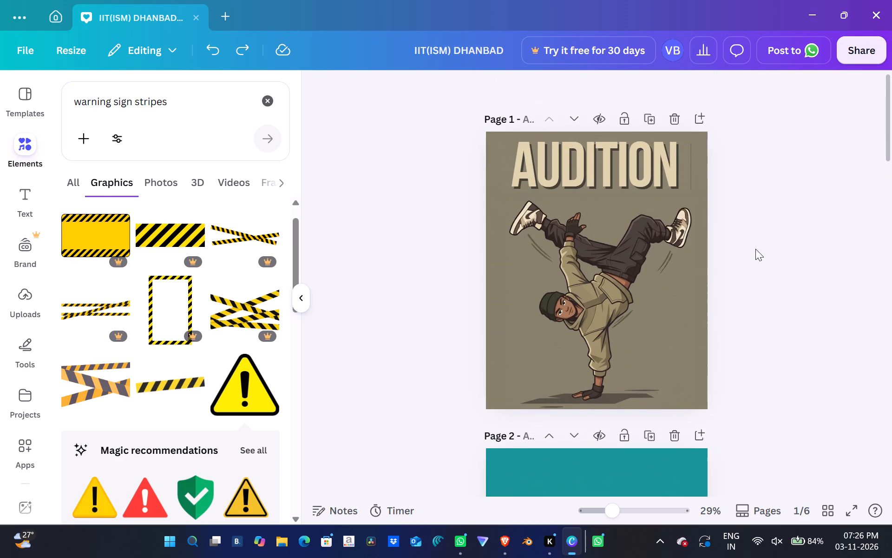
scroll(755, 249, up, 1)
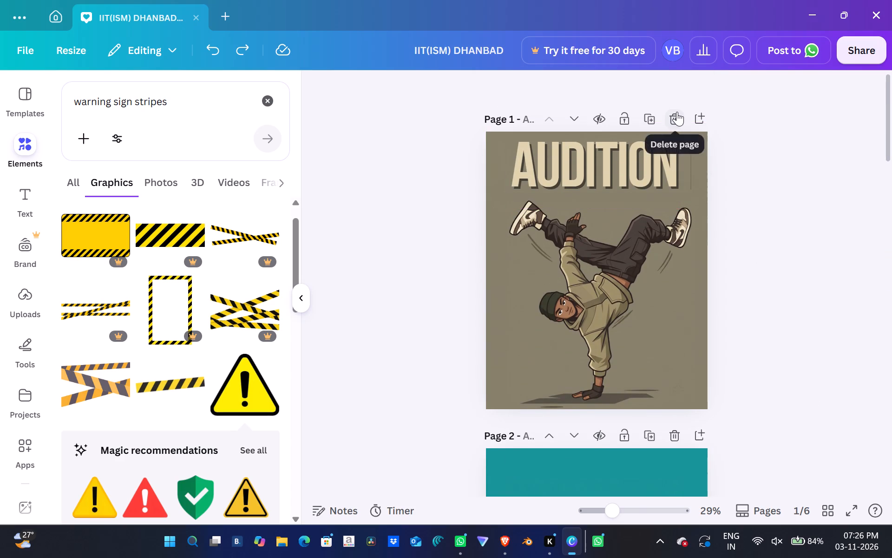
click(677, 112)
scroll(683, 234, down, 2)
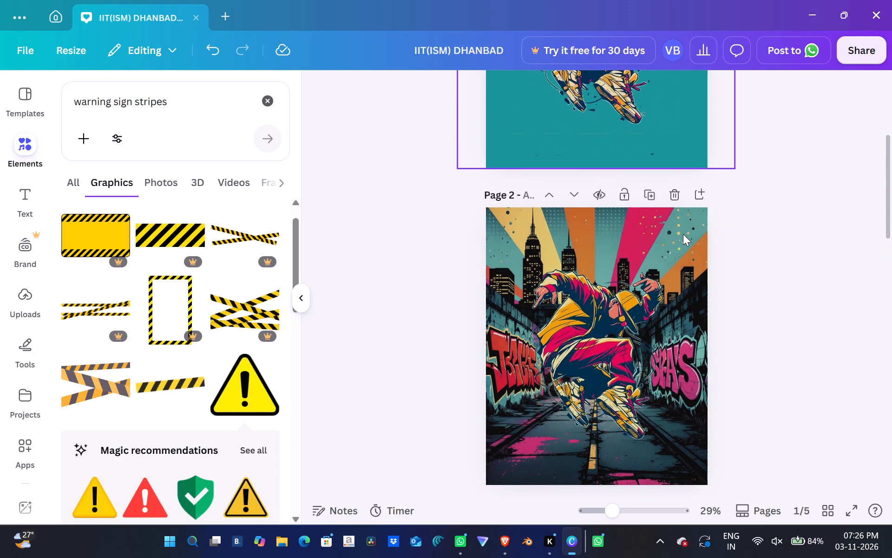
click(673, 191)
Delete the two pages after the "AUDITIONS" poster, starting with the black-and-white dancer in a hat.
scroll(672, 228, down, 3)
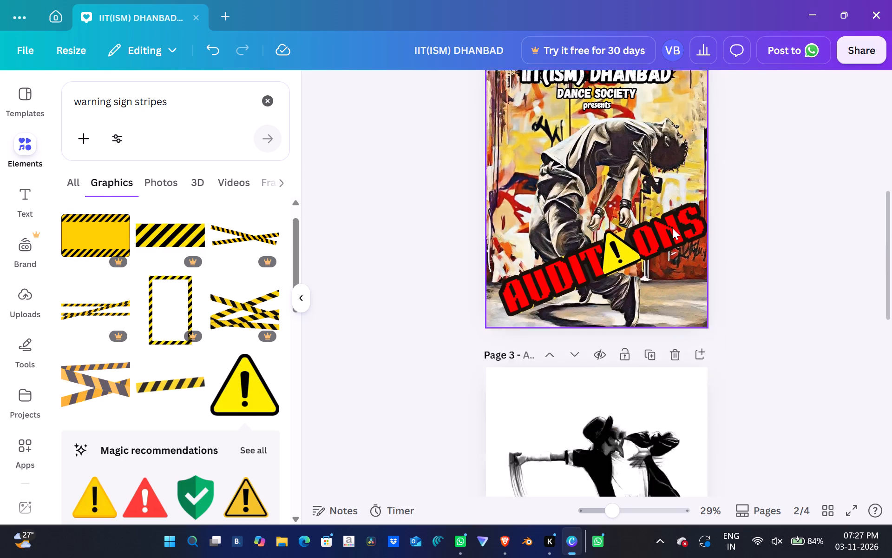
scroll(672, 228, down, 1)
scroll(667, 256, up, 3)
click(679, 271)
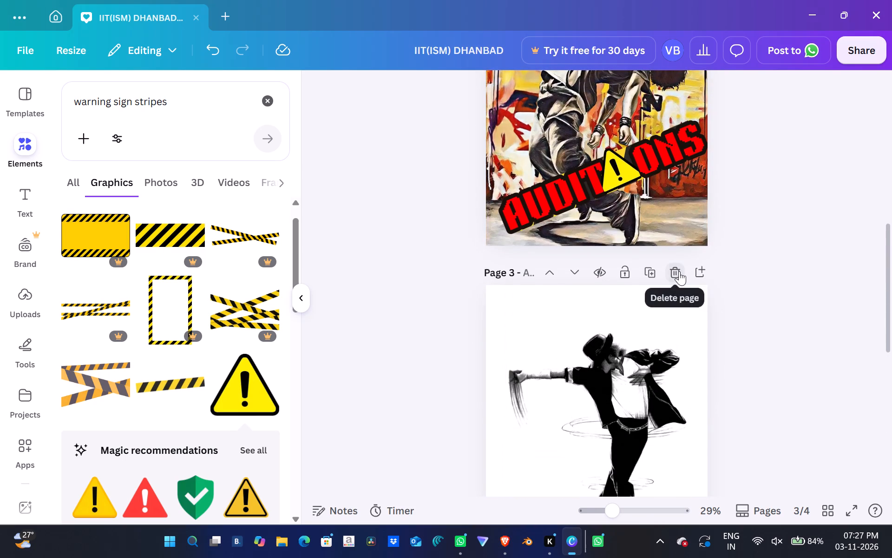
click(679, 271)
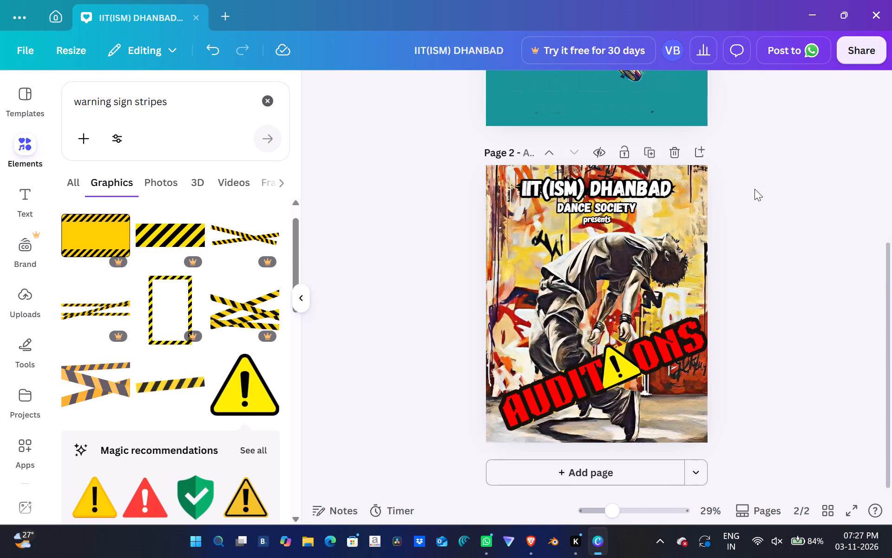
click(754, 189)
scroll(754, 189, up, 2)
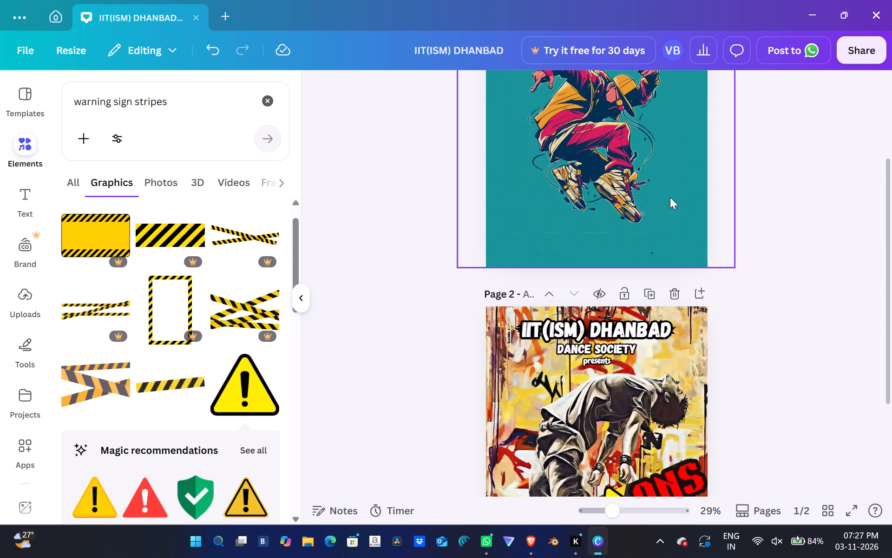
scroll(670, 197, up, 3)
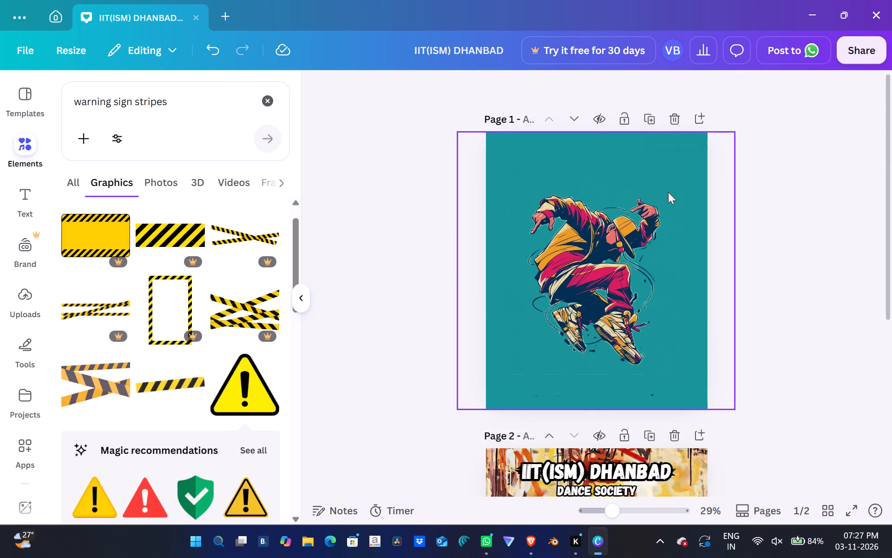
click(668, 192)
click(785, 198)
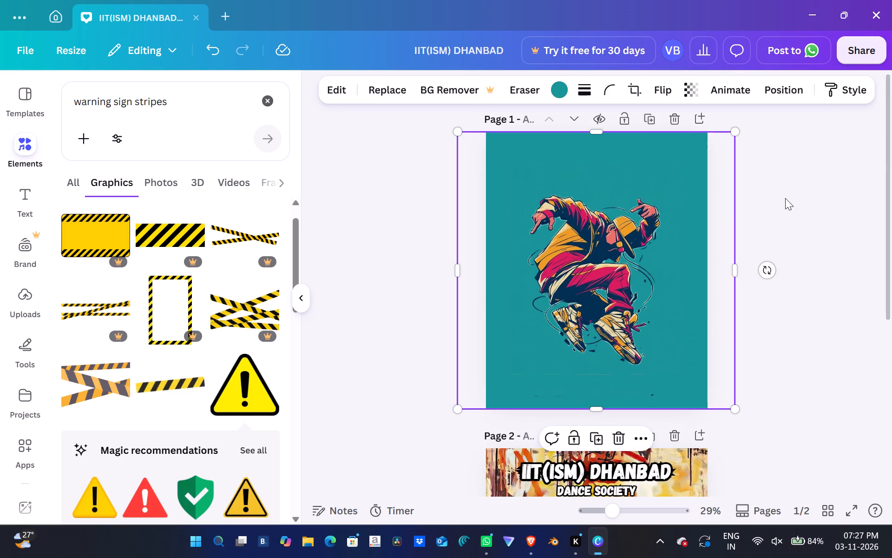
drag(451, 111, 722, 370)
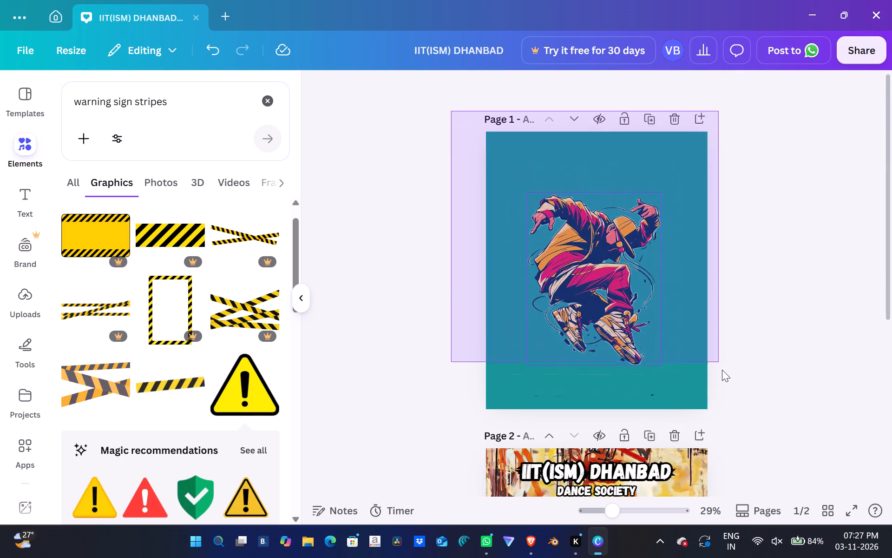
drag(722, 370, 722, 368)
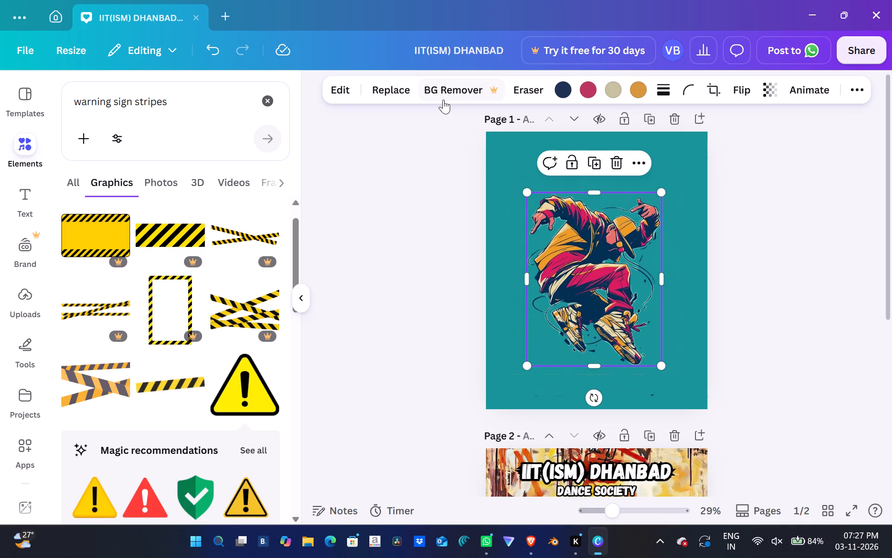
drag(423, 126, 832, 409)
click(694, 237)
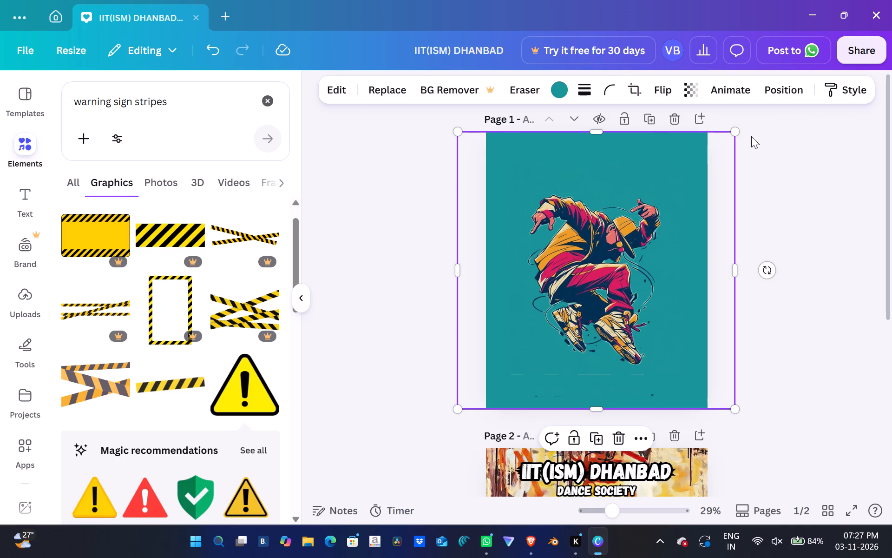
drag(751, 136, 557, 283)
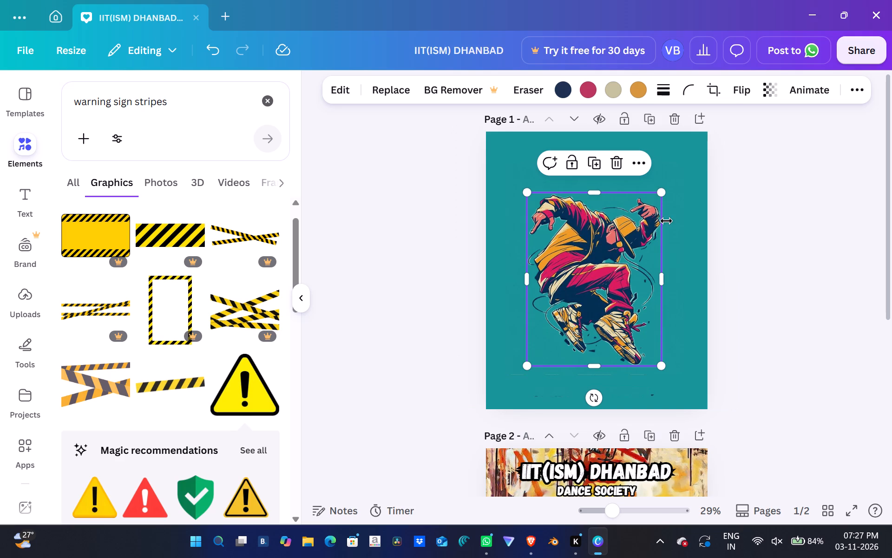
Add a blank page after the "AUDITIONS" poster page.
scroll(681, 204, down, 6)
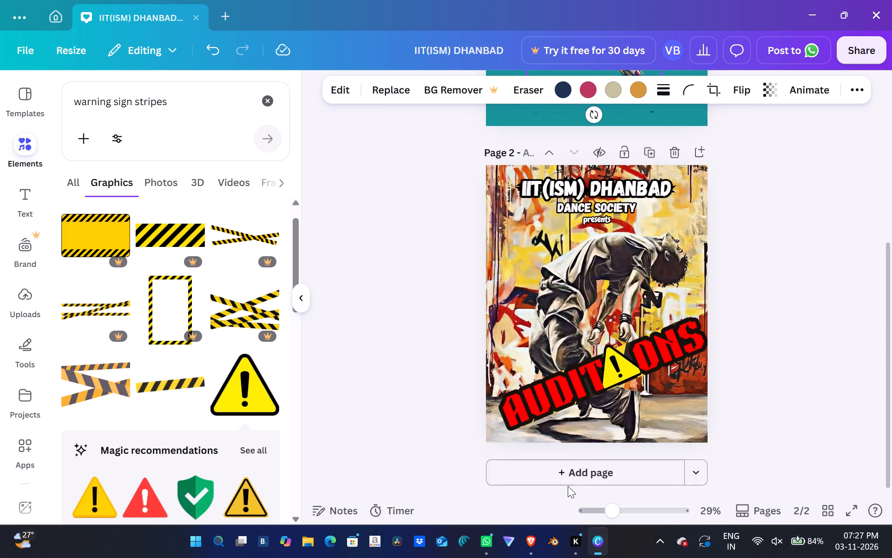
click(569, 478)
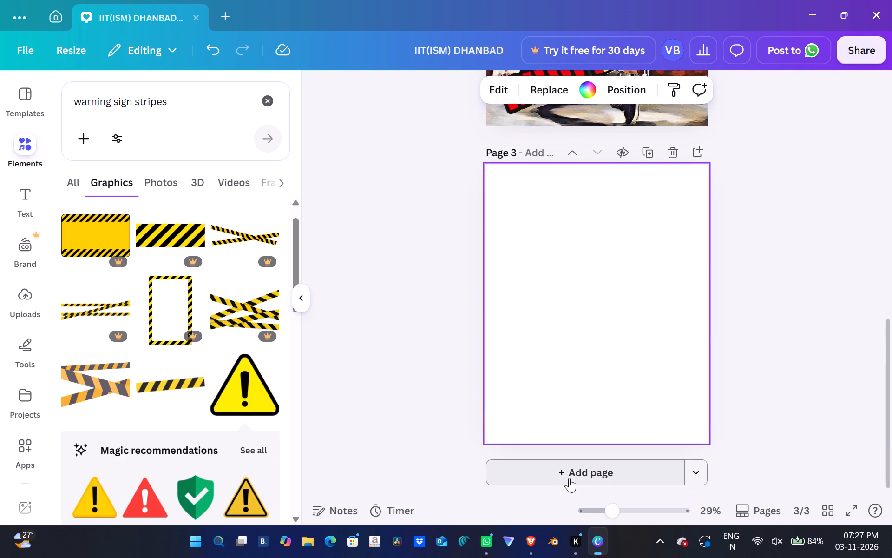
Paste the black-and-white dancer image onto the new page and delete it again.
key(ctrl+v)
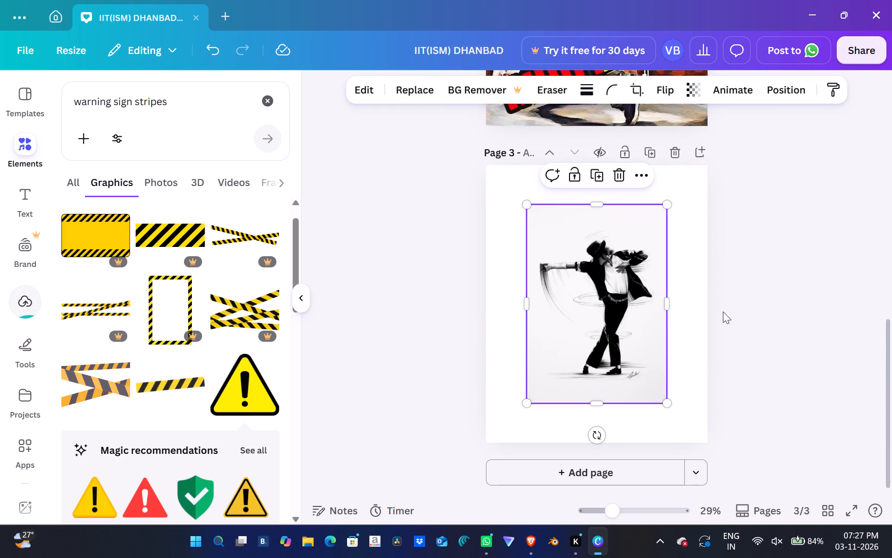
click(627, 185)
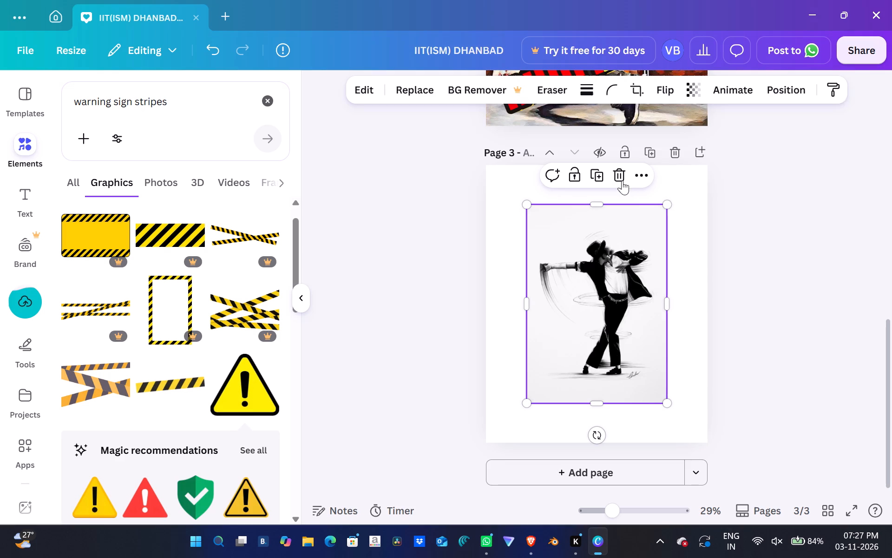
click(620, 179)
Copy the colourful jumping dancer graphic from the first page onto the blank third page.
scroll(733, 238, up, 6)
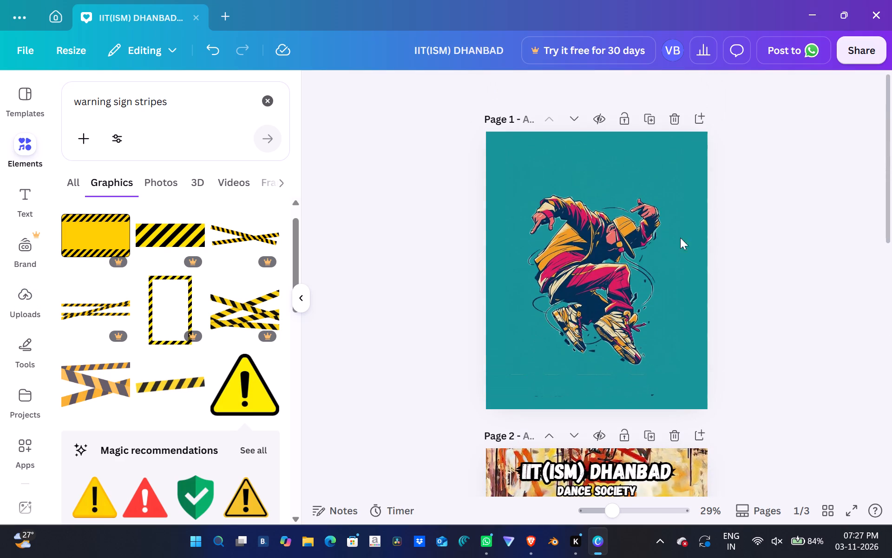
click(621, 239)
key(ctrl+c)
scroll(621, 239, down, 6)
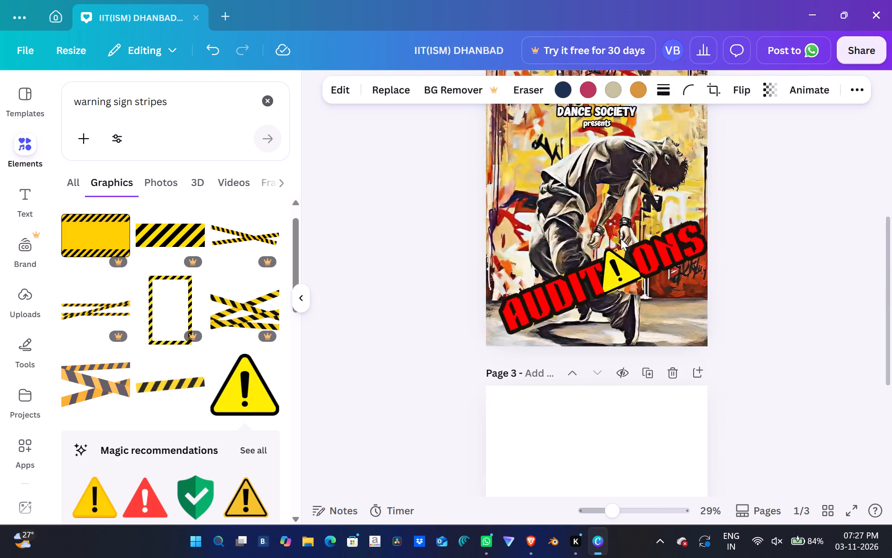
click(610, 255)
key(ctrl+v)
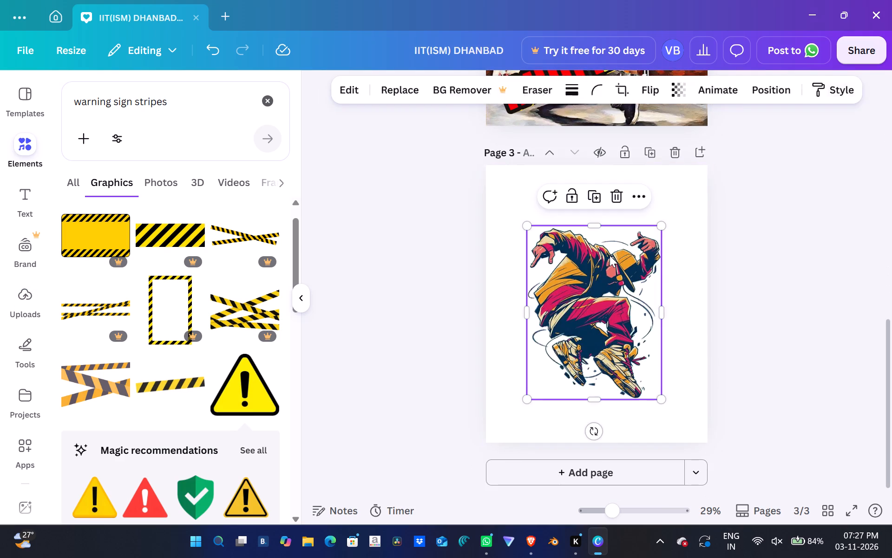
Copy the teal background image from the first page onto the third page with the jumping dancer.
scroll(610, 255, up, 6)
click(667, 187)
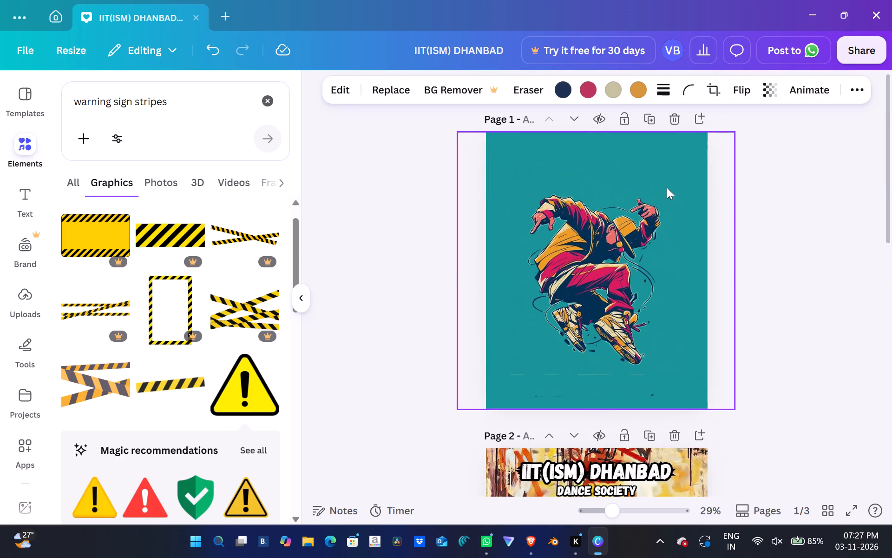
key(ctrl+c)
scroll(667, 187, down, 6)
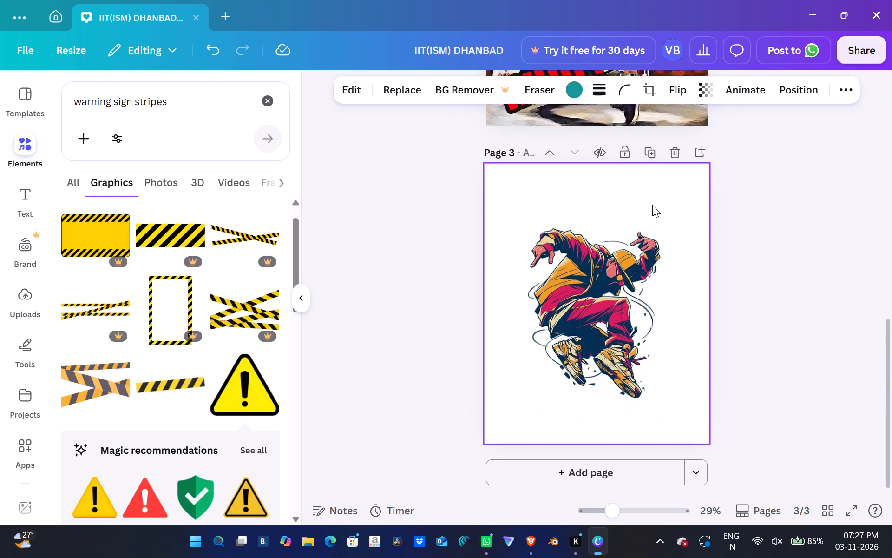
click(652, 205)
key(ctrl+v)
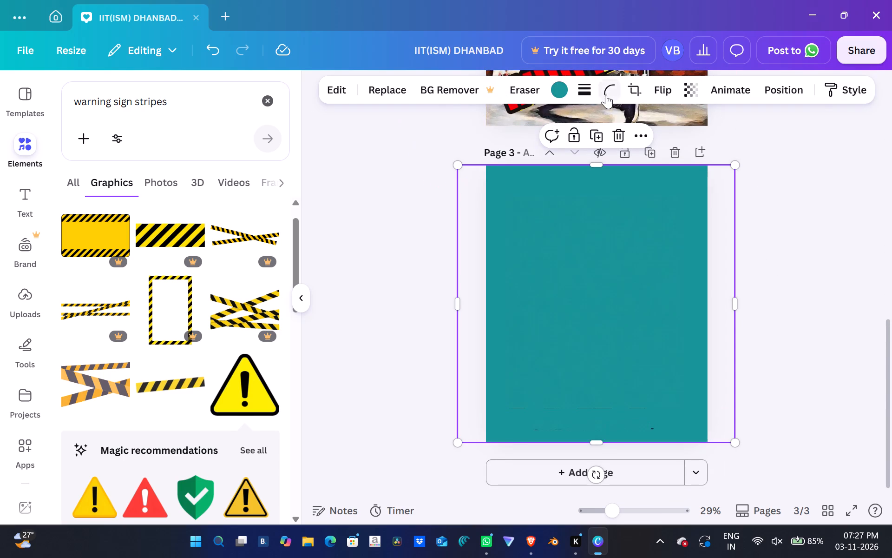
Reorder the third page's layers so the jumping dancer sits above the teal background.
click(635, 137)
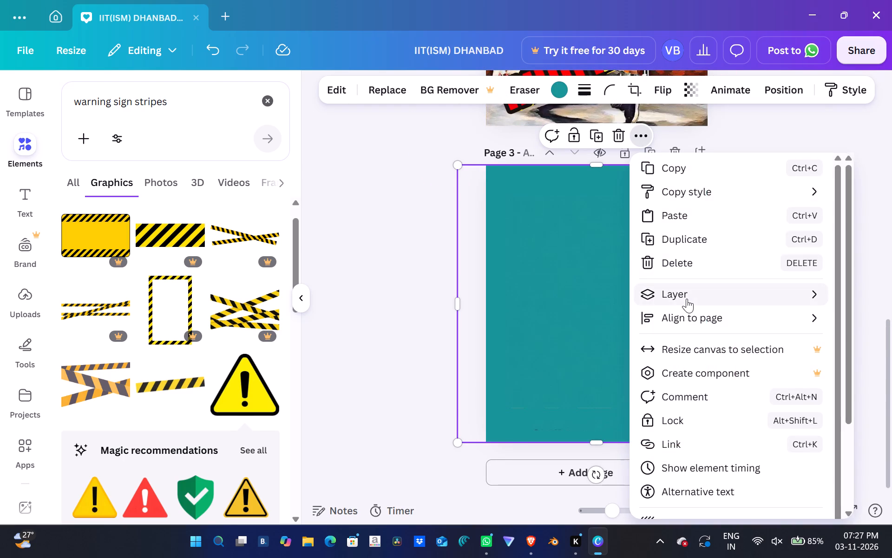
click(687, 299)
click(606, 389)
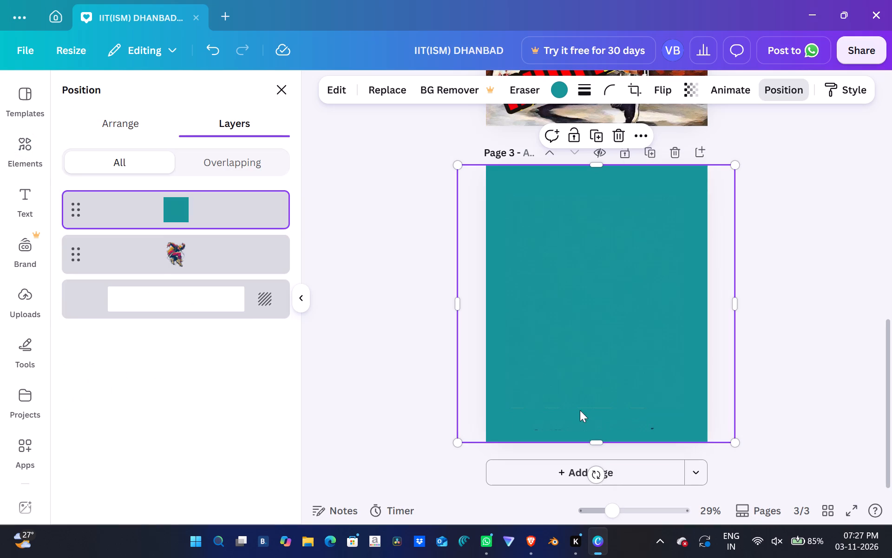
drag(230, 267, 230, 209)
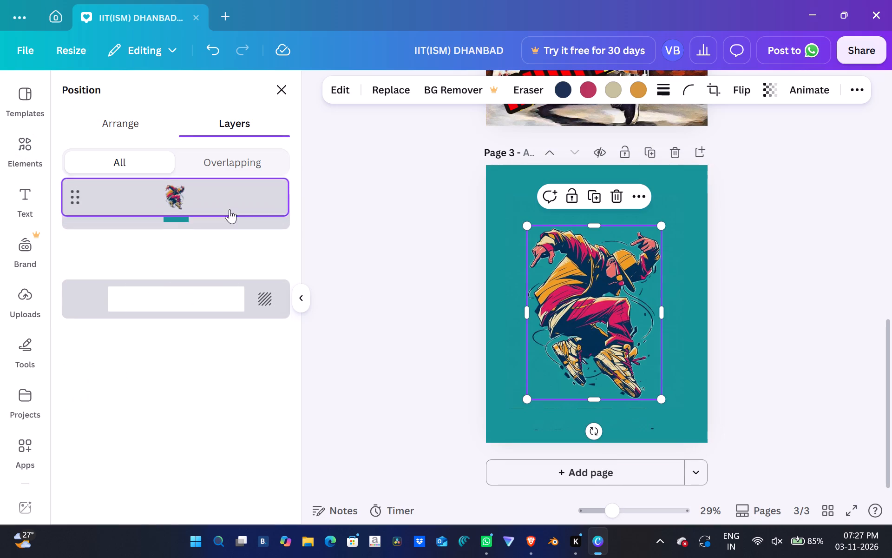
click(763, 289)
Delete the original first page with the jumping dancer on teal.
scroll(763, 289, up, 6)
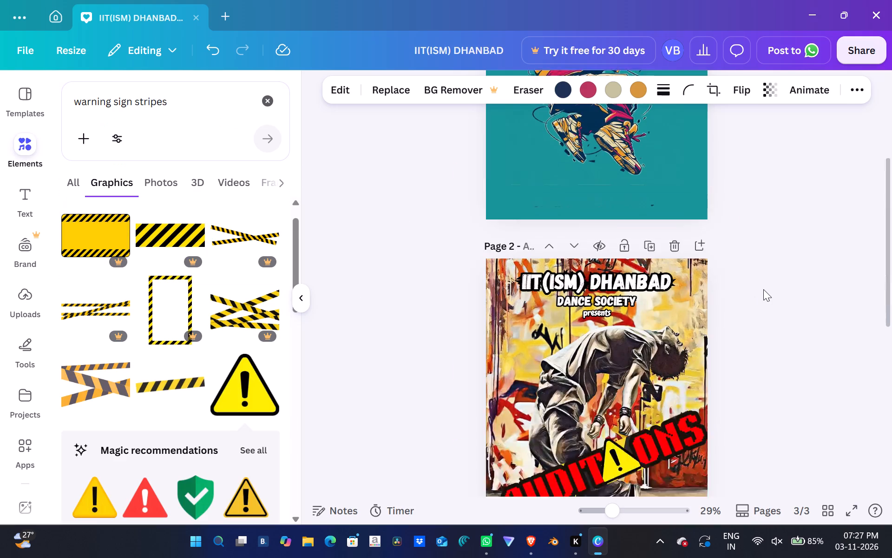
scroll(656, 165, up, 4)
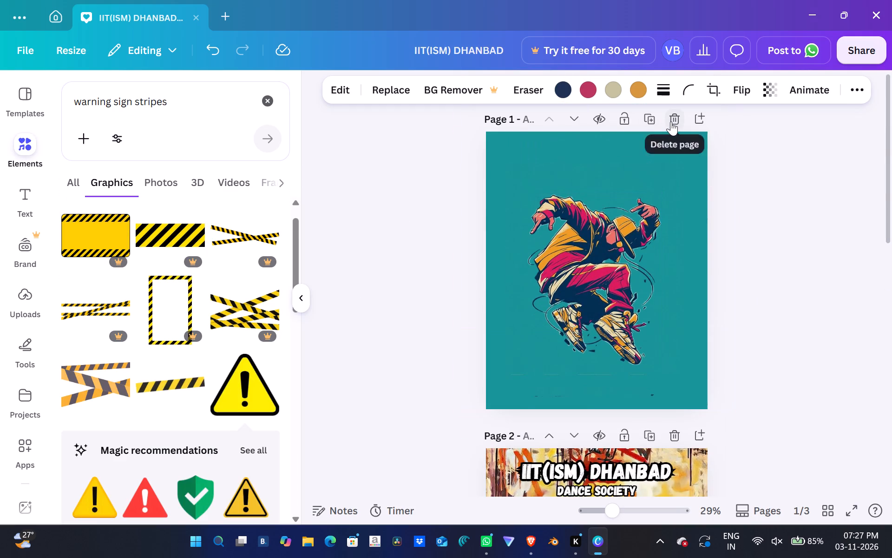
click(671, 121)
scroll(768, 217, up, 1)
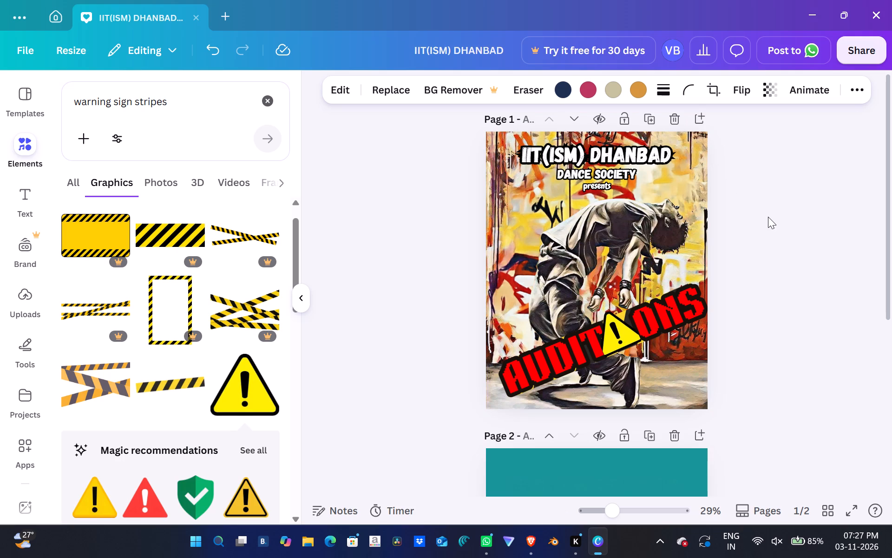
click(768, 217)
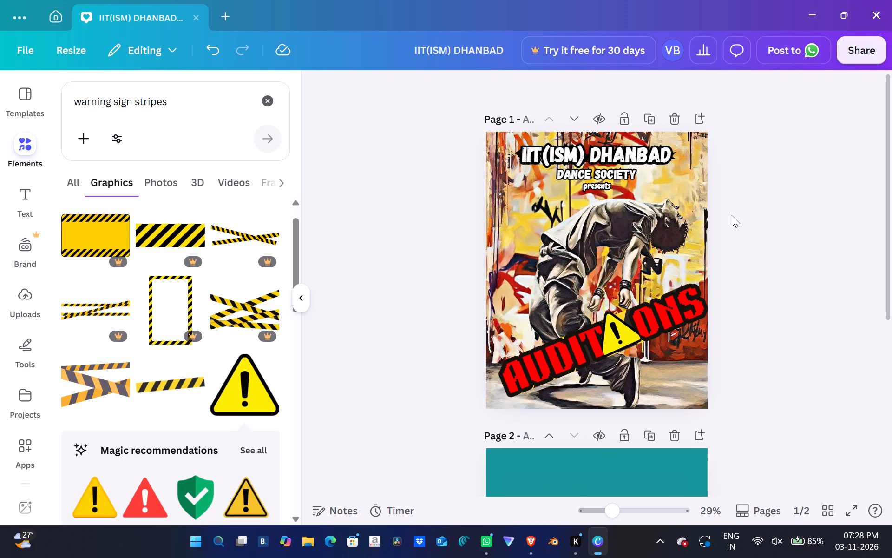
Lock the bending dancer image on the "AUDITIONS" poster.
click(602, 226)
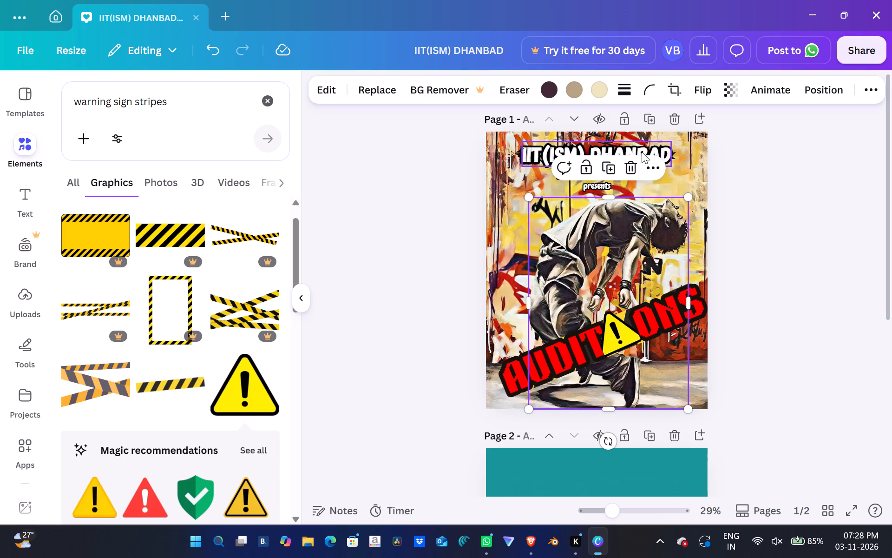
click(583, 172)
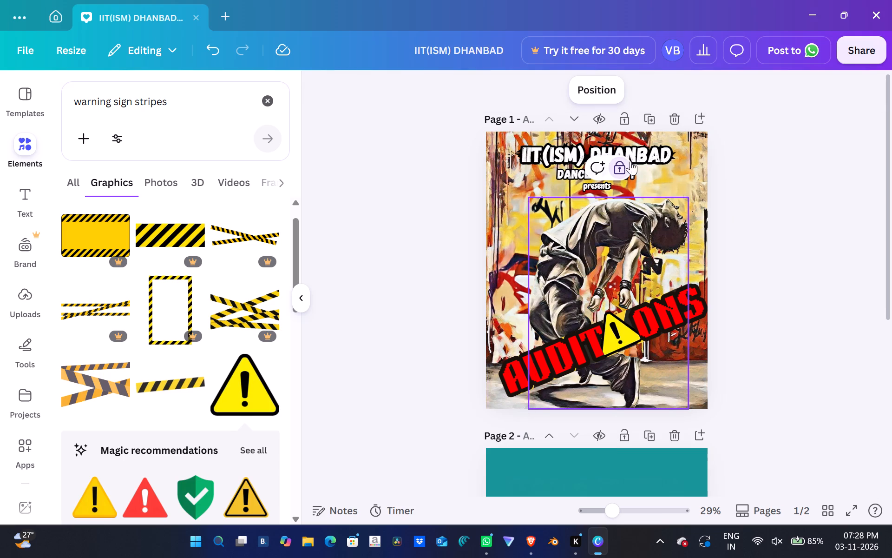
click(759, 170)
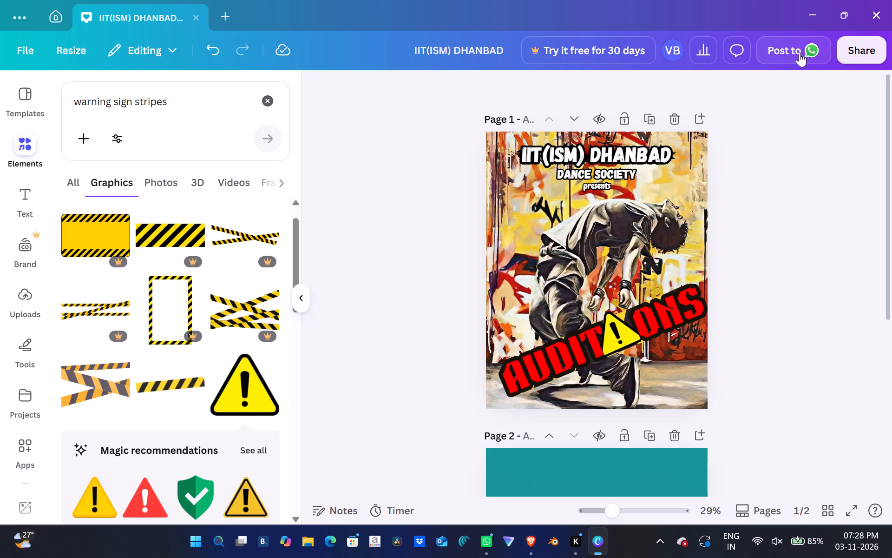
Set the design's sharing access level to Anyone with the link.
click(875, 48)
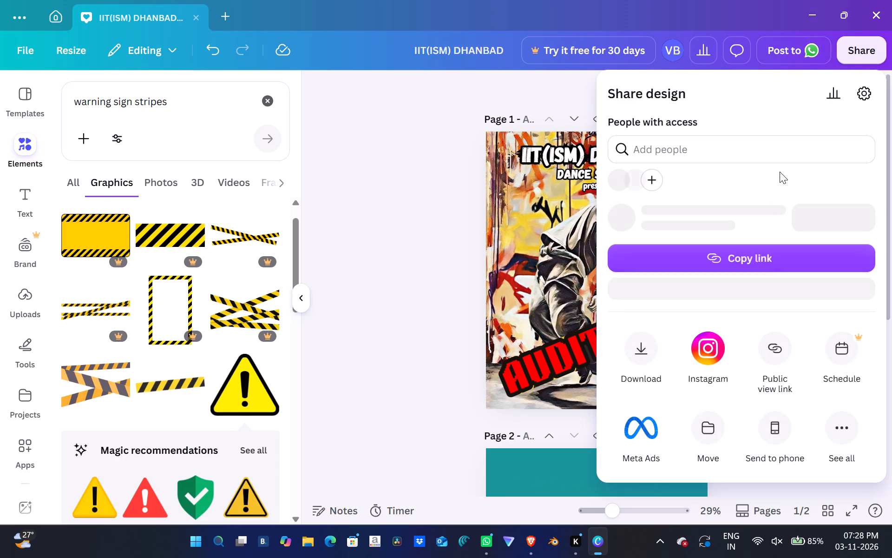
click(822, 226)
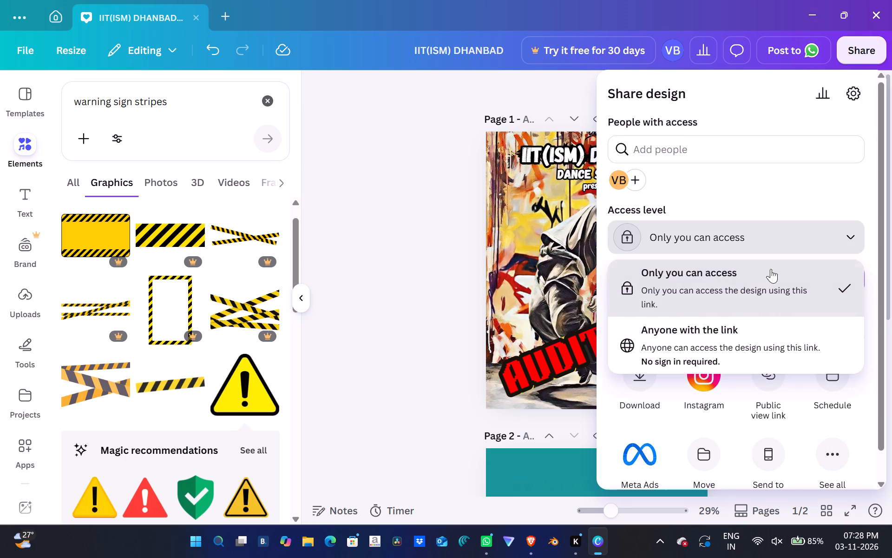
click(719, 338)
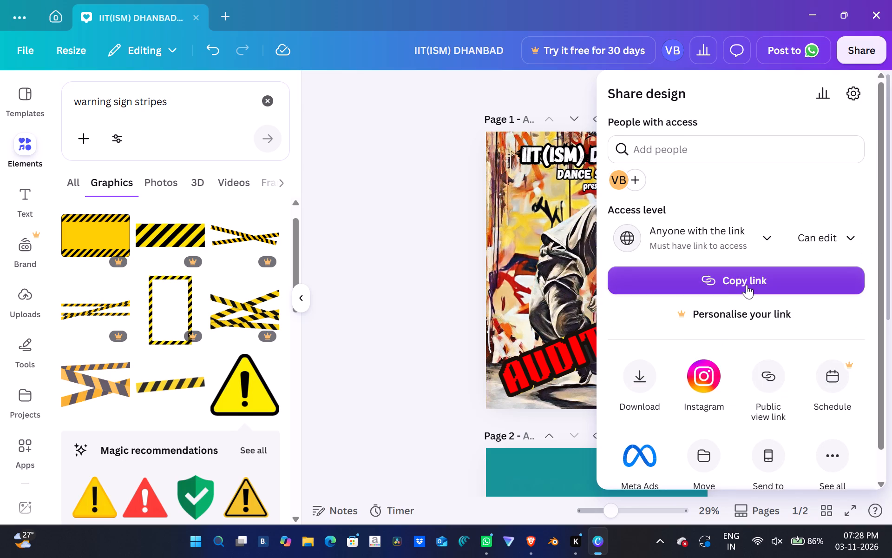
Copy the design's editable sharing link and start switching to another open app window.
click(747, 285)
key(alt+Tab)
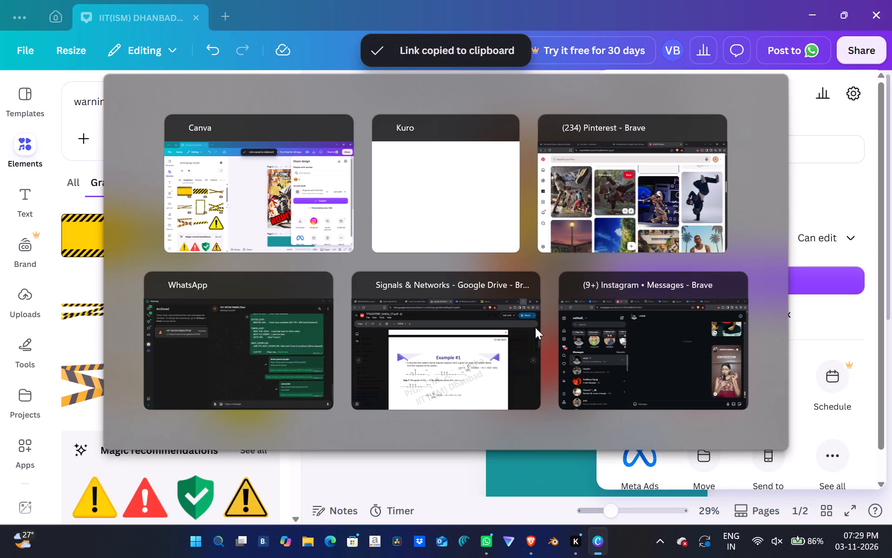
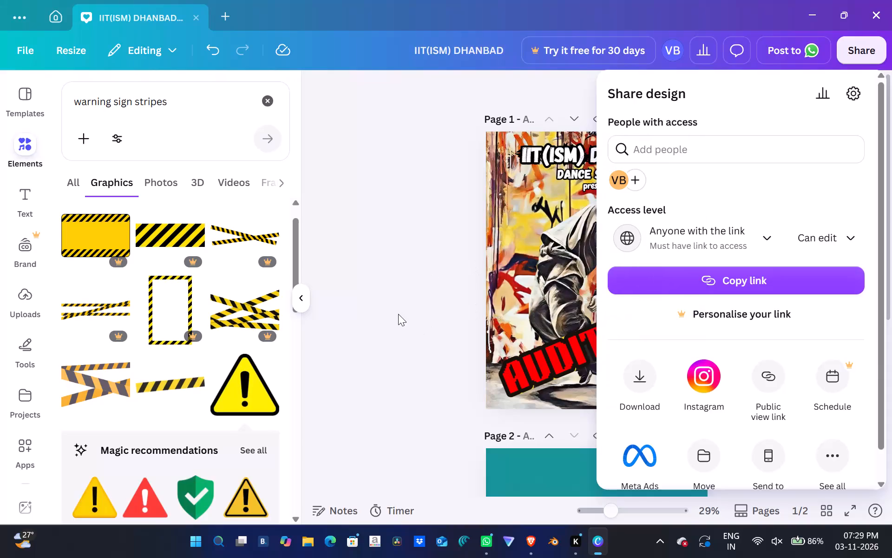
Close the design's sharing settings and return to the "AUDITIONS" poster.
click(398, 314)
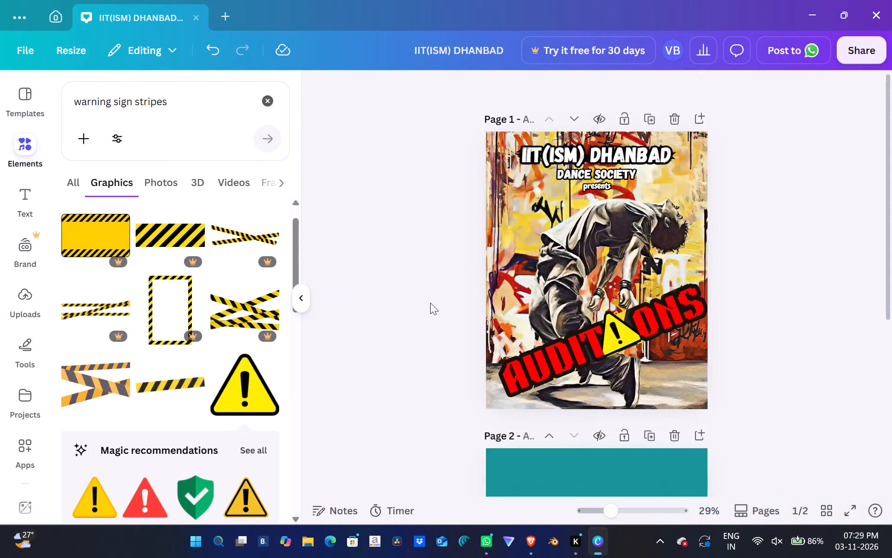
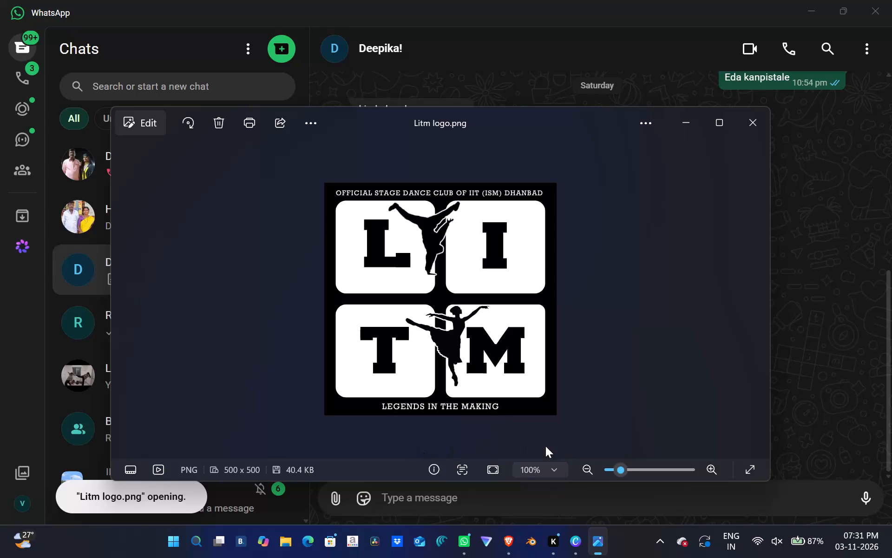
Copy the LITM logo image from the opened Litm logo.png and paste it onto the "AUDITIONS" poster in Canva.
right_click(494, 364)
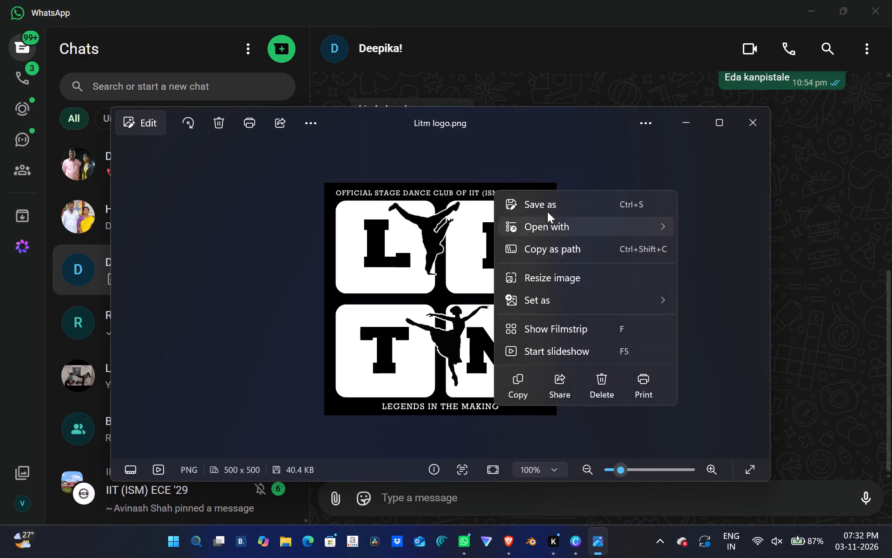
click(402, 328)
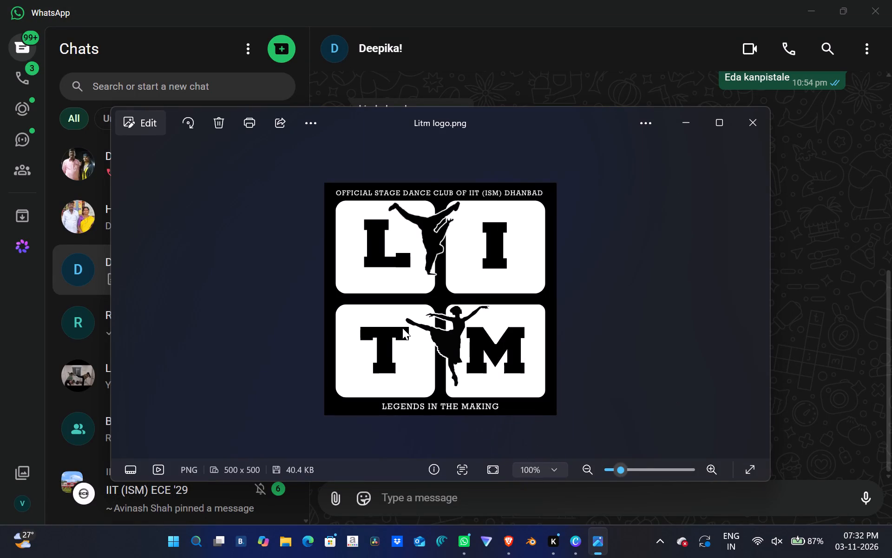
key(ctrl+c)
key(alt+Tab)
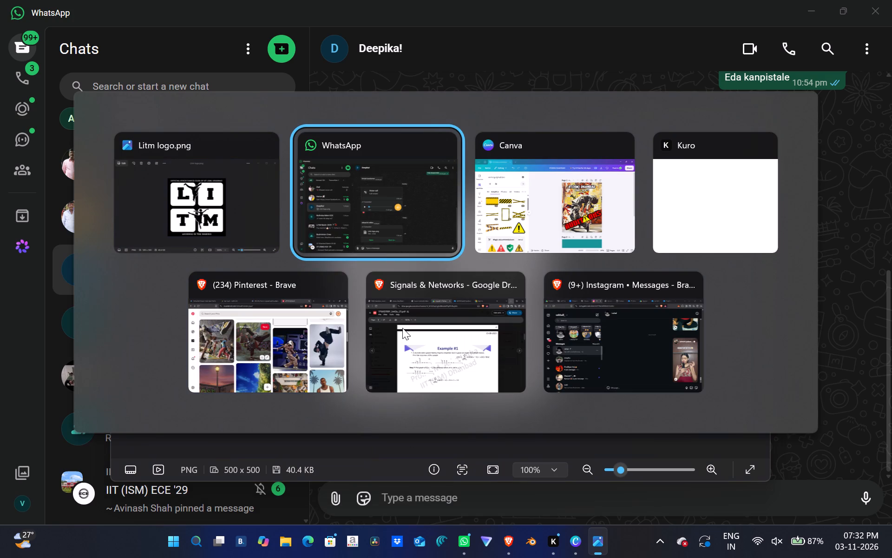
key(alt+Tab)
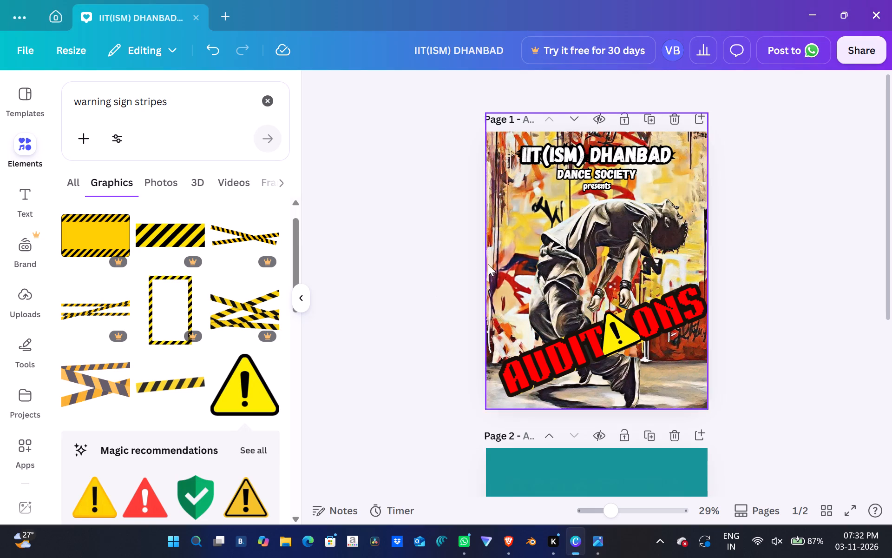
key(ctrl+v)
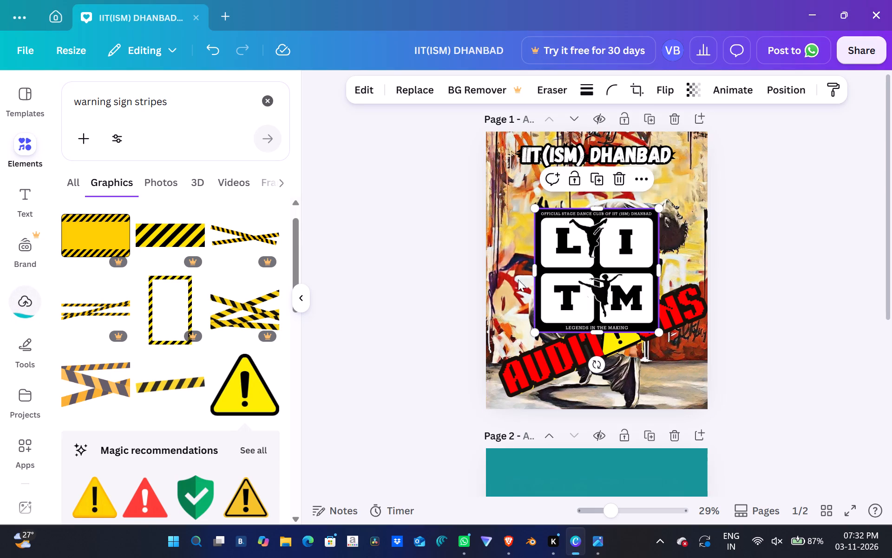
Shrink the LITM logo to a small badge and place it in the poster's upper-left corner, beside the "DANCE SOCIETY" text.
drag(658, 332, 648, 329)
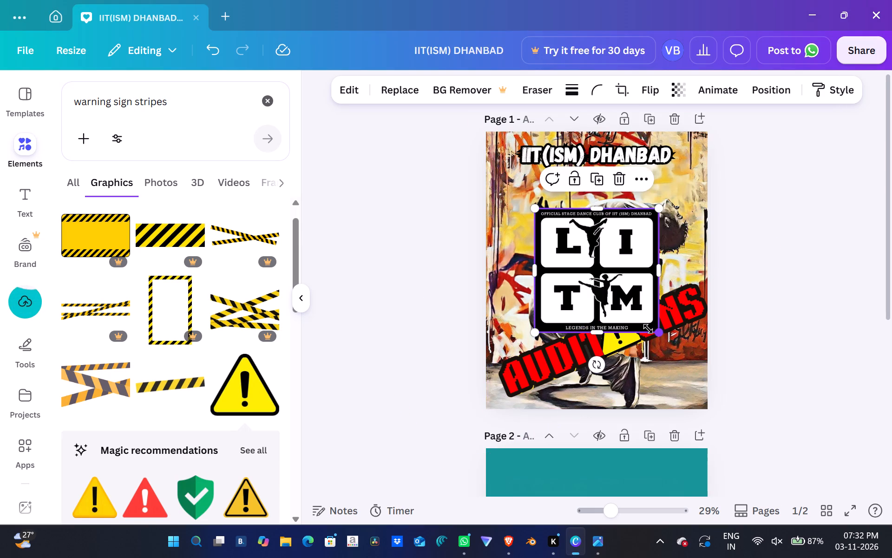
drag(648, 329, 570, 244)
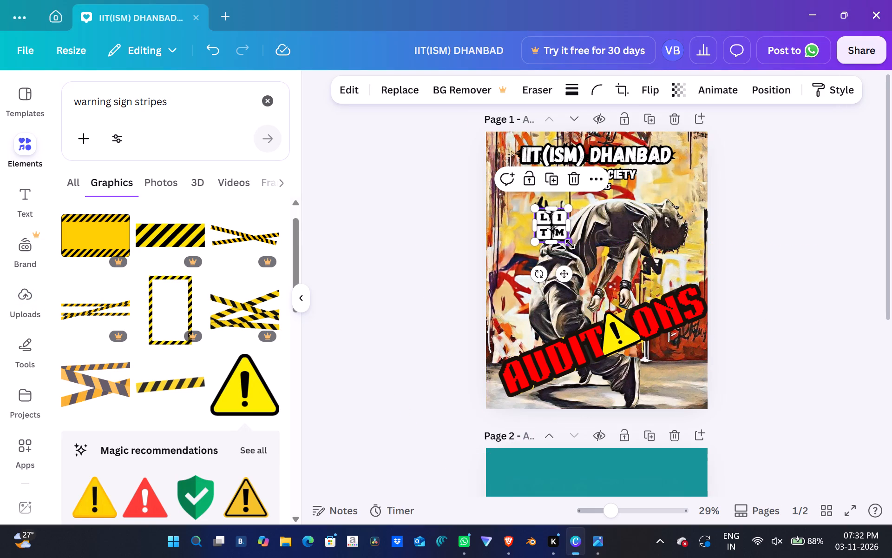
drag(550, 226, 510, 178)
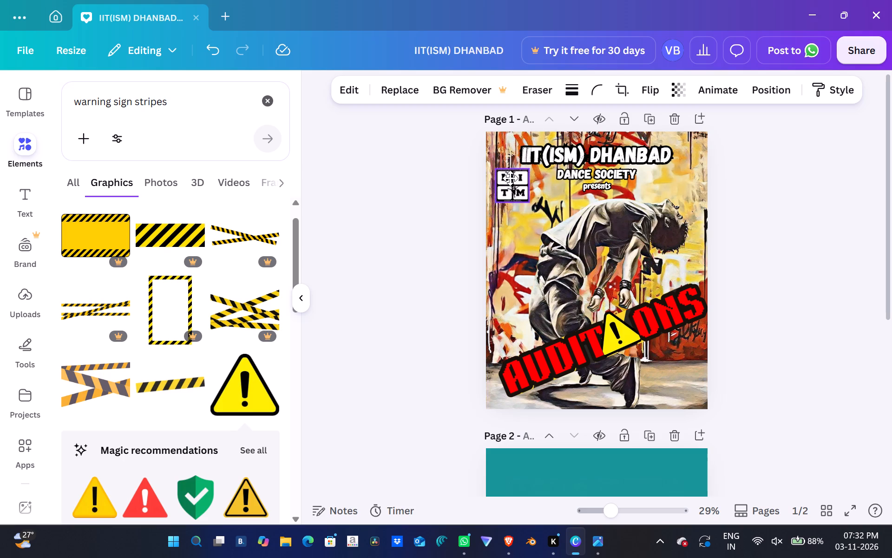
Shrink the LITM logo and place it in the poster's upper corner beside the "IIT(ISM) DHANBAD" title.
drag(510, 178, 500, 161)
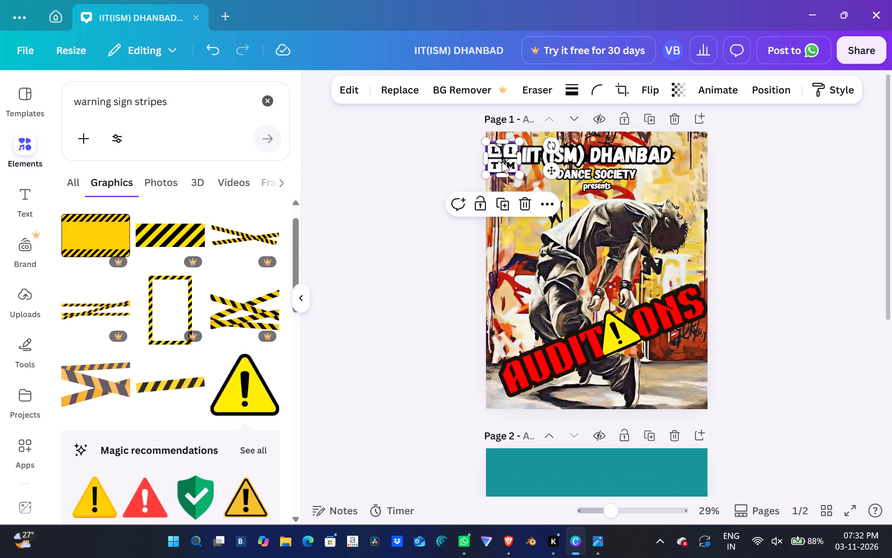
drag(520, 171, 510, 151)
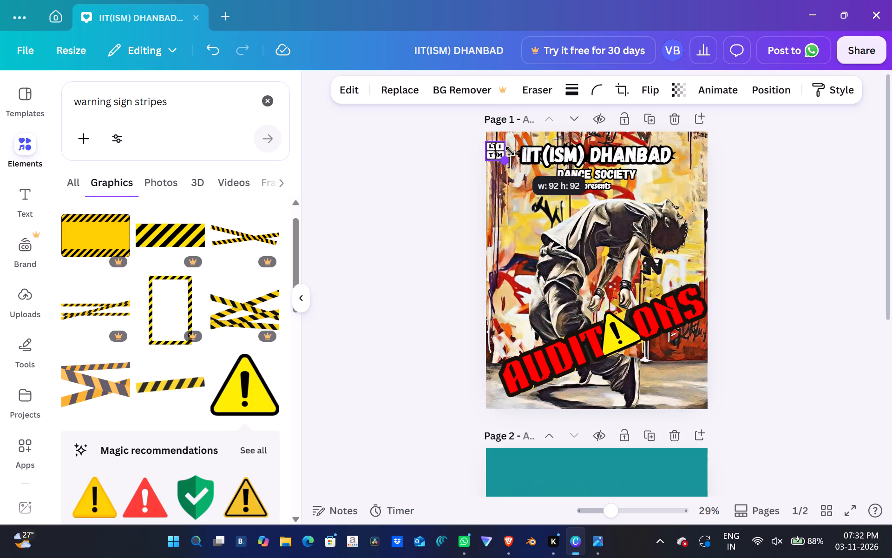
drag(510, 151, 524, 159)
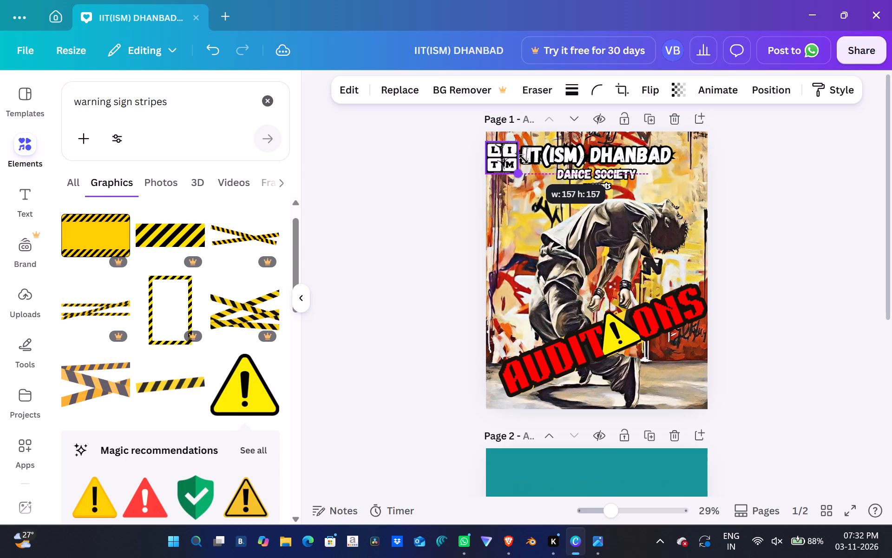
drag(524, 159, 521, 156)
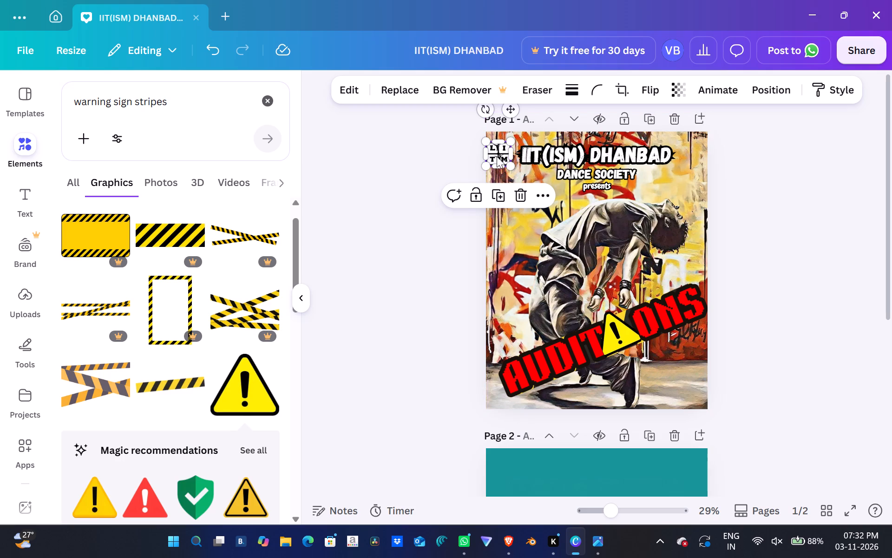
drag(497, 156, 499, 158)
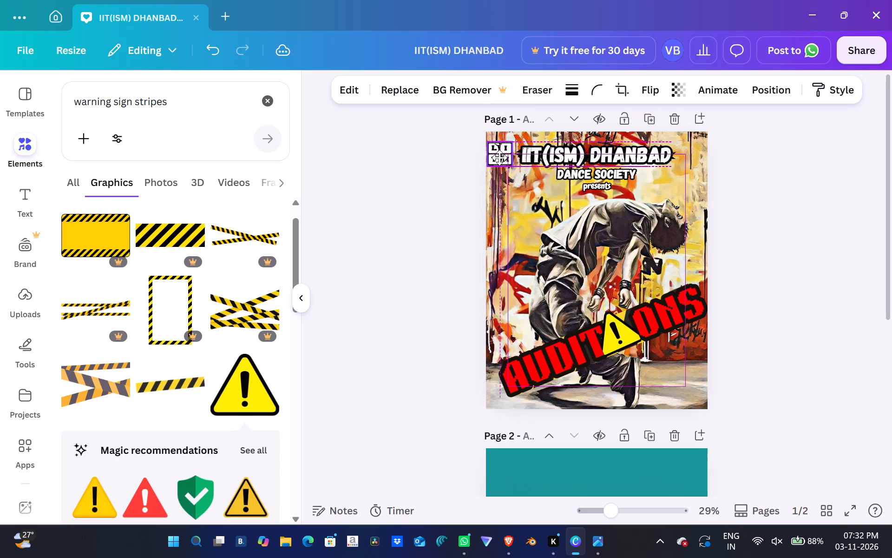
drag(499, 158, 505, 155)
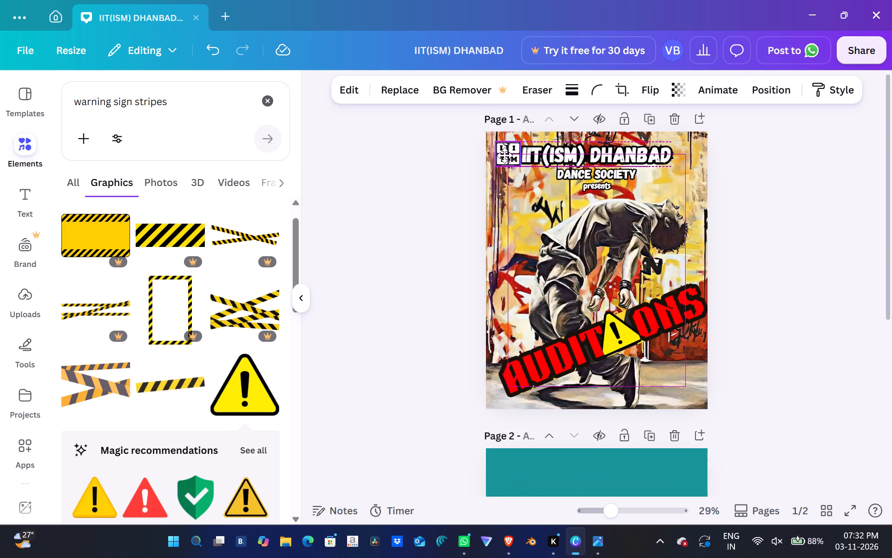
drag(505, 155, 502, 155)
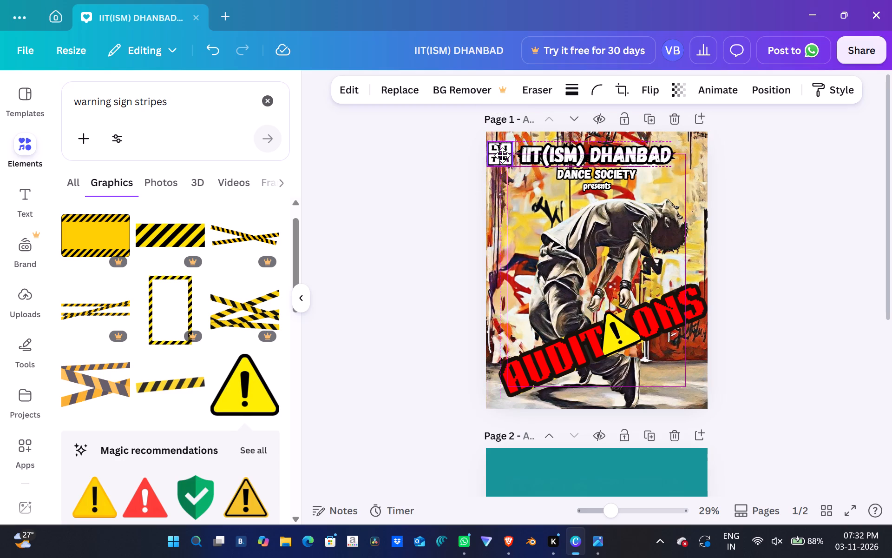
drag(502, 155, 503, 156)
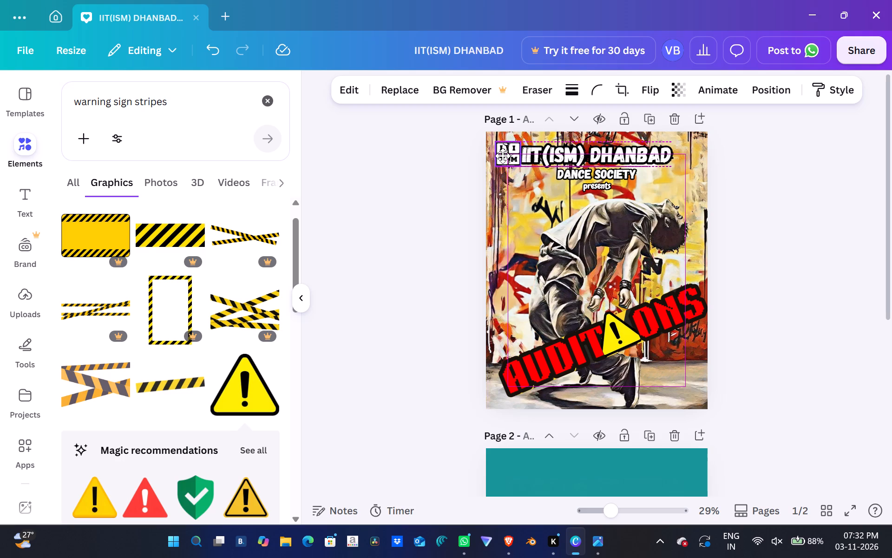
drag(503, 156, 502, 156)
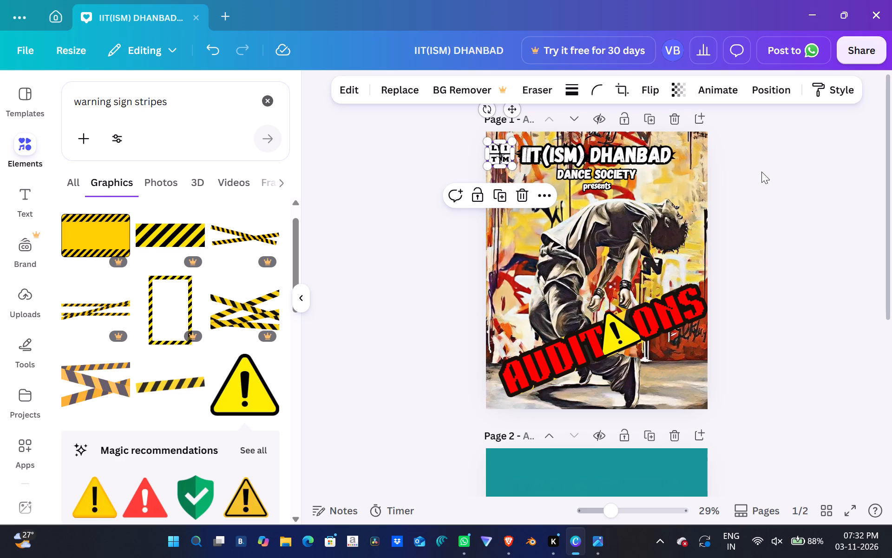
click(761, 172)
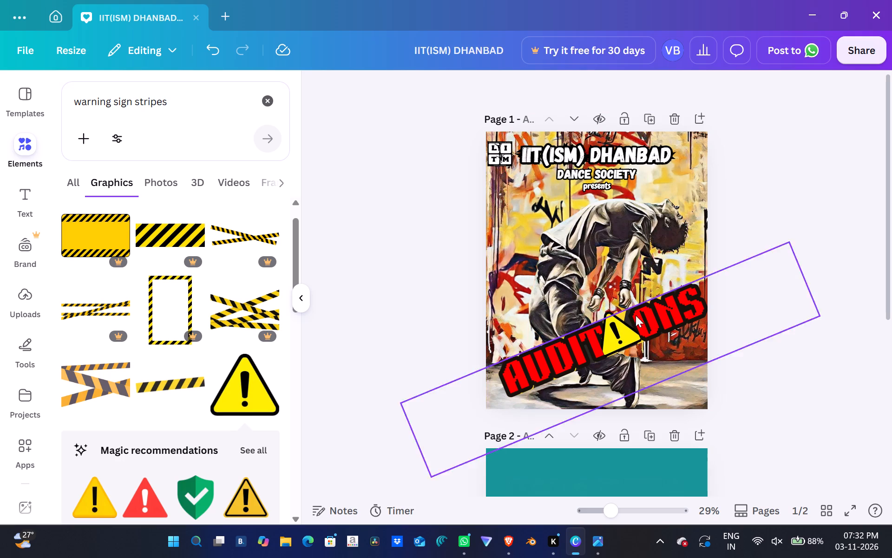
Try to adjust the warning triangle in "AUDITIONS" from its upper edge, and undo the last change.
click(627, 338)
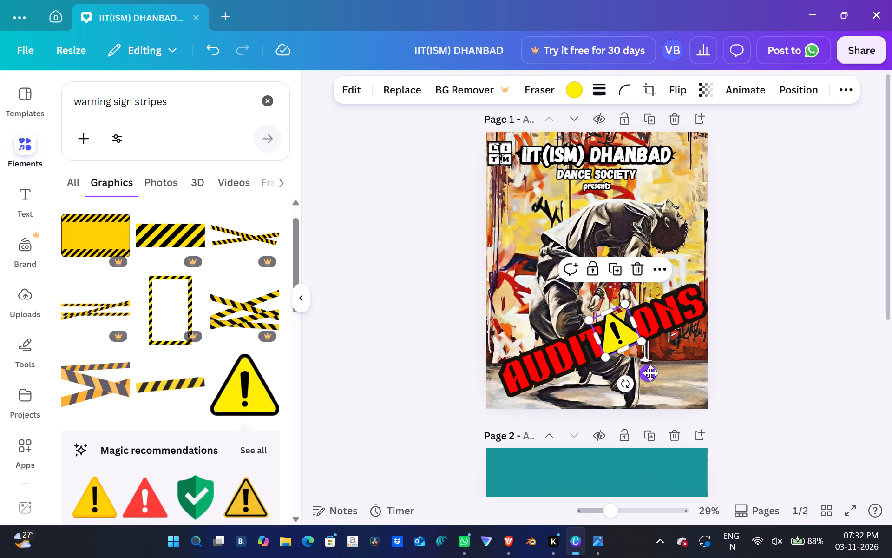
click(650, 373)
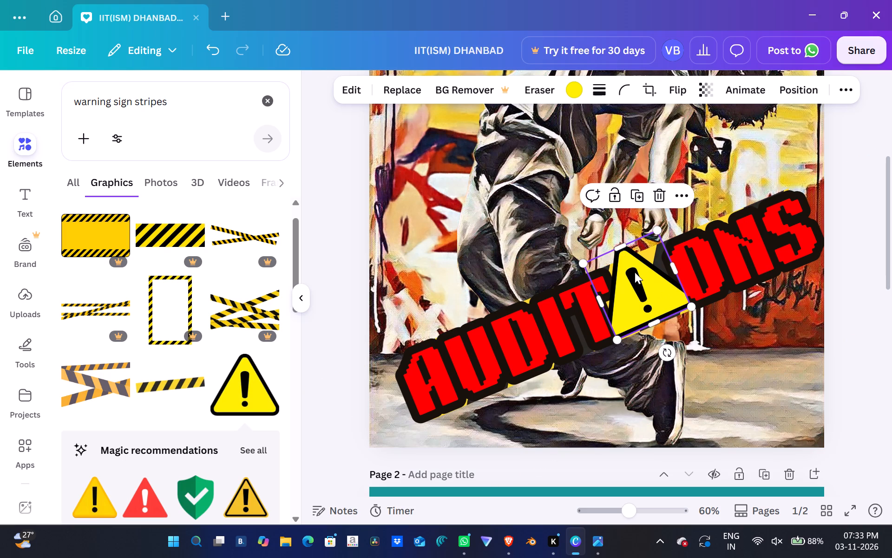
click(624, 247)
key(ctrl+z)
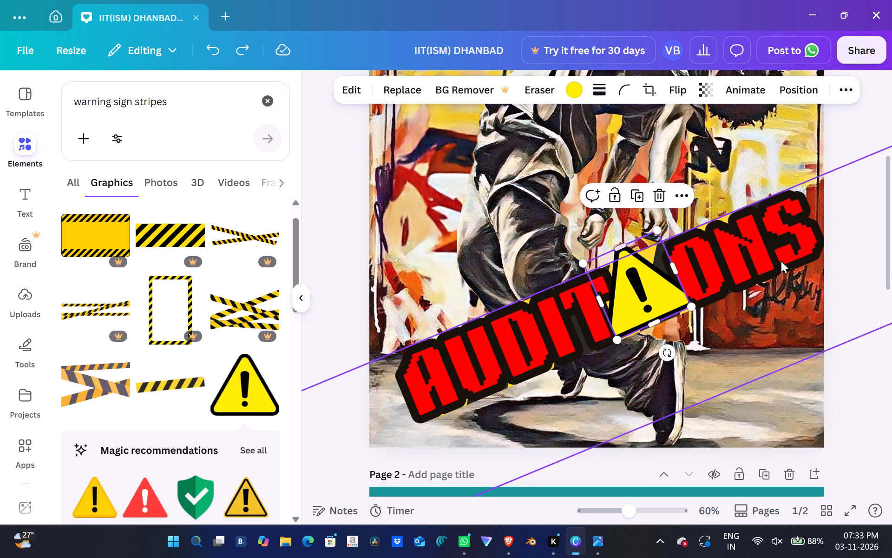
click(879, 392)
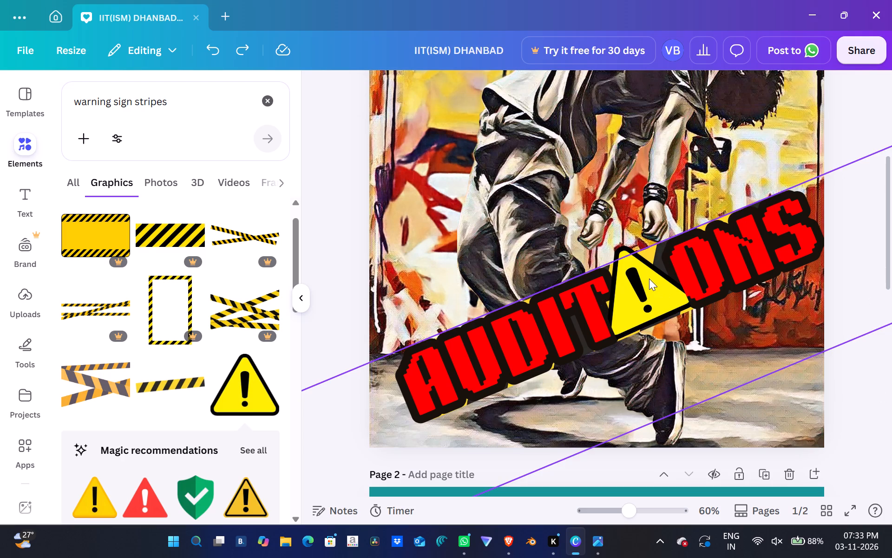
Move the warning triangle slightly lower in the gap between "AUDIT" and "ONS".
click(649, 278)
click(652, 293)
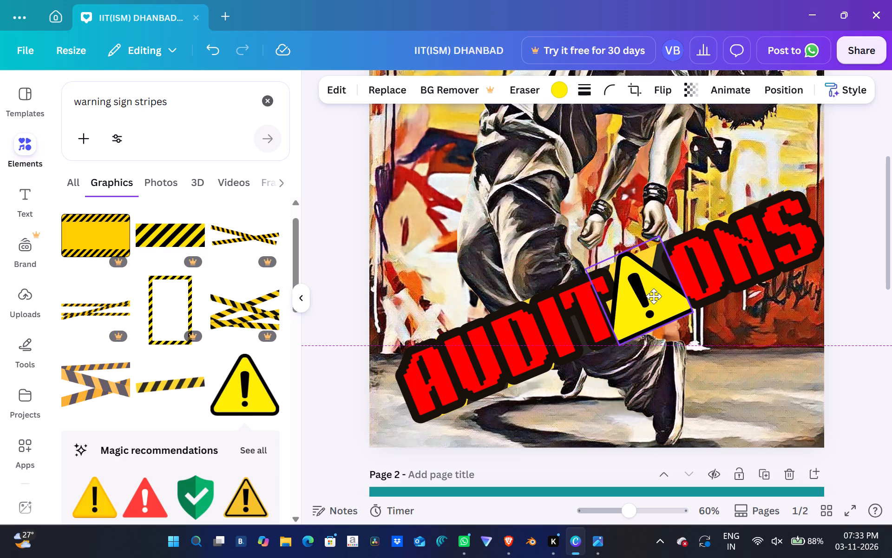
click(654, 293)
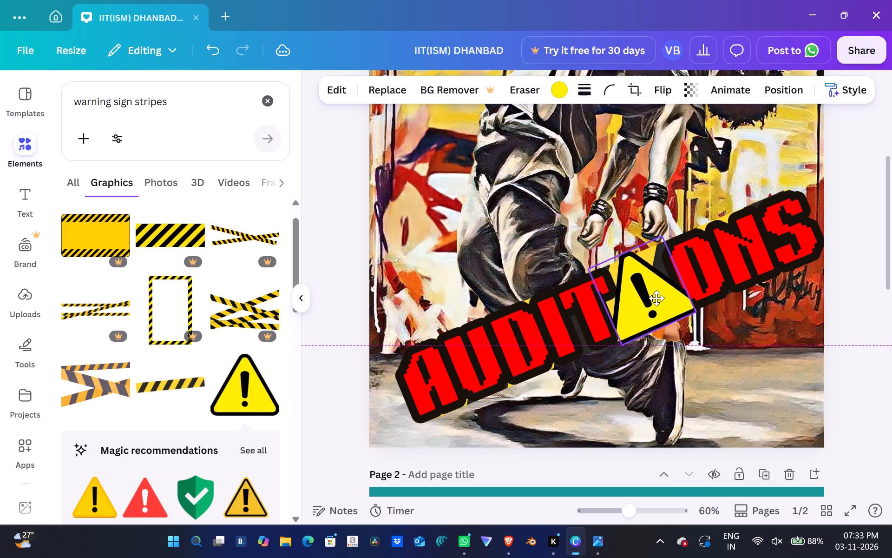
click(753, 344)
click(853, 381)
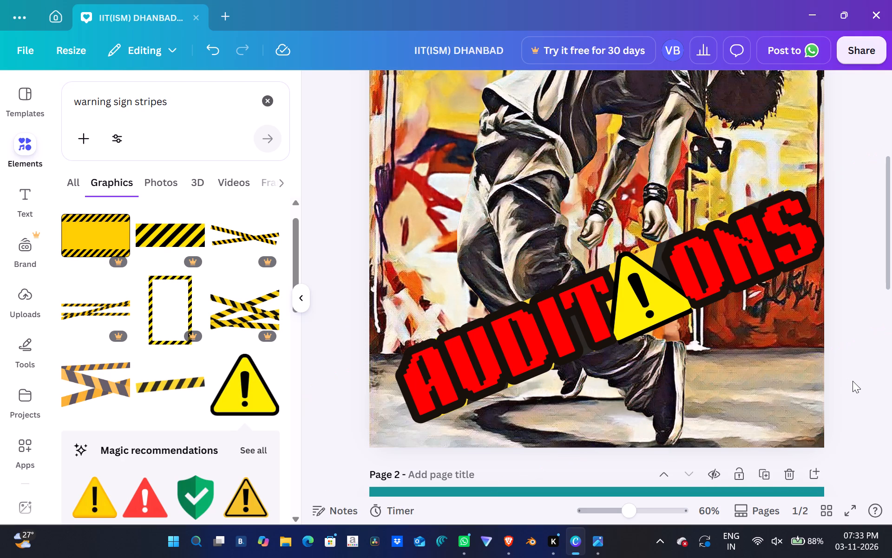
Nudge the LITM logo slightly away from the poster's edge, closer to the "IIT(ISM) DHANBAD" title.
scroll(853, 381, up, 1)
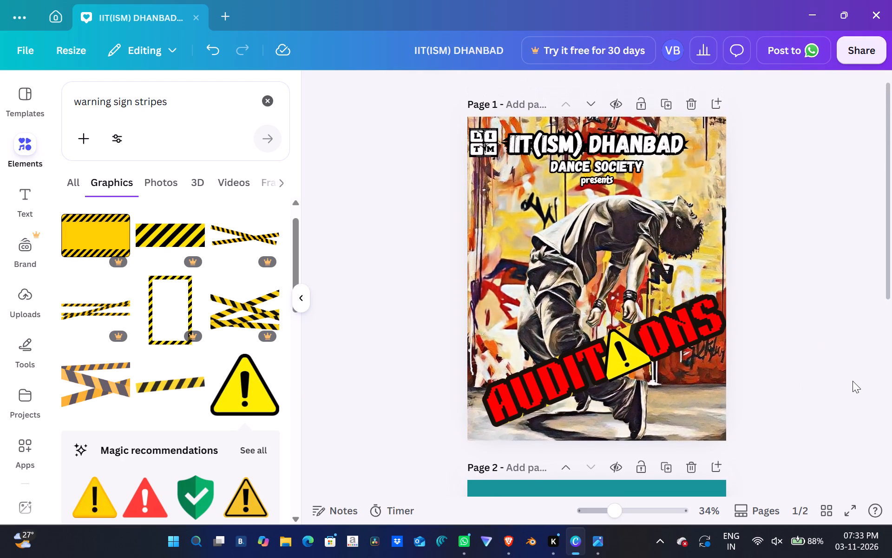
scroll(853, 381, up, 1)
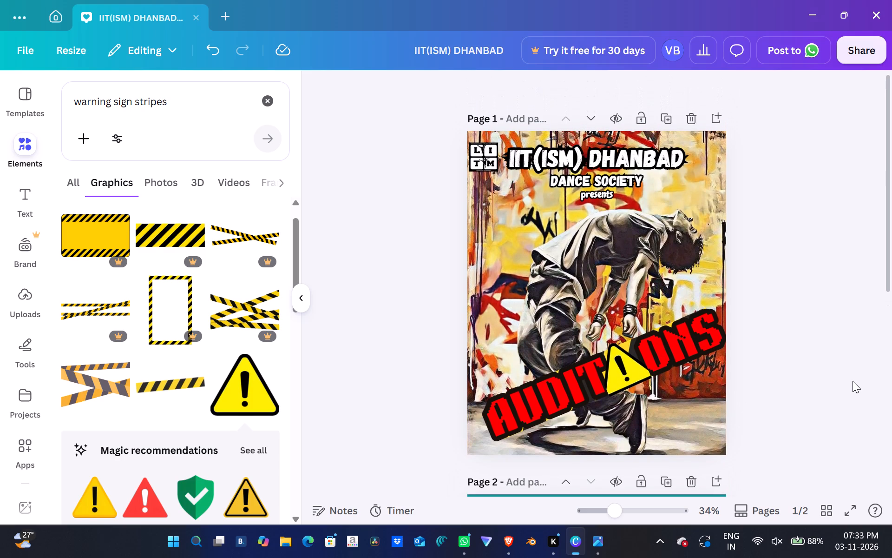
scroll(853, 381, up, 3)
click(492, 157)
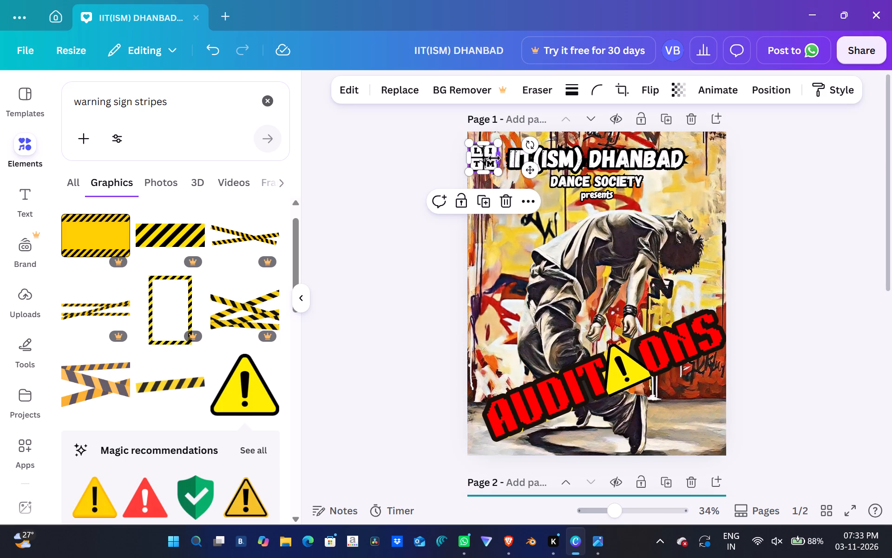
drag(527, 170, 528, 171)
drag(528, 171, 532, 170)
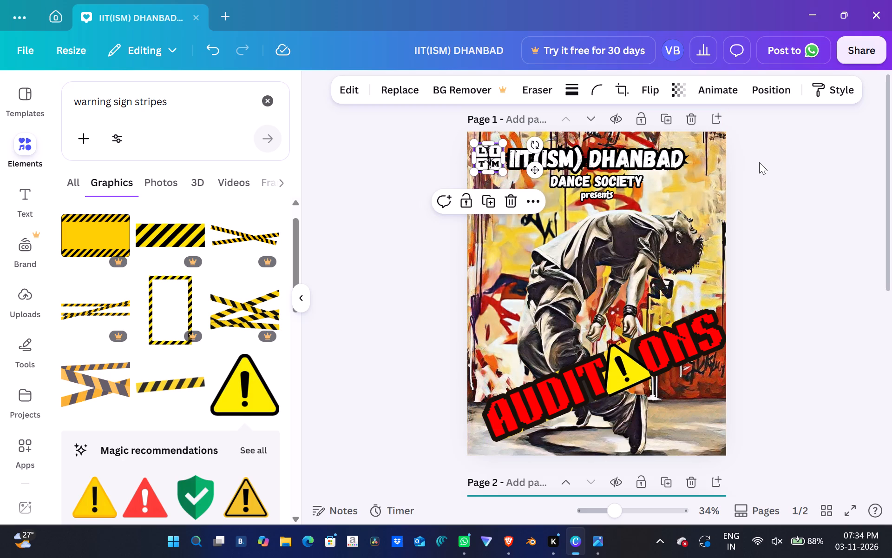
click(759, 162)
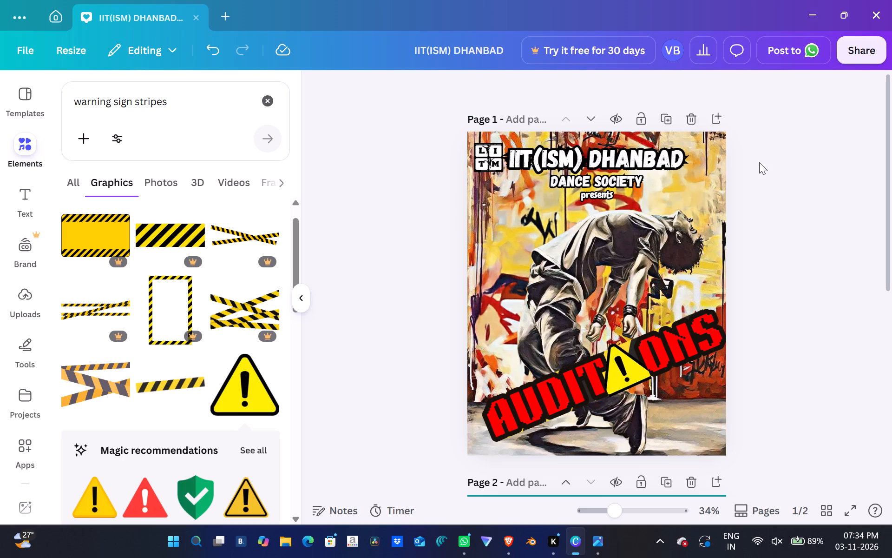
Switch to Photos and close the Litm logo.png image to return to the poster.
key(alt+Tab)
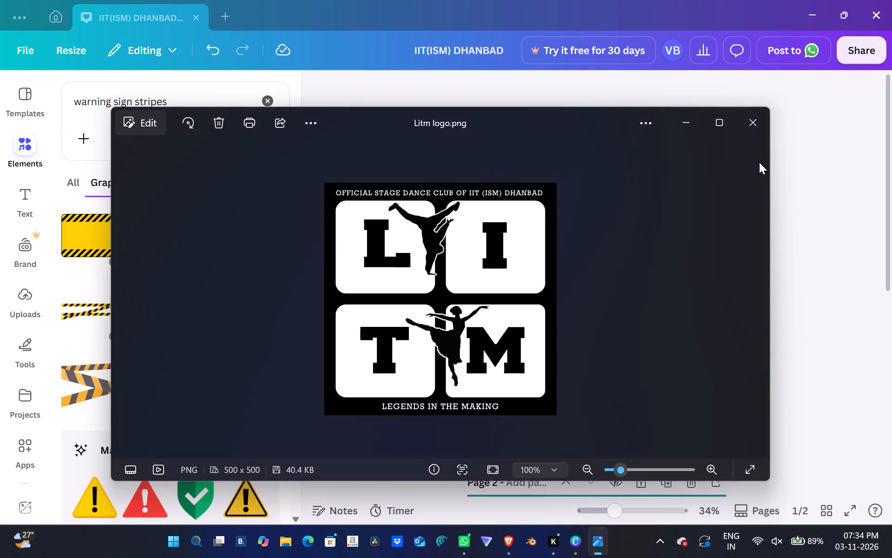
click(755, 136)
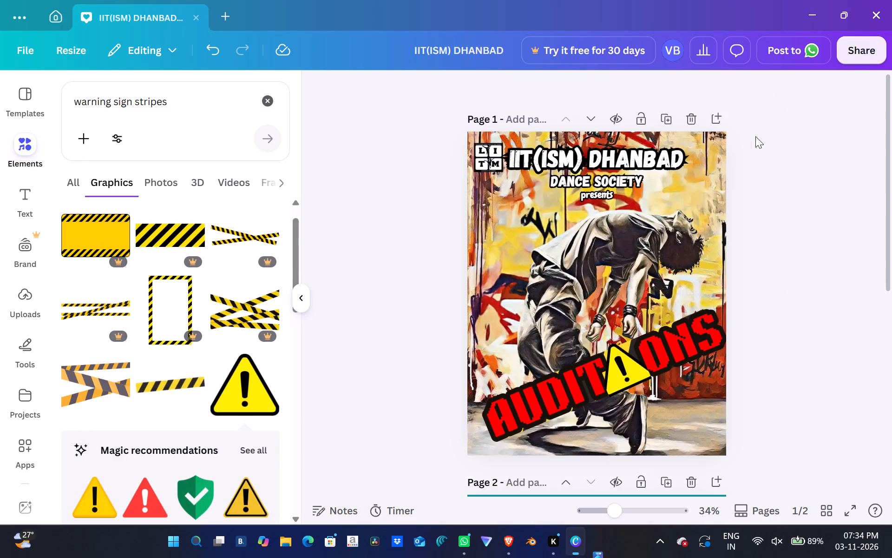
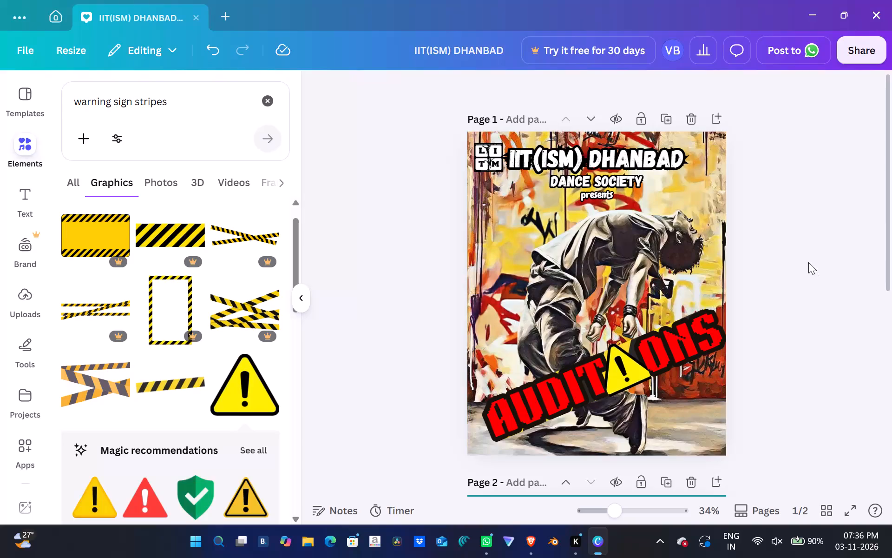
Collapse the element search results to give the poster the full workspace.
click(297, 295)
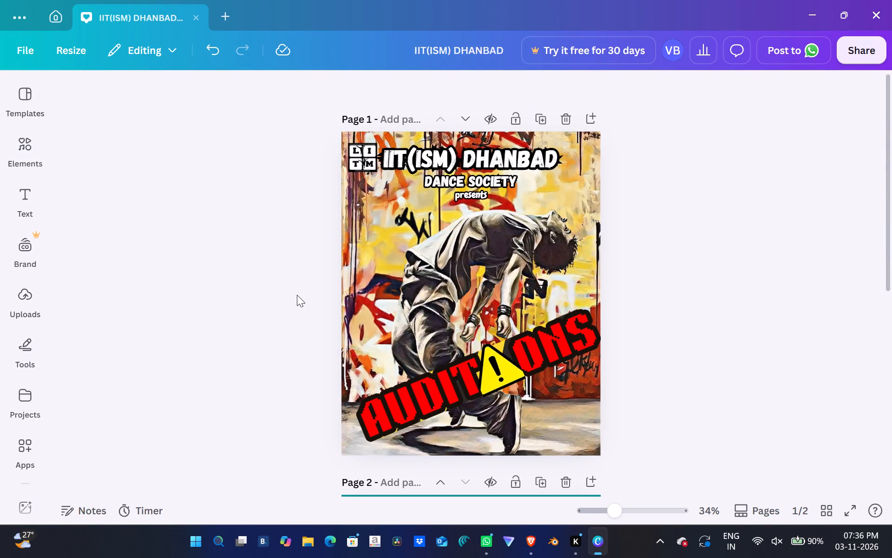
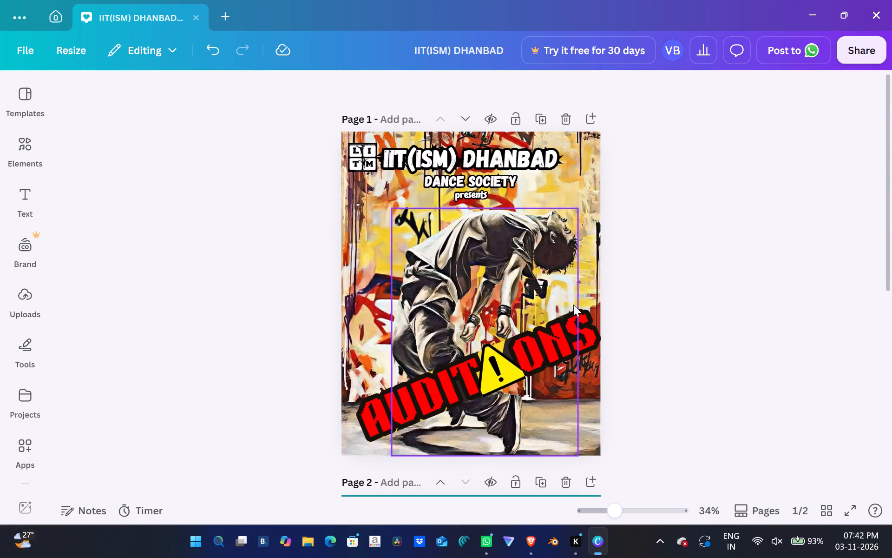
Rotate the red AUDITIONS text on page 1 counterclockwise by a very small amount to steepen its upward slant.
click(418, 397)
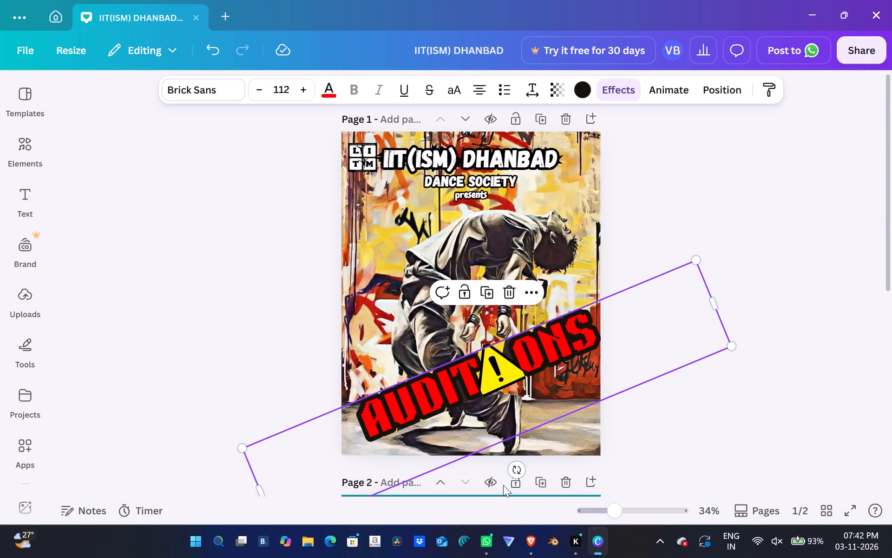
click(516, 471)
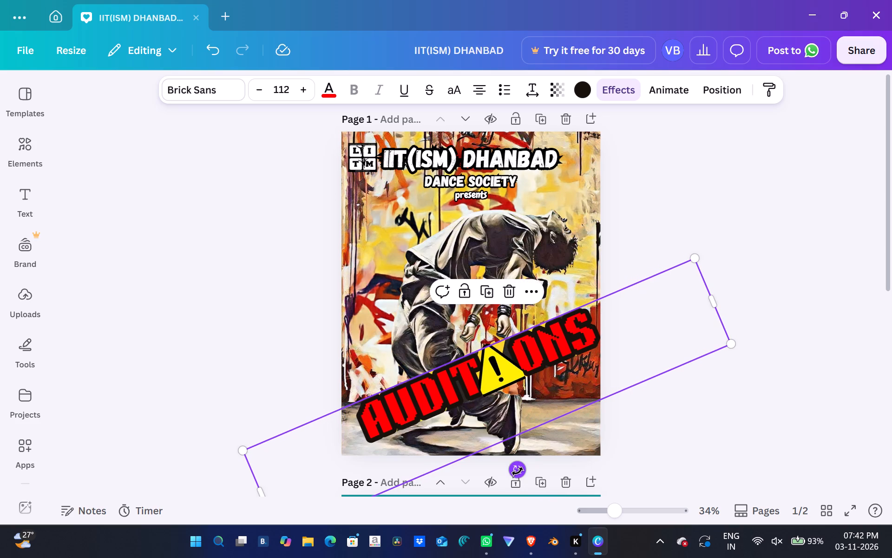
click(518, 472)
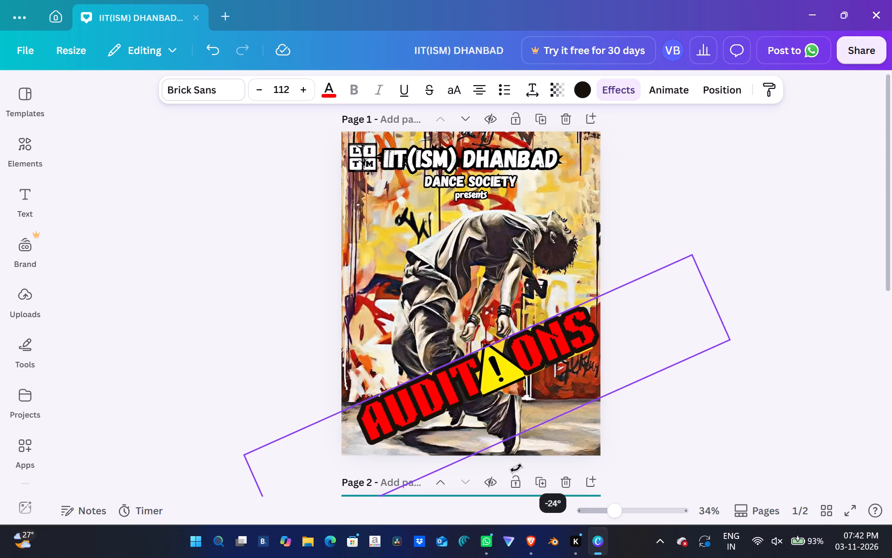
click(687, 236)
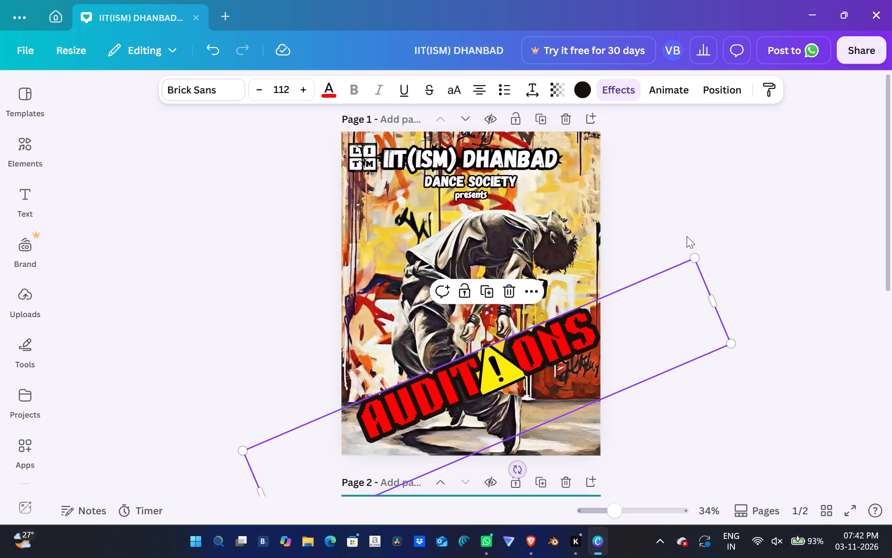
Glance over the dancer reference pins on the Pinterest board, and return to the Canva poster.
scroll(623, 244, up, 3)
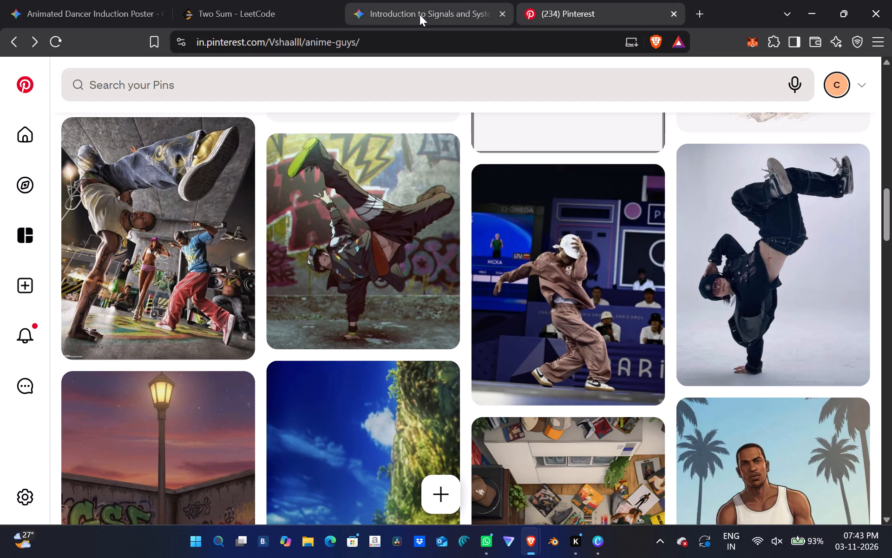
click(823, 0)
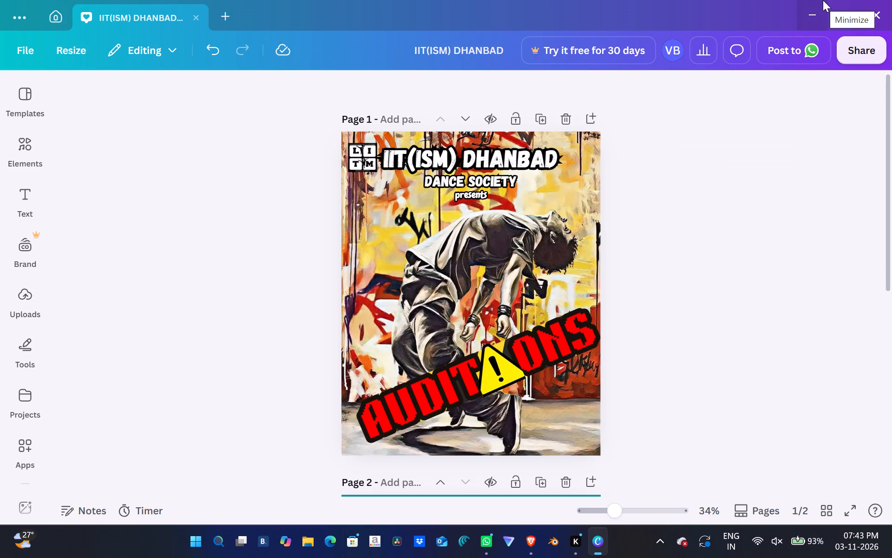